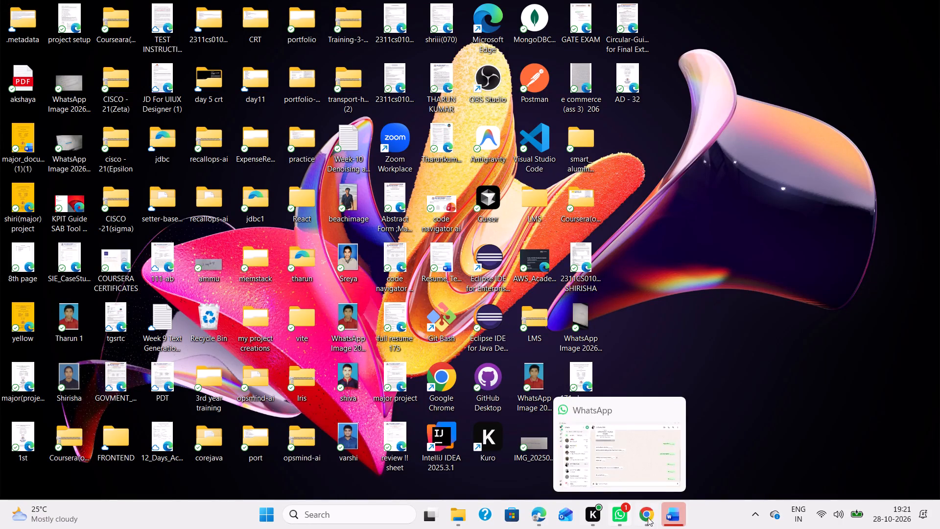
Switch to the major(project)_merged document in Word and set all Abstract paragraphs and the keywords to font size 12.
click(664, 471)
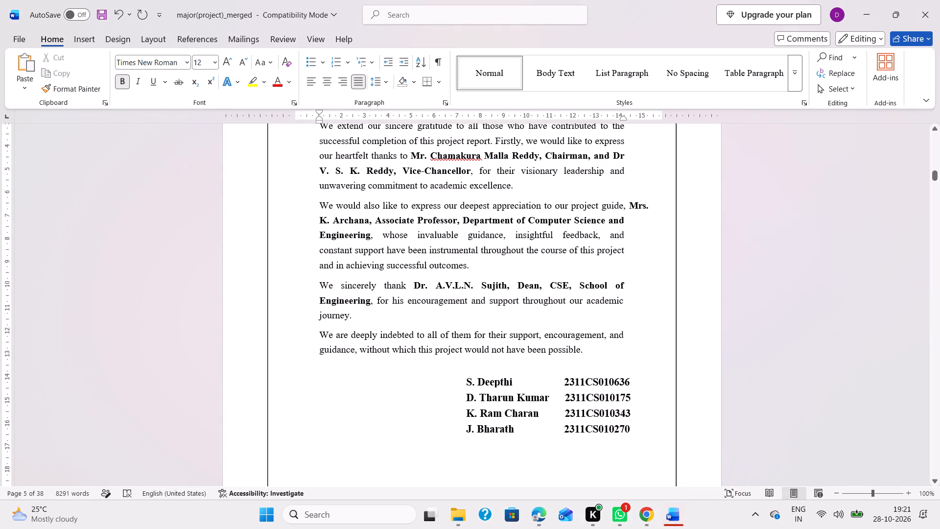
scroll(520, 338, down, 4)
scroll(484, 284, down, 1)
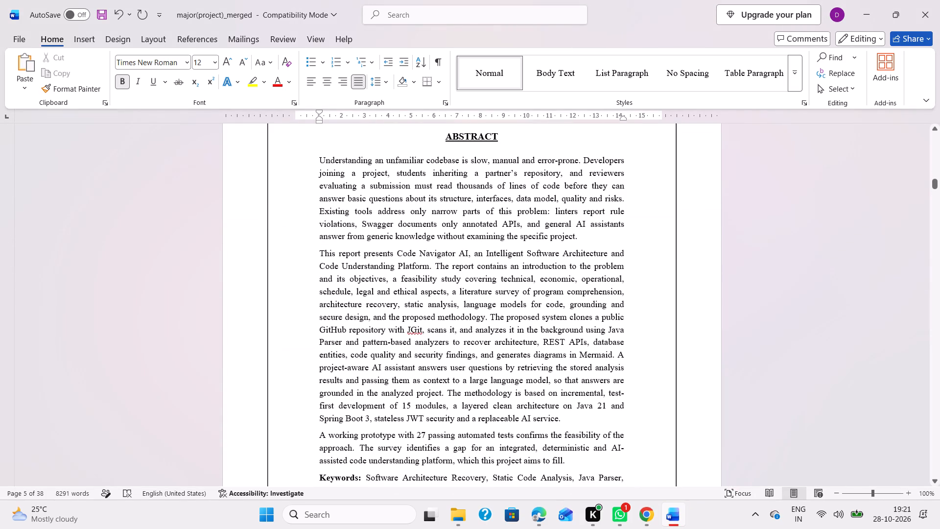
drag(313, 158, 559, 414)
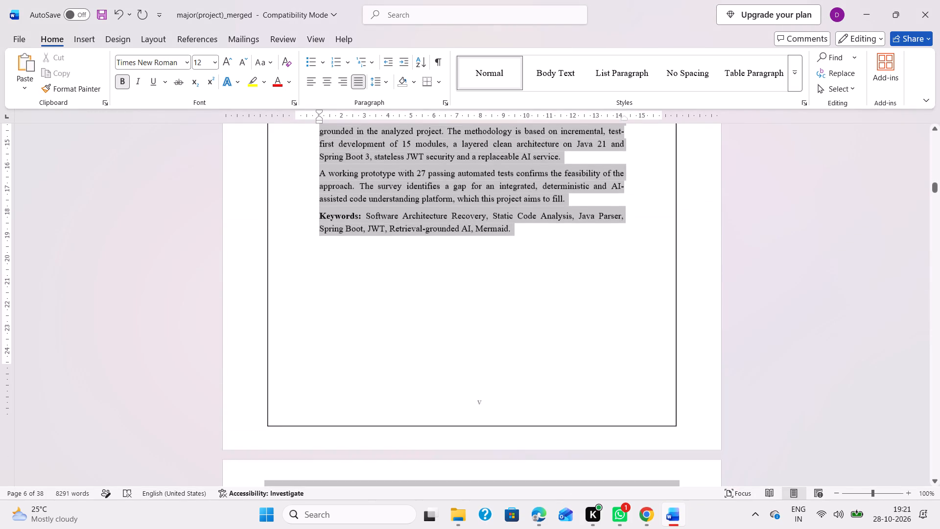
drag(559, 414, 555, 211)
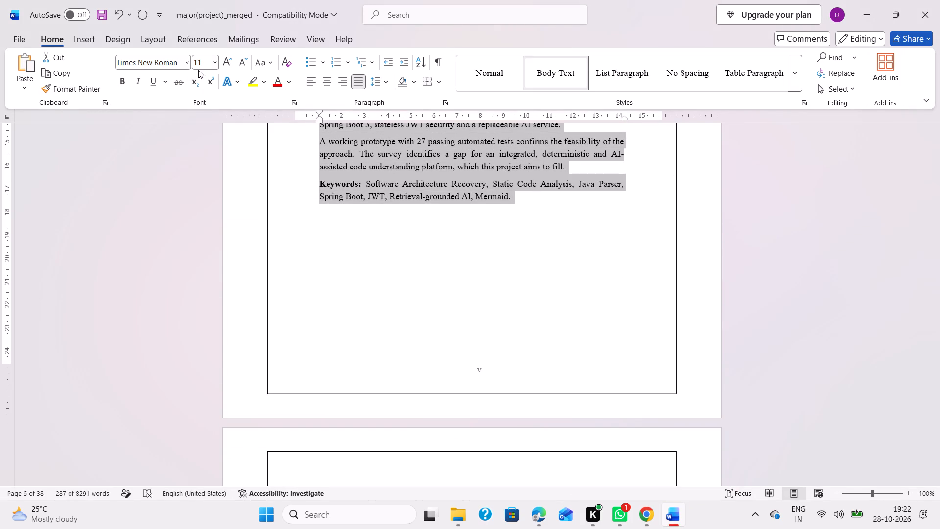
click(200, 66)
text(12)
key(Return)
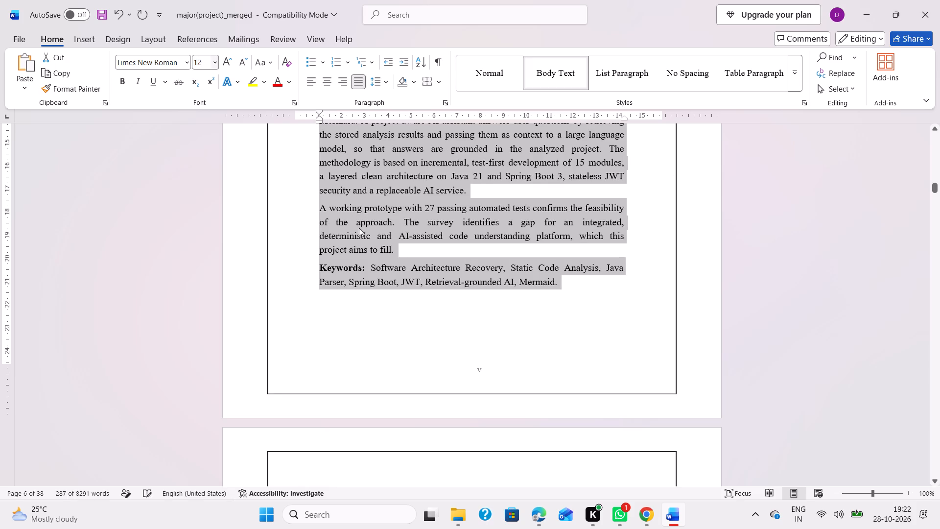
click(413, 259)
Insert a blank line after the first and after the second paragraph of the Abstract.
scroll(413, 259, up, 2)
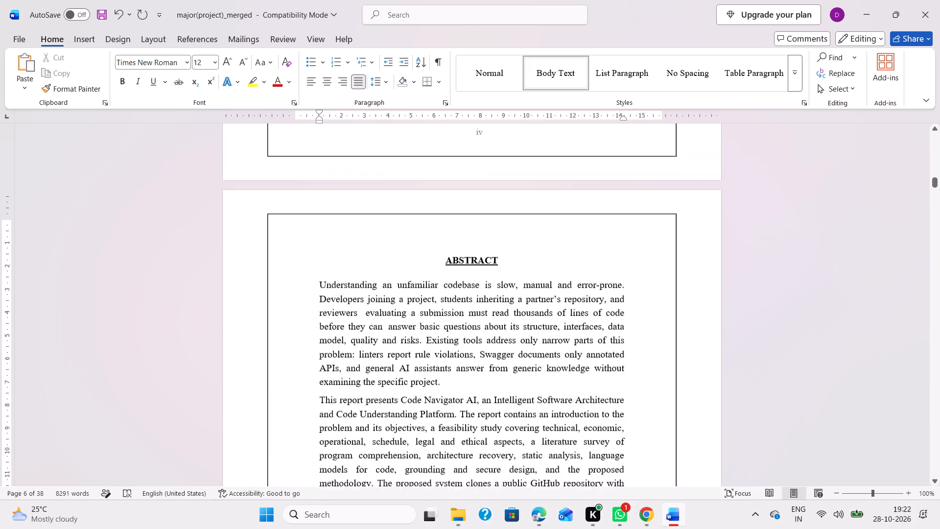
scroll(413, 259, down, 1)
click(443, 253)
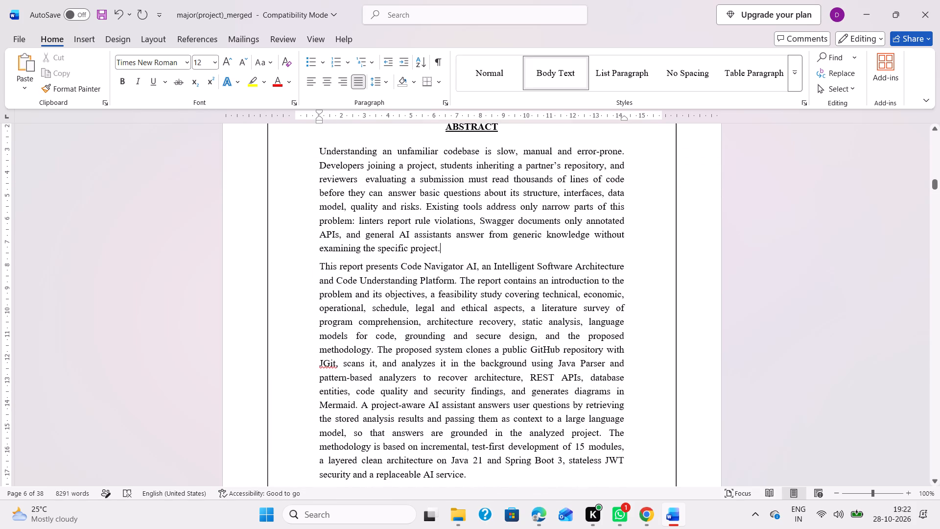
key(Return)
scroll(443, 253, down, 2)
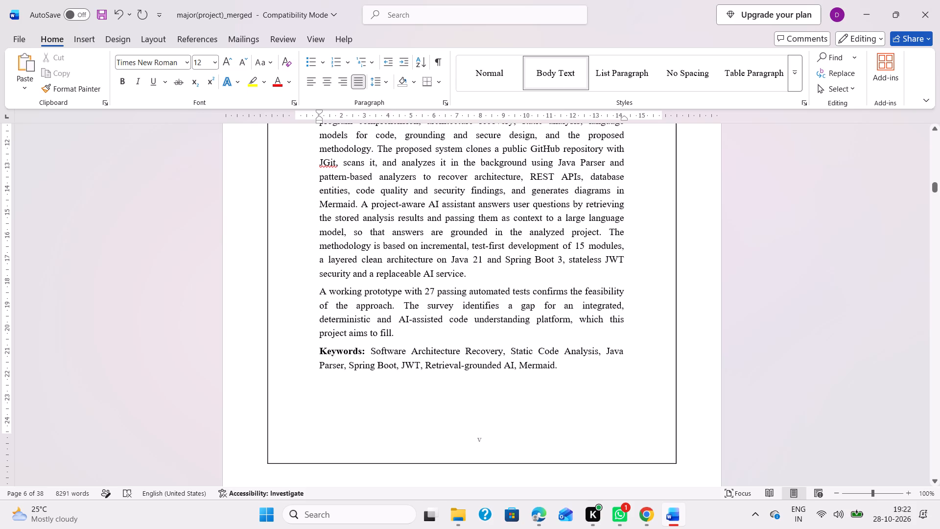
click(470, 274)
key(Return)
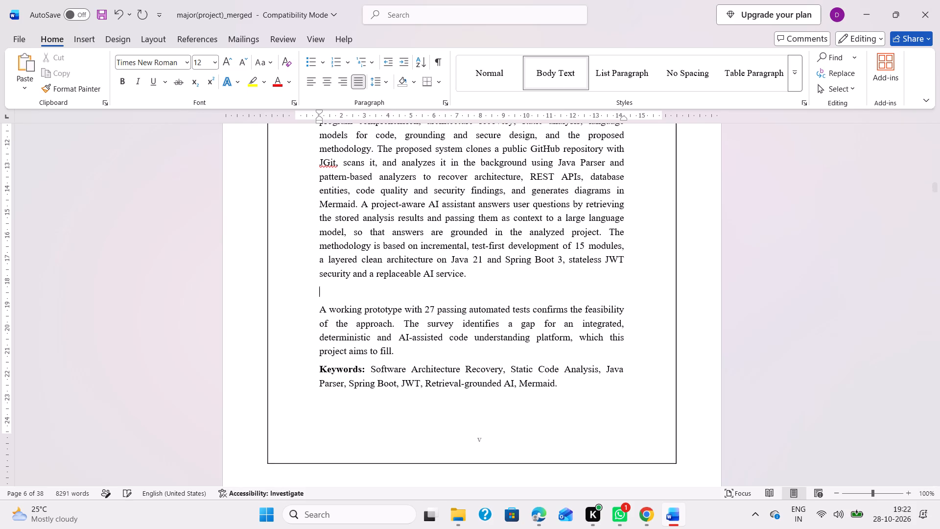
Insert a blank line between the last Abstract paragraph and the Keywords line.
click(434, 351)
key(Return)
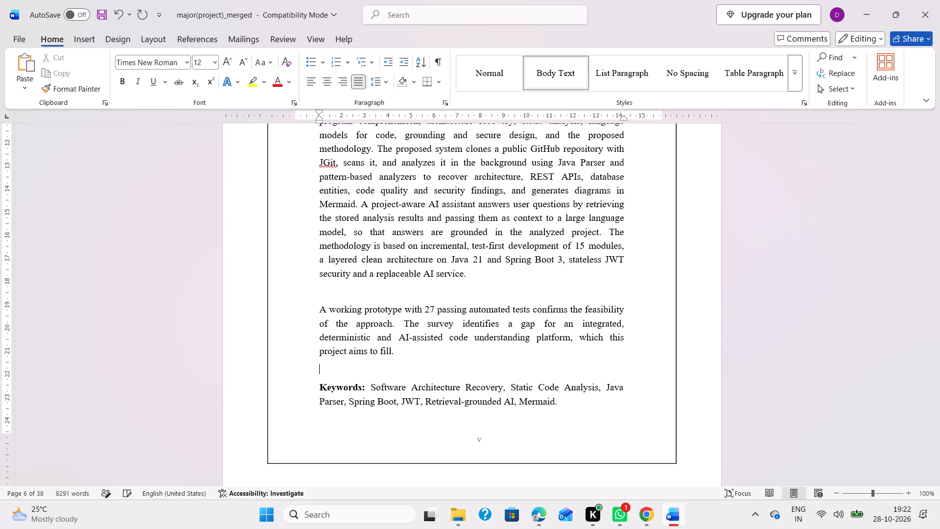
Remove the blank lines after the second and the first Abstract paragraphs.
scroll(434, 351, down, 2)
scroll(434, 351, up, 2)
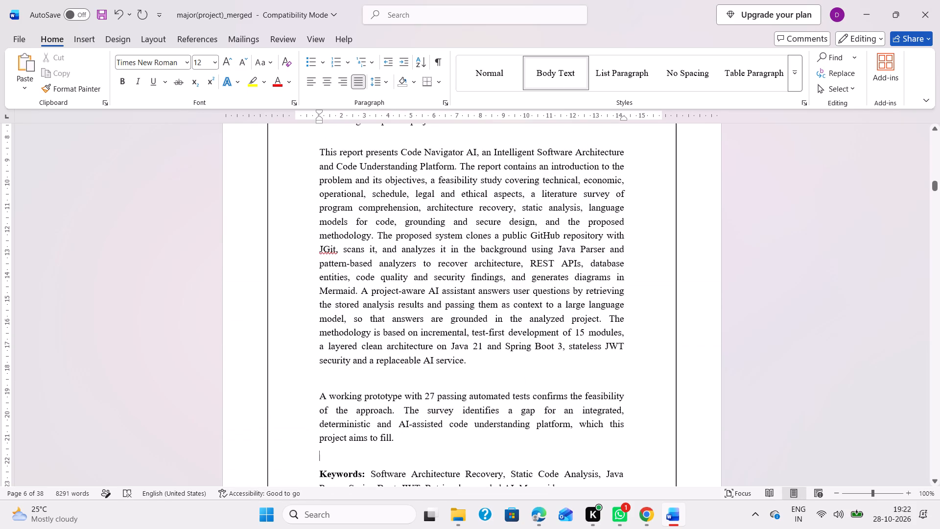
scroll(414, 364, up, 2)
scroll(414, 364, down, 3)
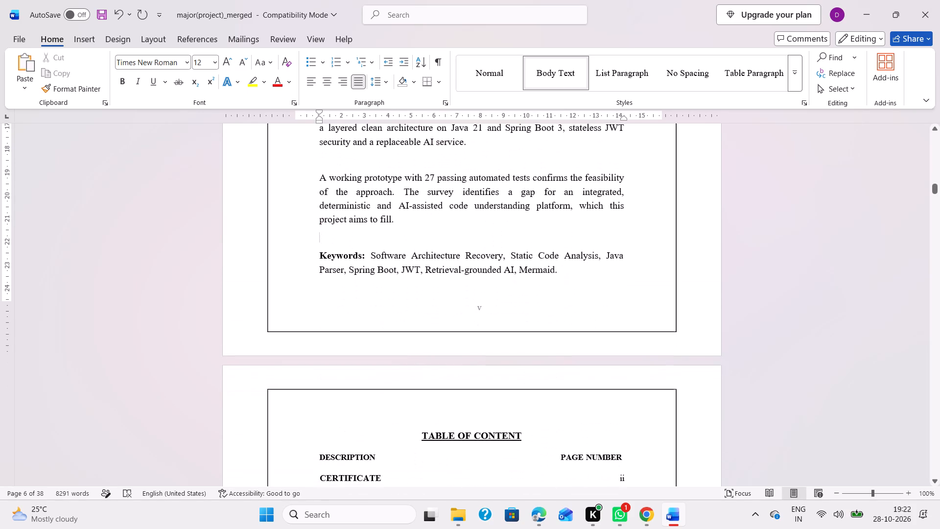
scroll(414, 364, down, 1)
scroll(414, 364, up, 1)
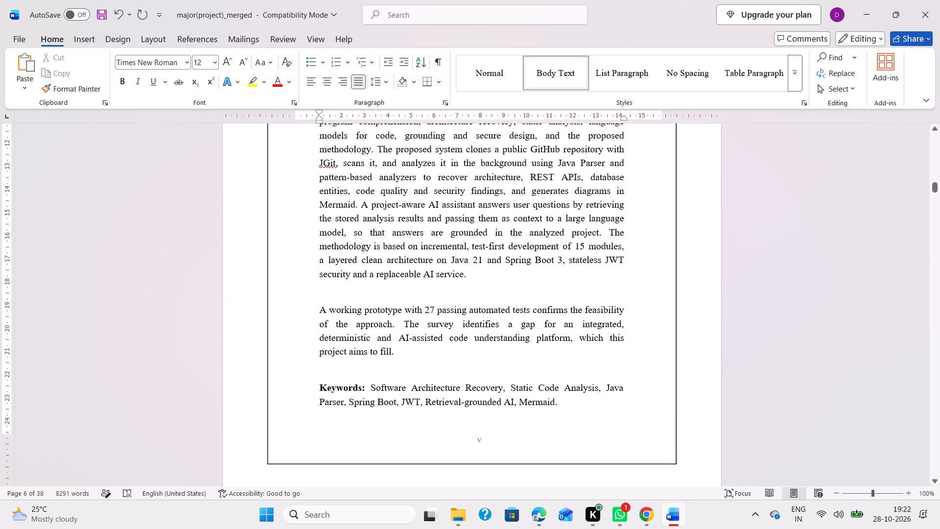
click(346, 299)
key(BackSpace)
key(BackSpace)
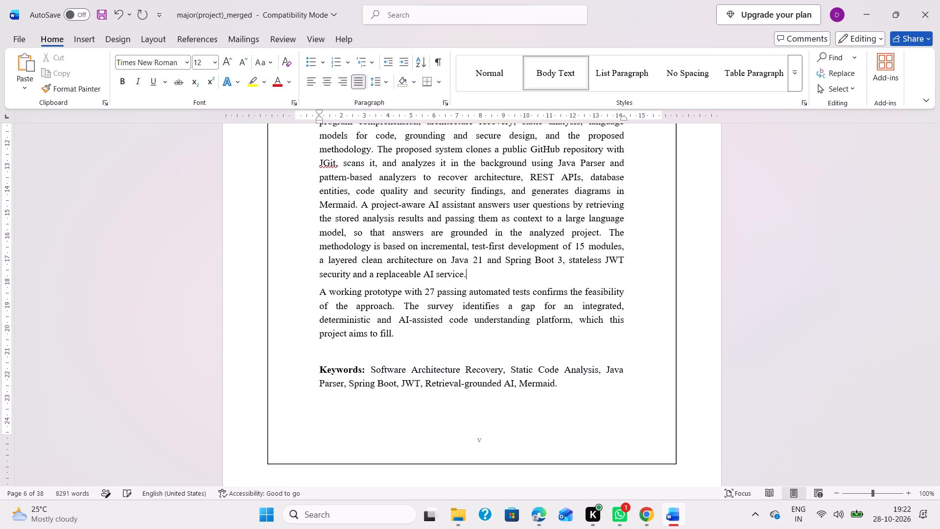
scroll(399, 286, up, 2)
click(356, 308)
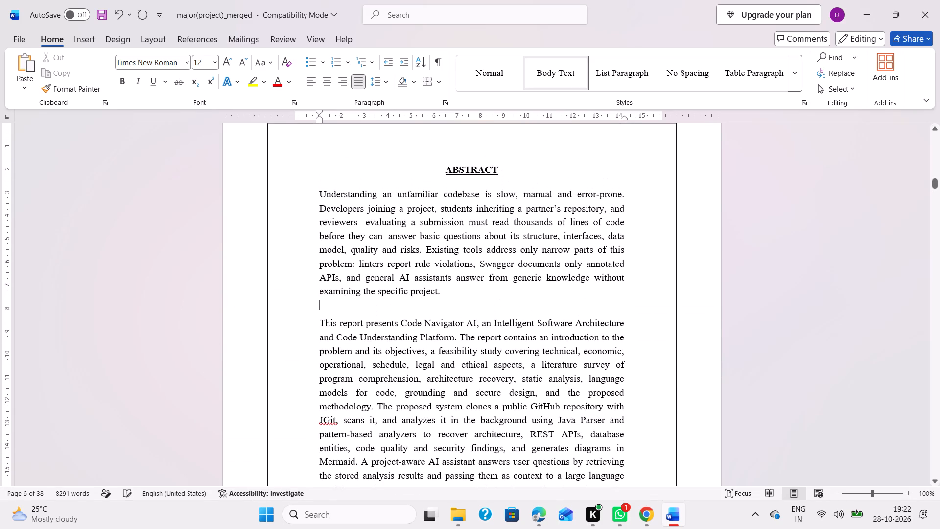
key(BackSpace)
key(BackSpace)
Look through the table of contents pages, examining the chapter entries and their page numbers.
scroll(356, 308, down, 1)
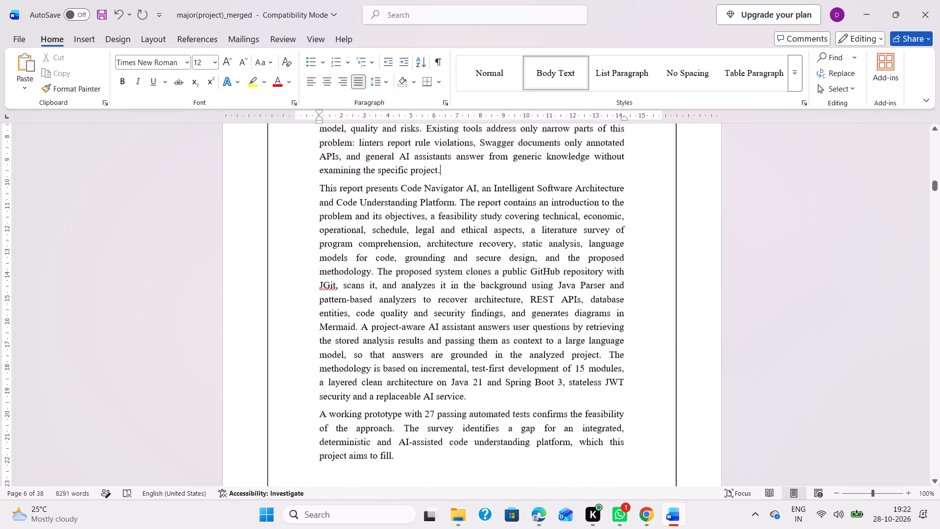
scroll(356, 308, down, 1)
scroll(339, 429, down, 4)
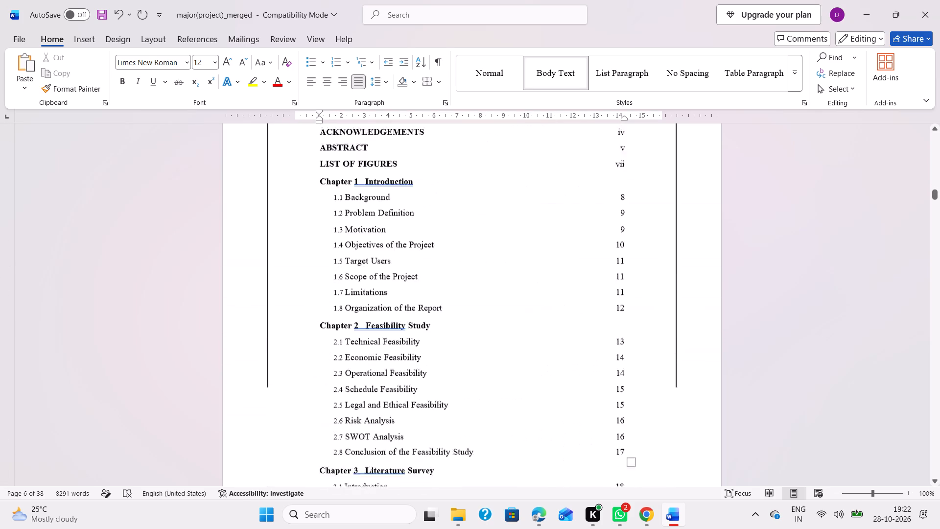
scroll(339, 429, down, 3)
scroll(421, 381, up, 3)
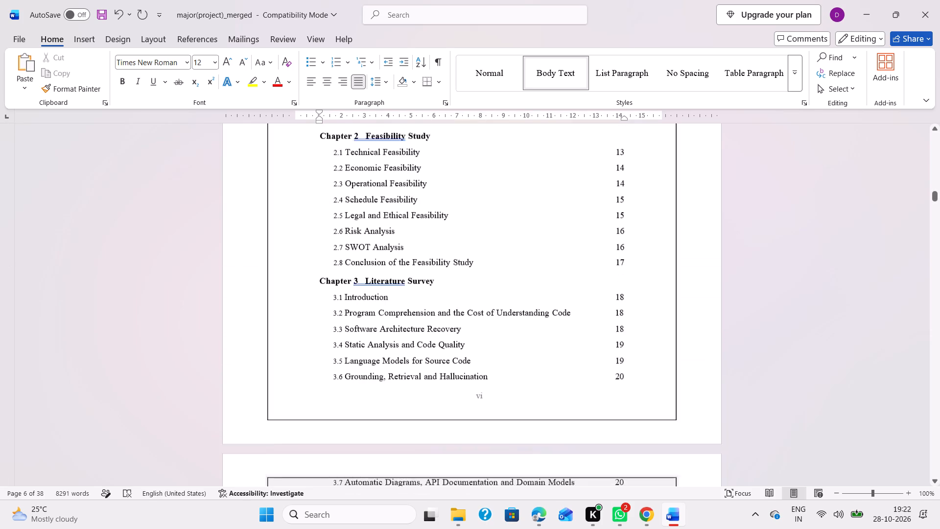
scroll(421, 381, up, 1)
scroll(412, 337, up, 1)
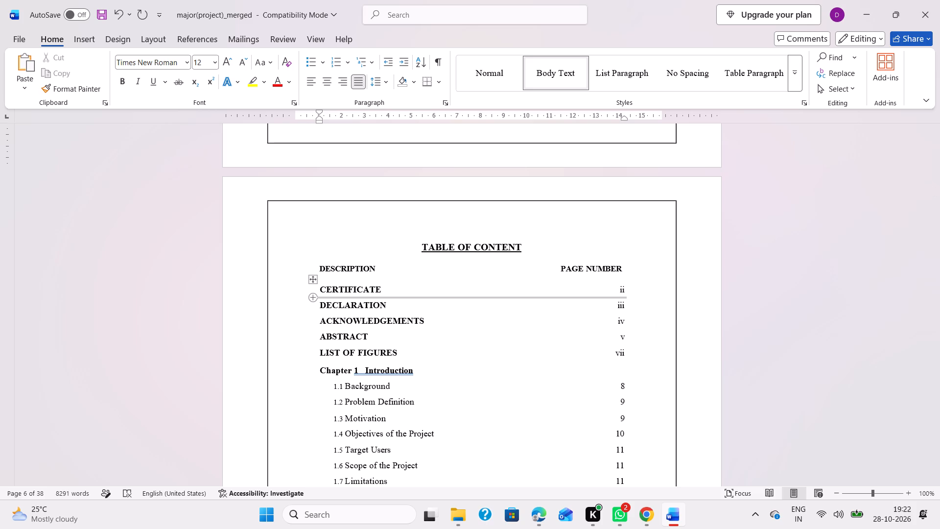
scroll(319, 287, down, 5)
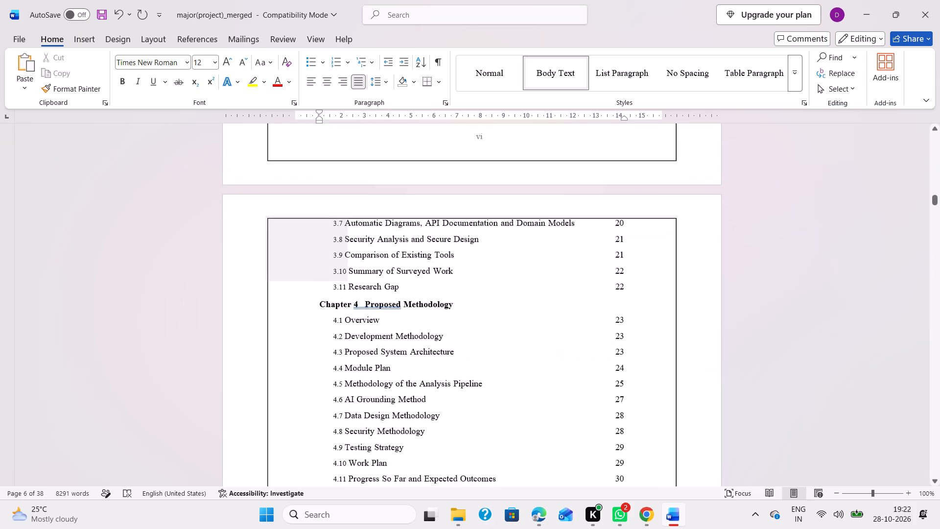
Change the project guide's given name to Aparna in the second paragraph of the Acknowledgement.
scroll(319, 287, up, 8)
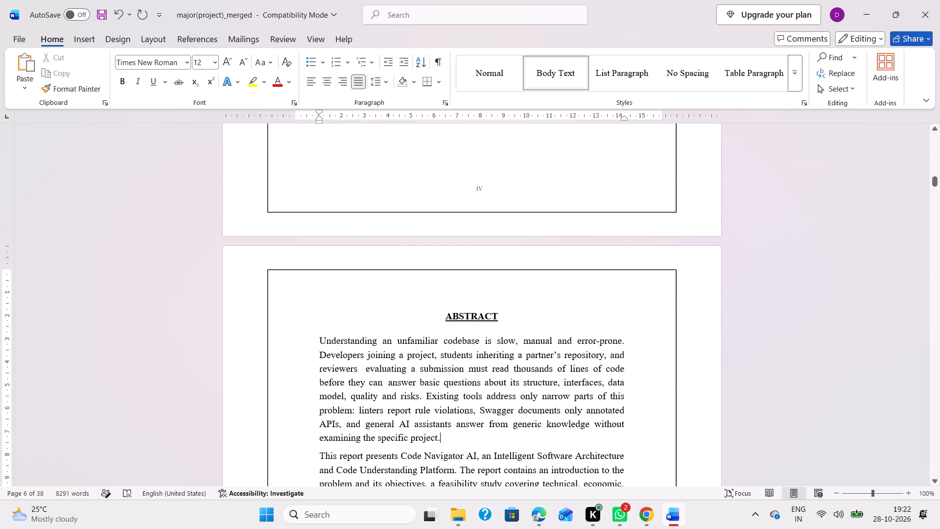
scroll(449, 342, up, 5)
scroll(484, 390, down, 3)
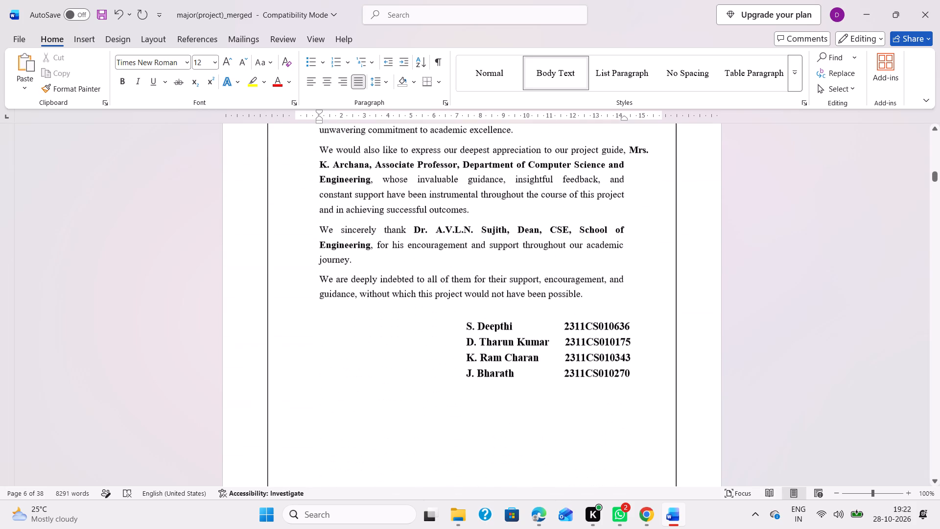
scroll(574, 366, up, 1)
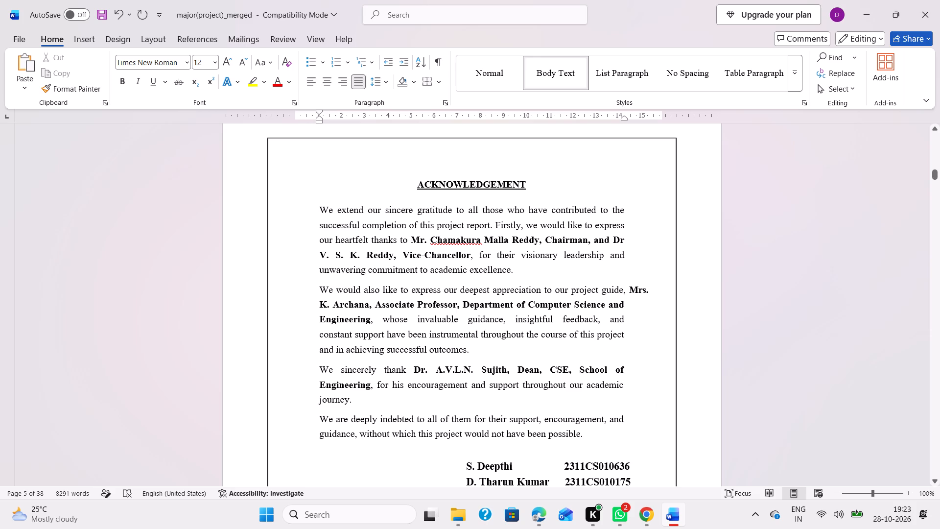
click(369, 308)
key(BackSpace)
key(BackSpace)
key(BackSpace)
key(BackSpace)
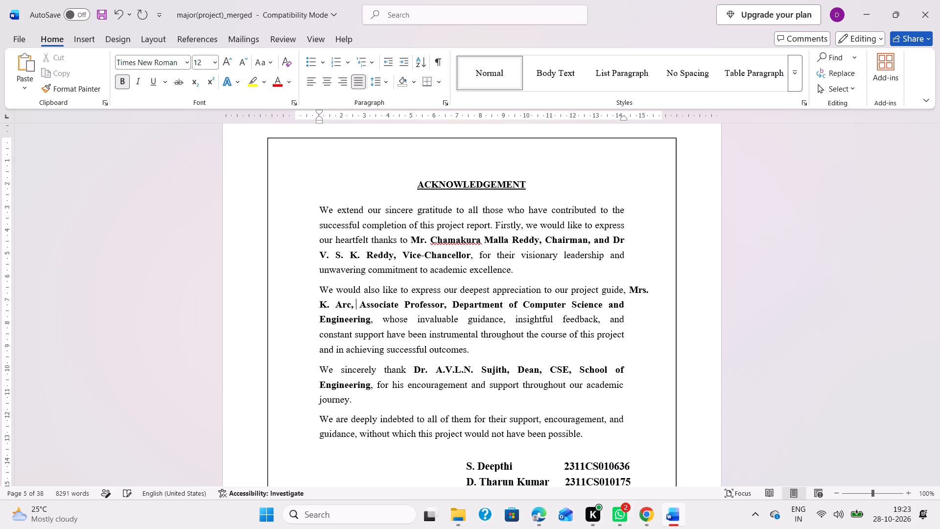
key(BackSpace)
key(BackSpace)
text(parna)
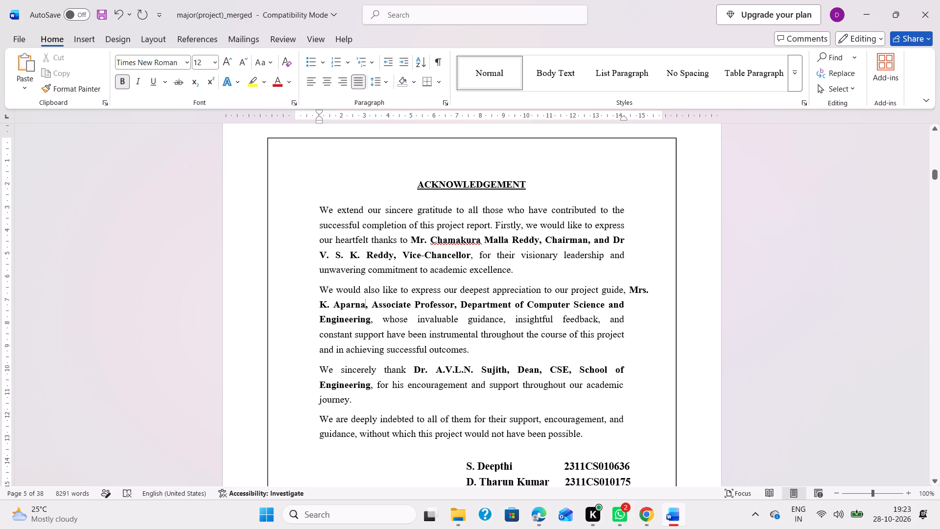
Pull in the right indent of the Acknowledgement line ending in "Mrs." to about 14.8 on the ruler.
click(631, 288)
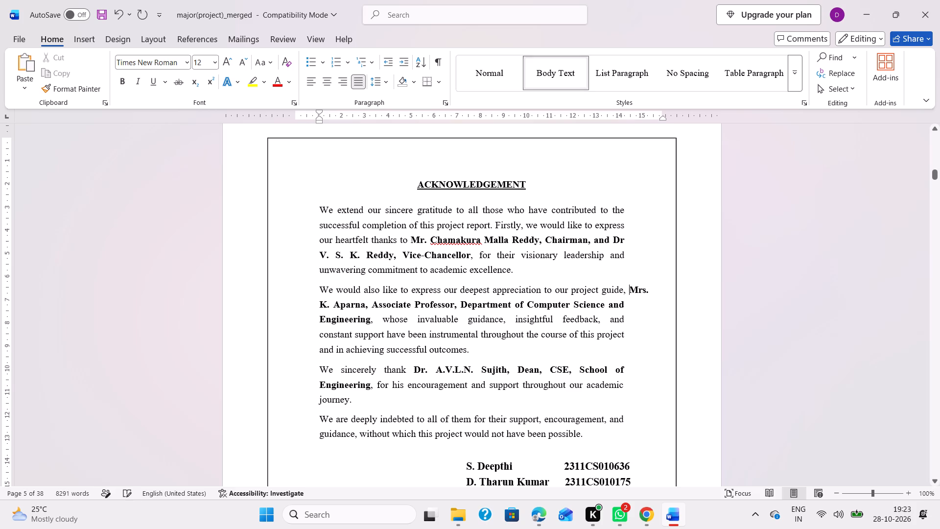
click(645, 288)
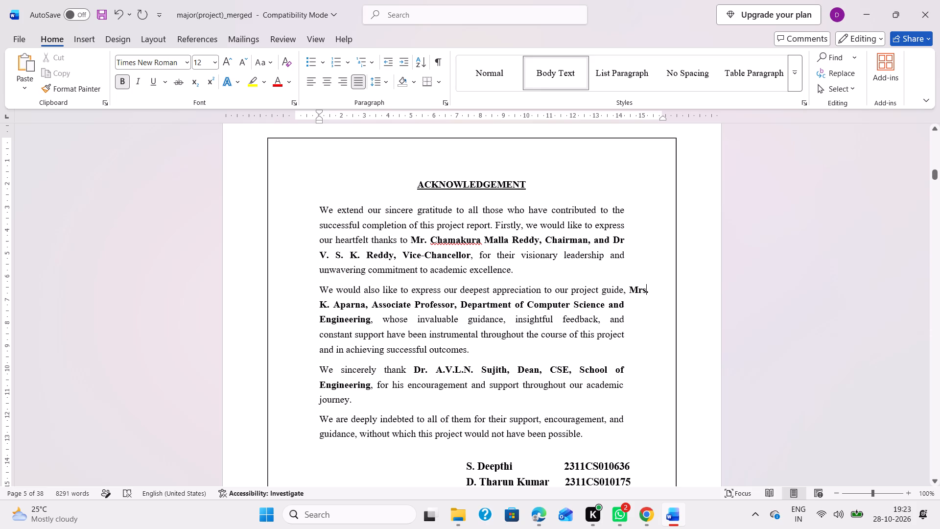
click(647, 288)
key(super+Left)
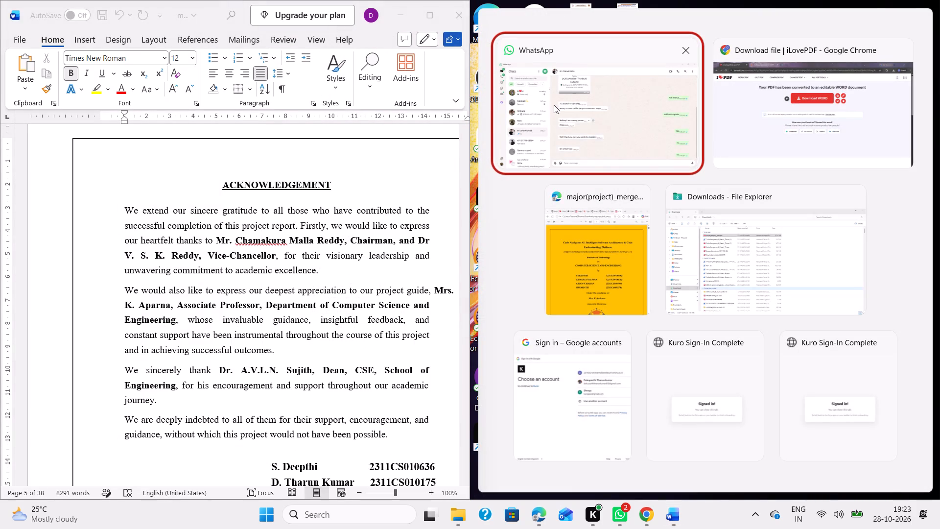
click(467, 119)
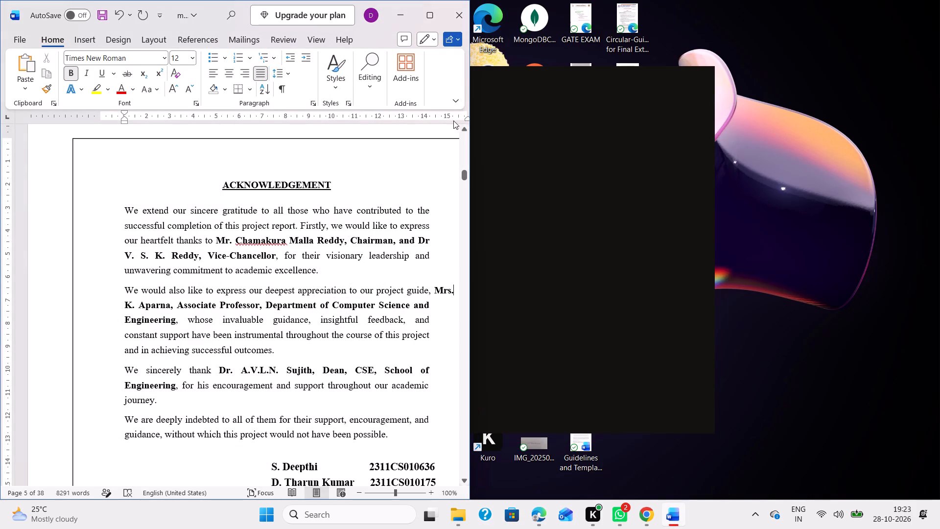
drag(466, 119, 455, 119)
drag(455, 119, 441, 120)
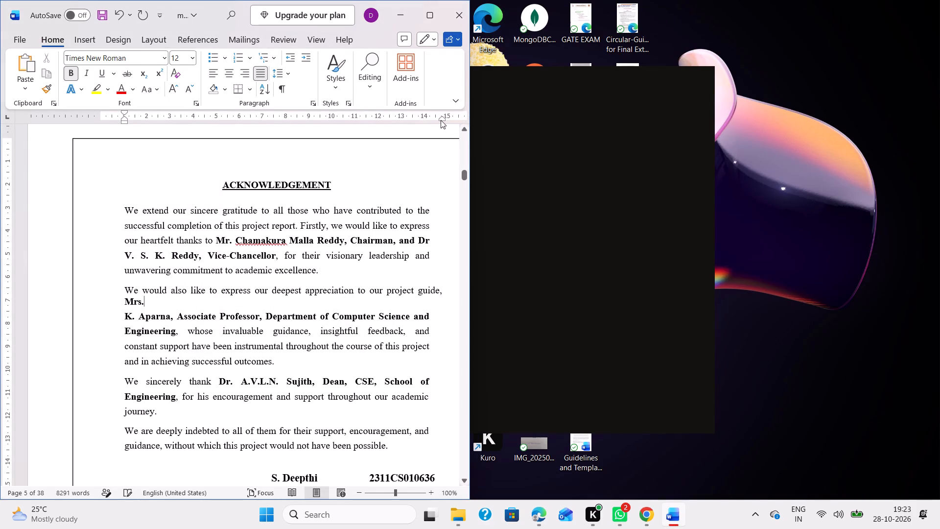
click(433, 13)
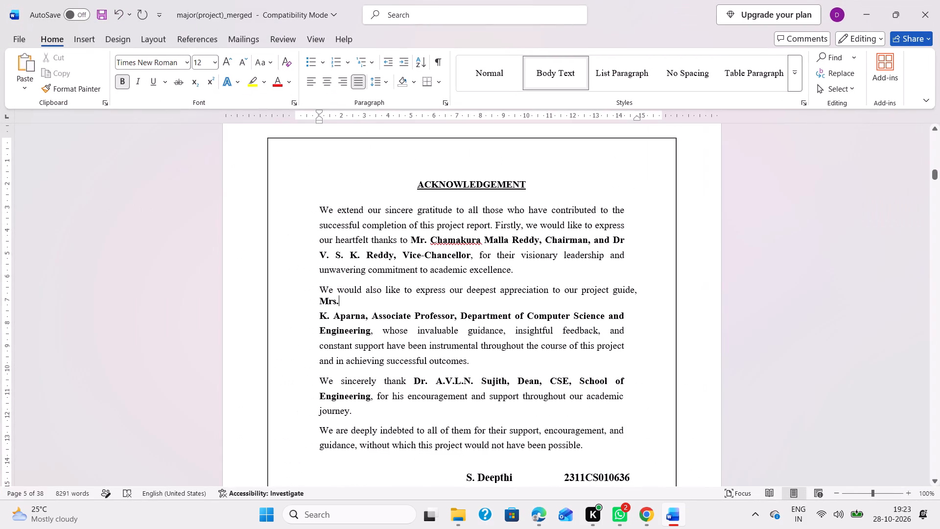
Join the paragraph starting with the guide's name onto the Acknowledgement line ending in "Mrs.", separated by a space.
click(319, 316)
key(BackSpace)
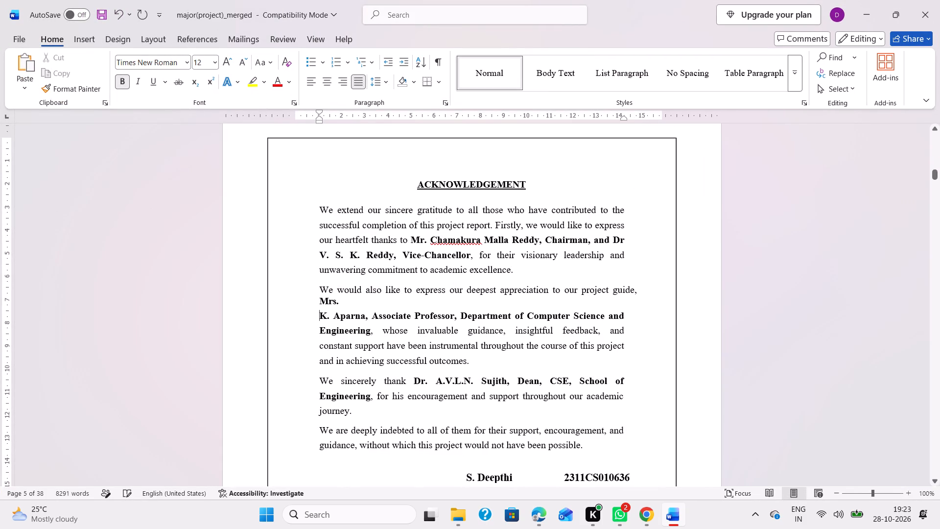
key(BackSpace)
key(space)
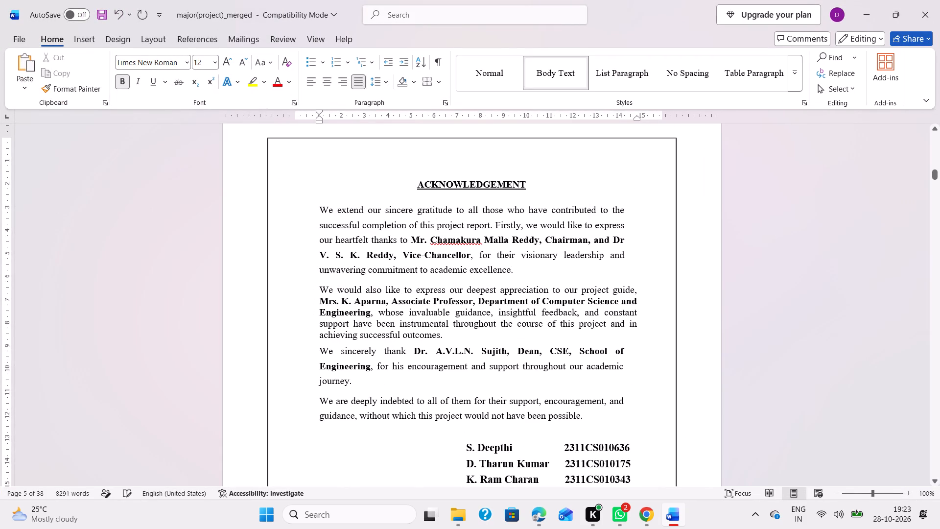
Set the line spacing of the whole project guide paragraph in the Acknowledgement to 1.5.
drag(316, 288, 443, 335)
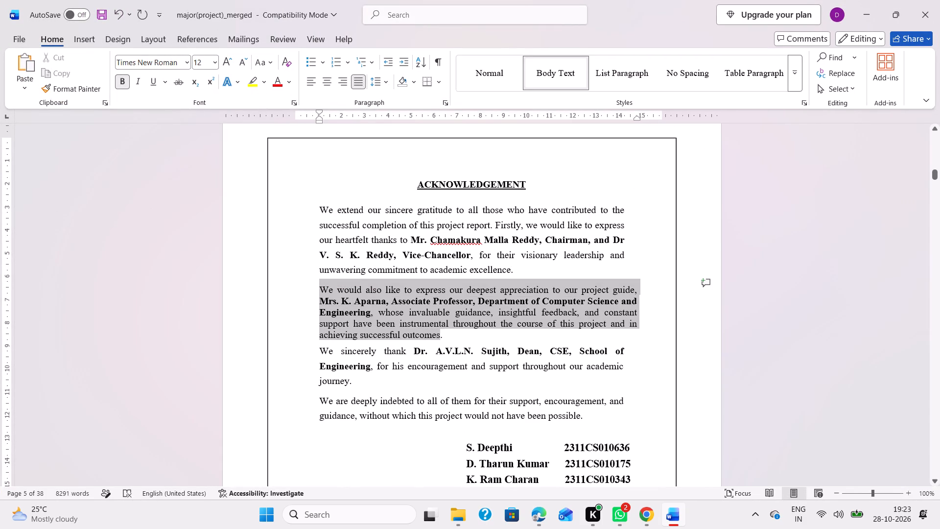
drag(443, 335, 452, 336)
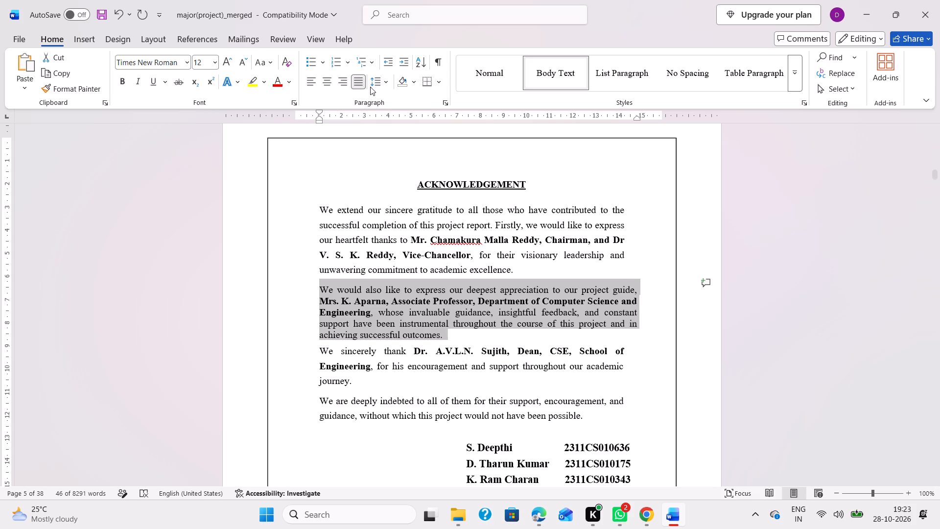
click(386, 85)
click(400, 131)
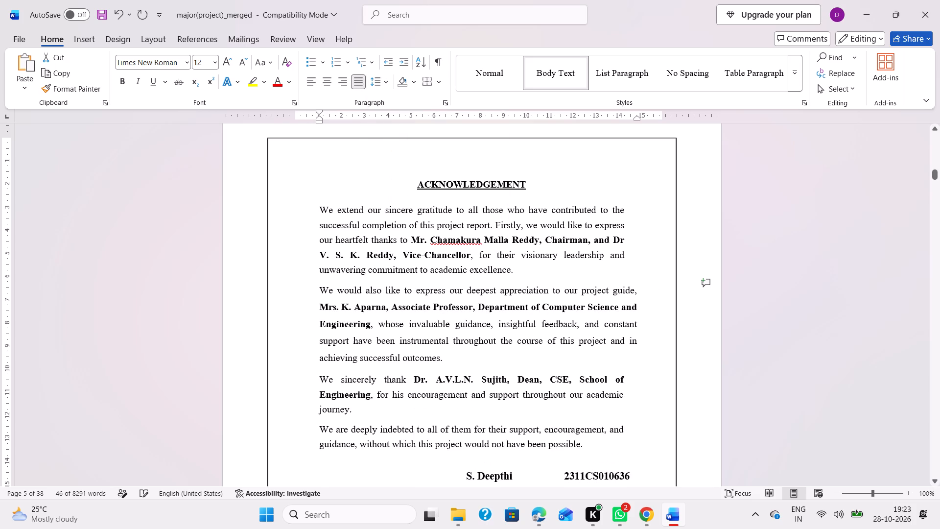
click(490, 372)
Set the font size of the "Background" heading text of section 1.1 in Chapter 1 to 14.
scroll(490, 372, down, 1)
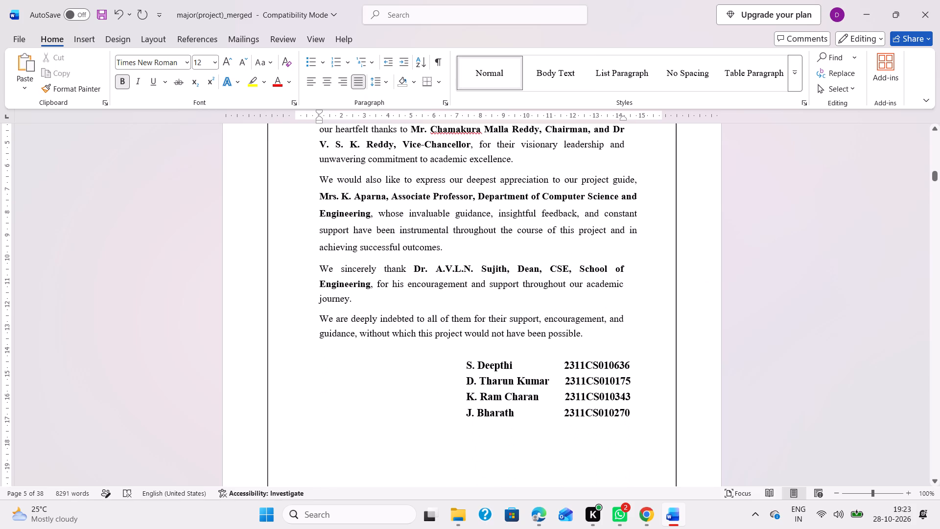
scroll(421, 325, down, 1)
scroll(511, 344, down, 2)
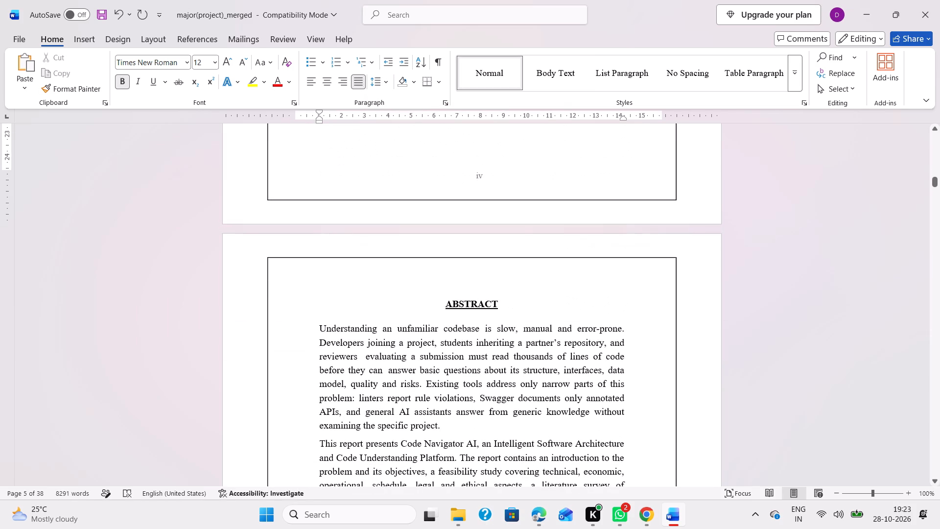
scroll(463, 340, down, 4)
scroll(463, 340, up, 1)
scroll(463, 340, down, 3)
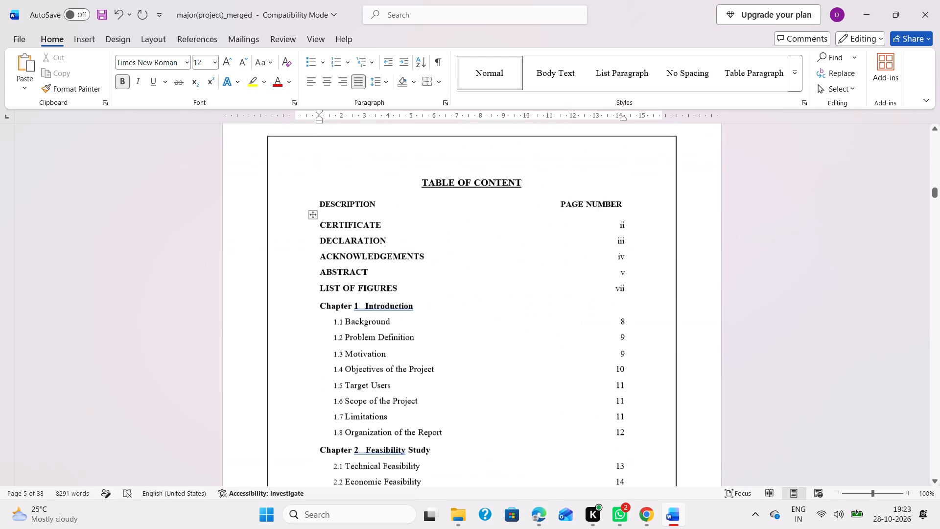
scroll(463, 340, down, 3)
scroll(463, 340, up, 3)
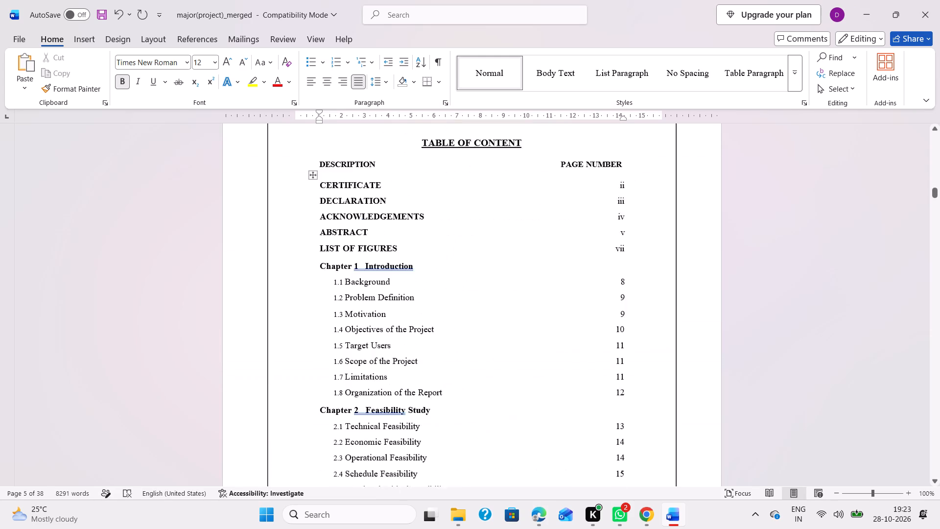
scroll(463, 340, down, 9)
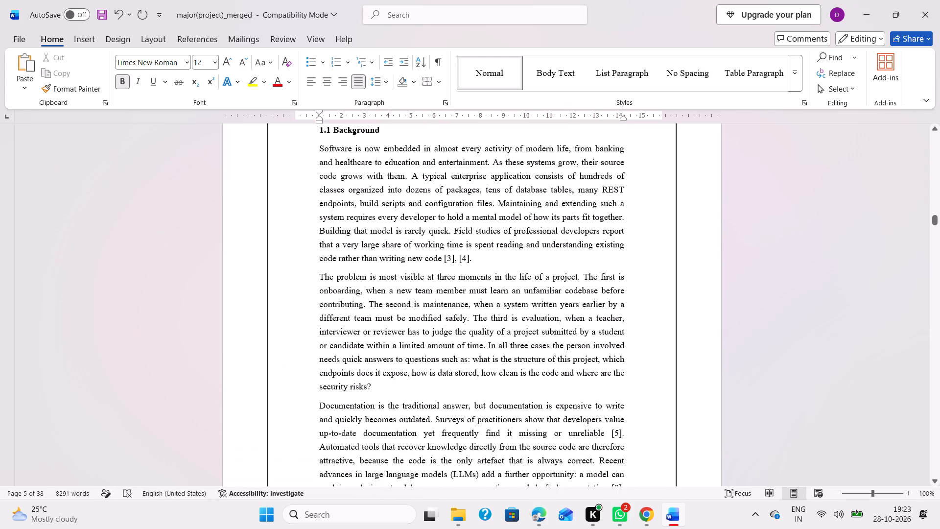
scroll(463, 340, up, 2)
scroll(463, 340, down, 2)
scroll(463, 340, up, 1)
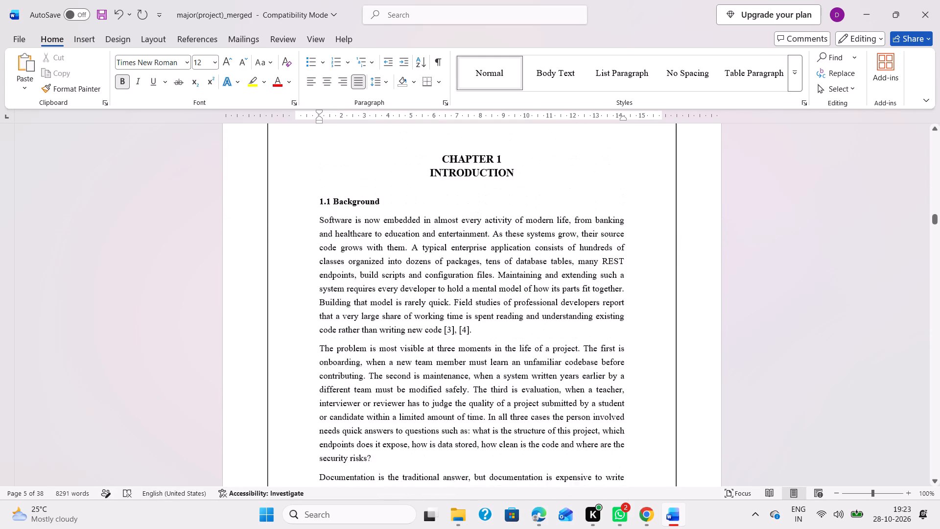
drag(389, 215, 314, 216)
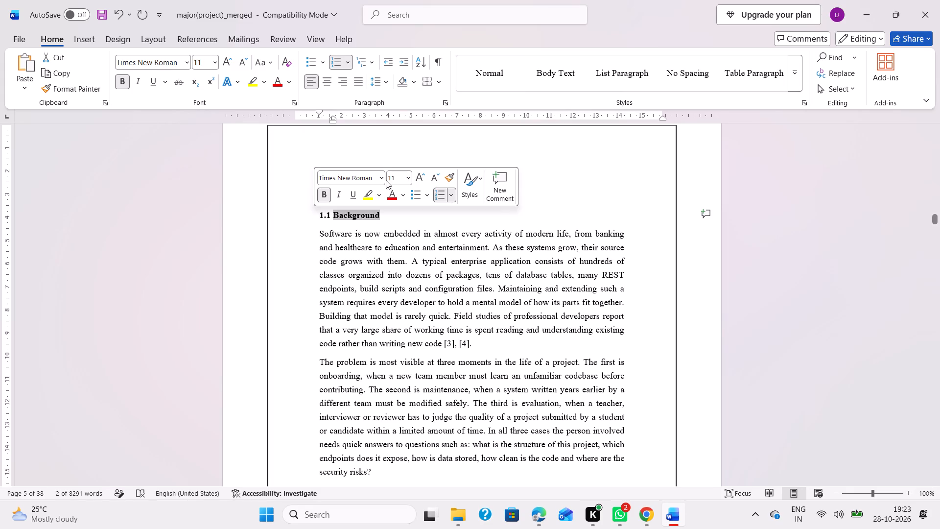
click(395, 178)
text(14)
key(Return)
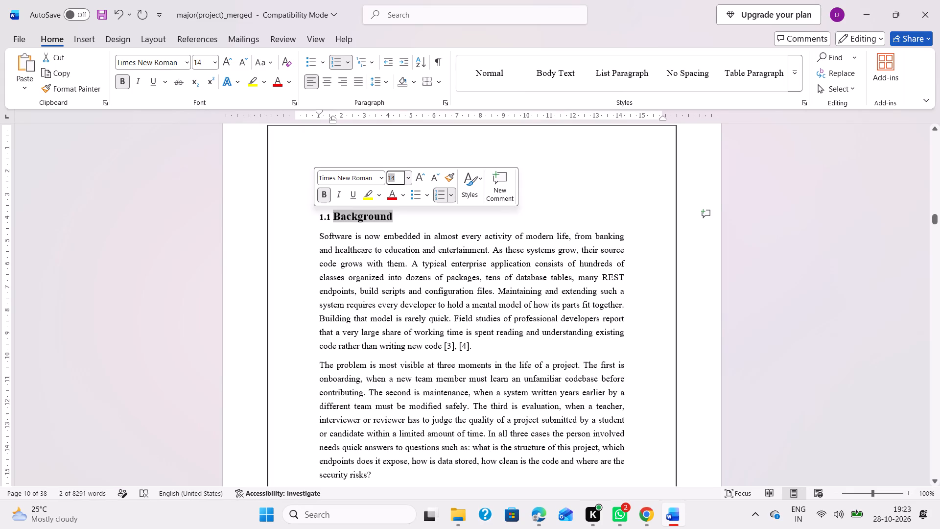
Select the section 1.1 body text on Chapter 1's first page, from "Software is now embedded" through "analyzes it".
click(322, 236)
drag(317, 235, 464, 500)
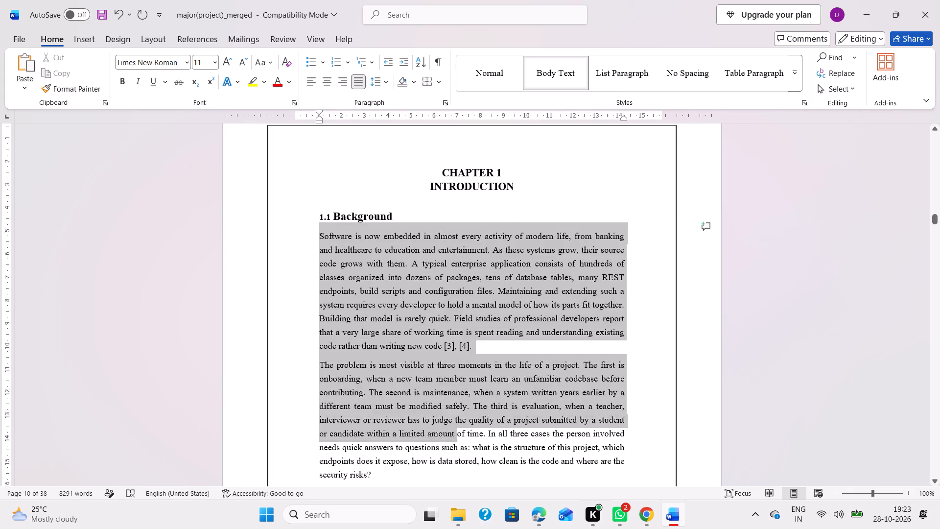
drag(464, 500, 612, 360)
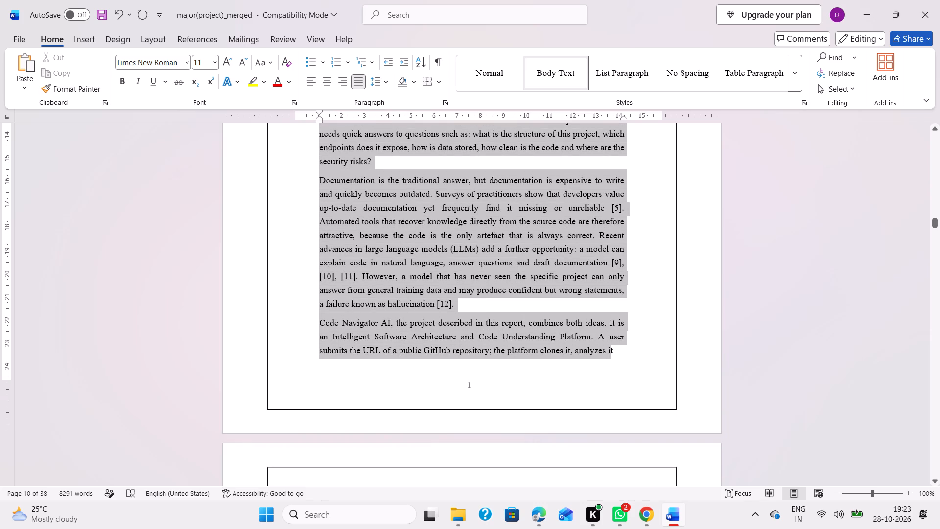
drag(612, 360, 620, 357)
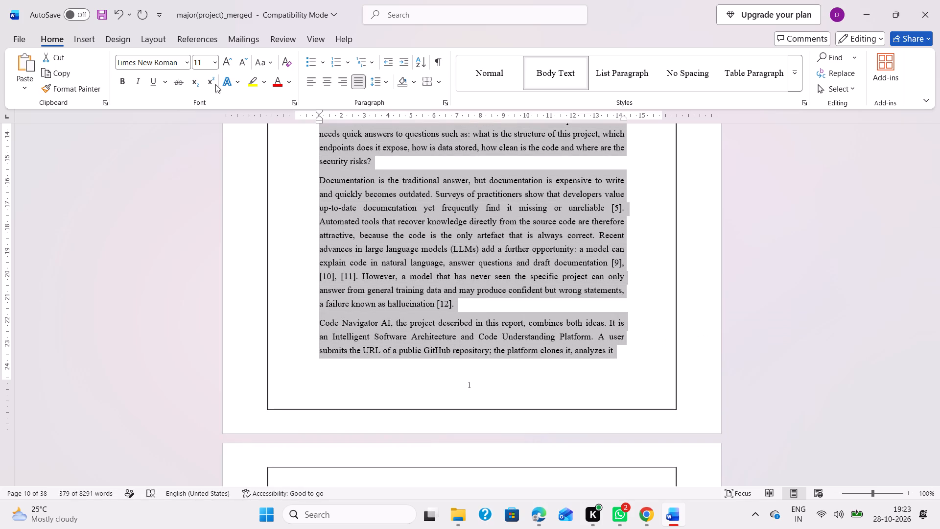
Set the font size of the selected section 1.1 body text on Chapter 1's first page to 12.
click(204, 64)
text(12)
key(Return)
click(396, 234)
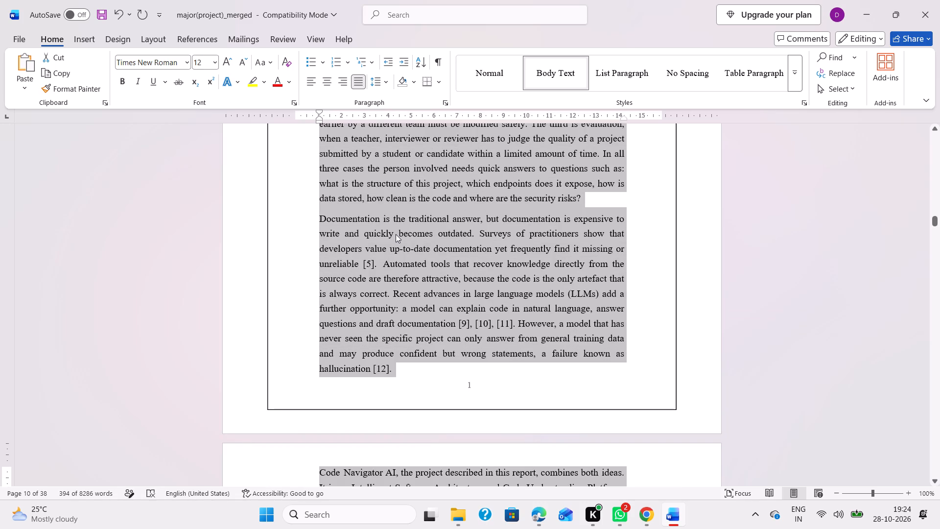
Delete the citations [9], [10], [11] and the space before them after "draft documentation" in section 1.1, keeping the full stop.
scroll(396, 234, up, 1)
scroll(396, 234, down, 4)
scroll(396, 234, up, 1)
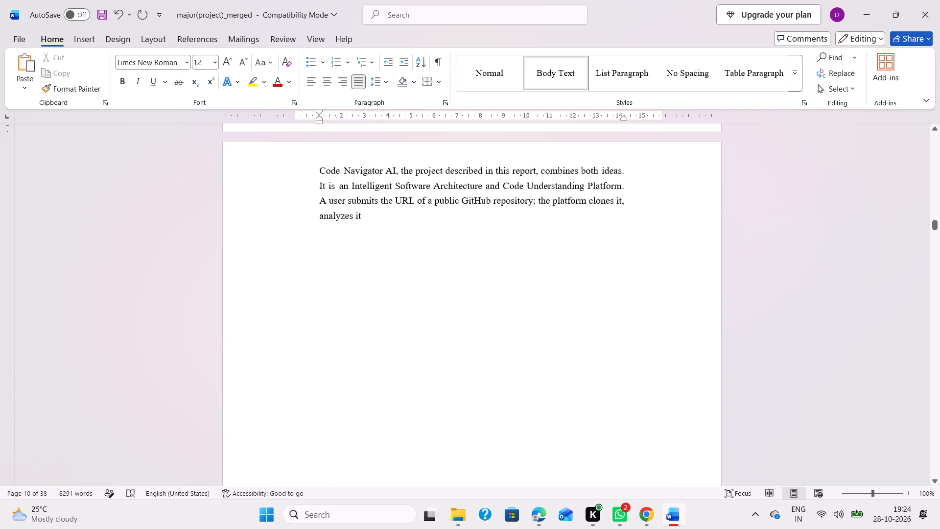
scroll(396, 234, up, 1)
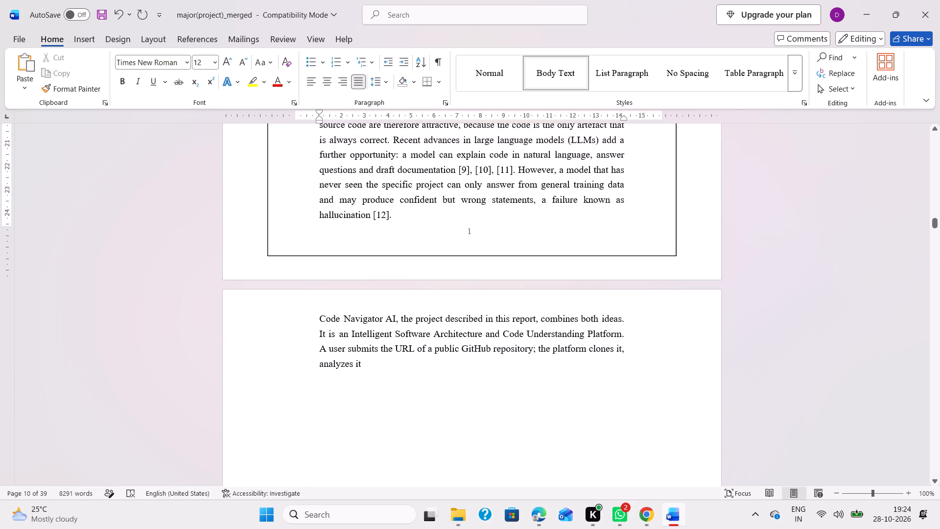
scroll(468, 235, up, 1)
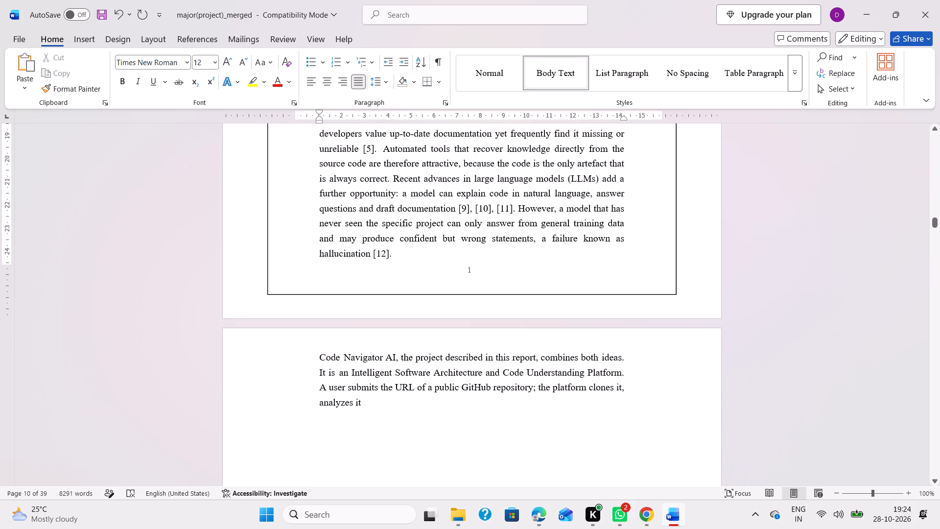
click(512, 211)
key(BackSpace)
key(BackSpace)
key(BackSpace)
key(BackSpace)
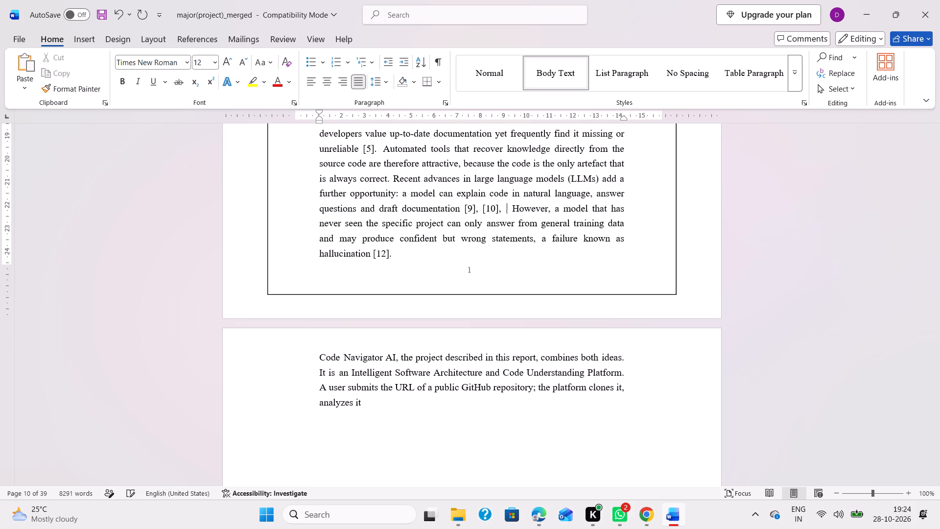
key(BackSpace)
key(BackSpace)
key(BackSpace)
key(BackSpace)
key(BackSpace)
key(BackSpace)
key(BackSpace)
key(BackSpace)
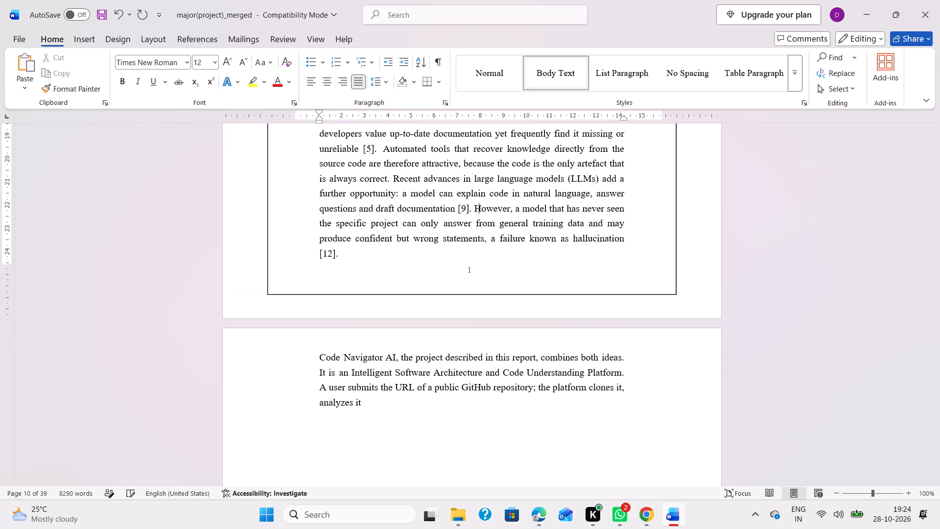
key(BackSpace)
key(BackSpace)
key(BackSpace)
key(BackSpace)
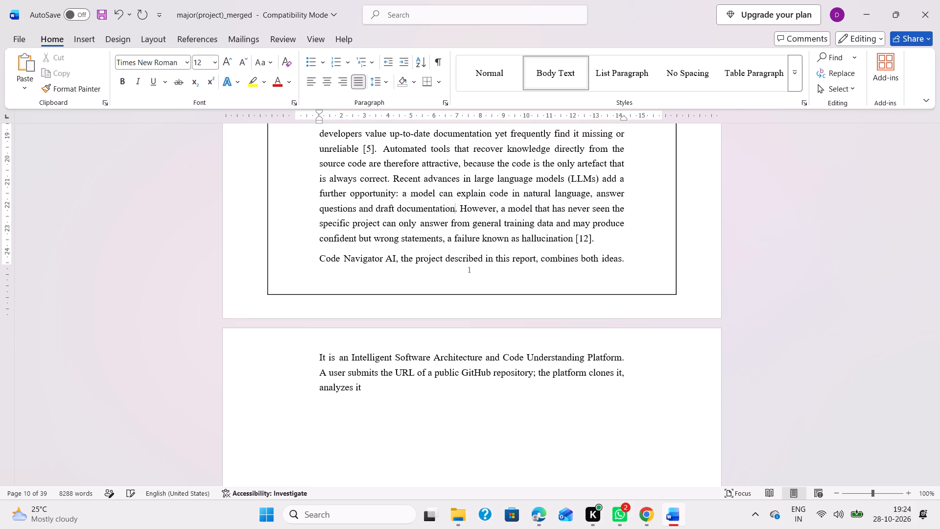
Delete the citation [12] and the space before it after "a failure known as hallucination", keeping the full stop.
click(590, 239)
key(BackSpace)
key(BackSpace)
key(Right)
key(BackSpace)
key(BackSpace)
key(BackSpace)
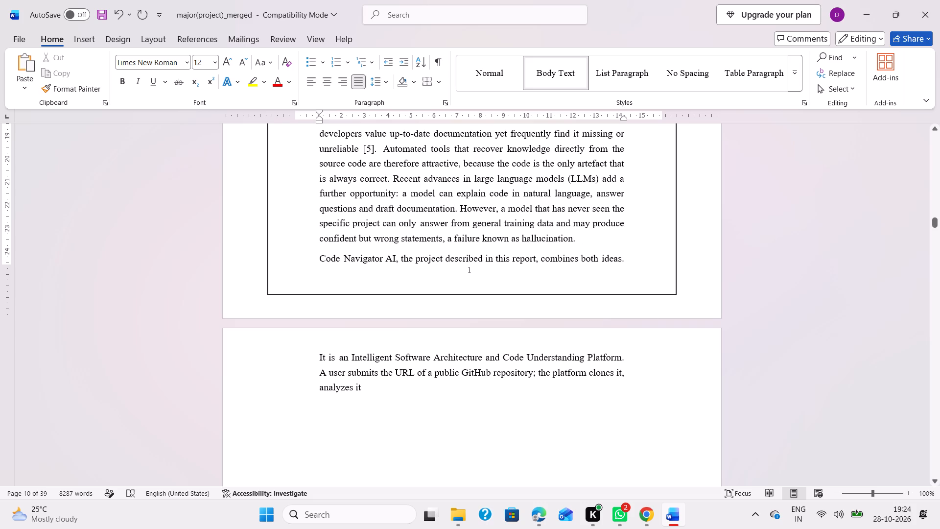
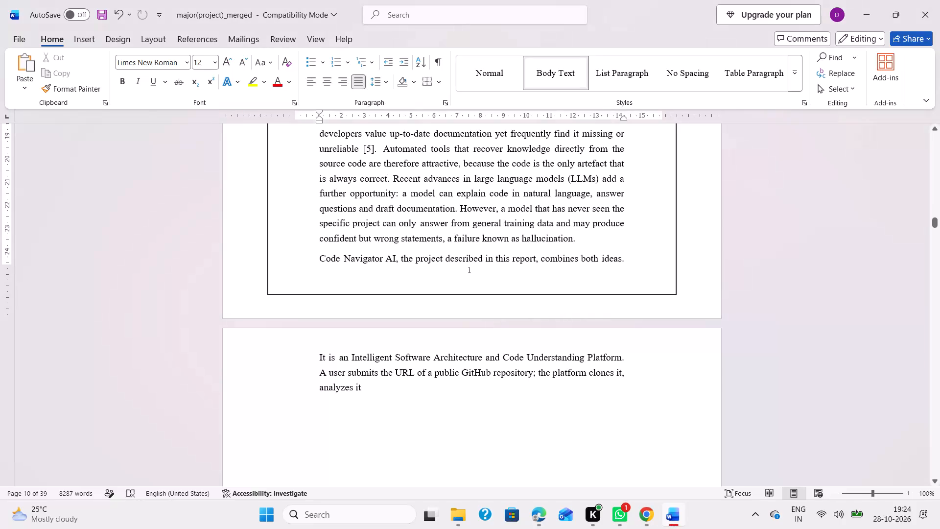
Delete the citation "[5]" and the space before it after "unreliable" in section 1.1's Documentation paragraph.
scroll(551, 395, up, 2)
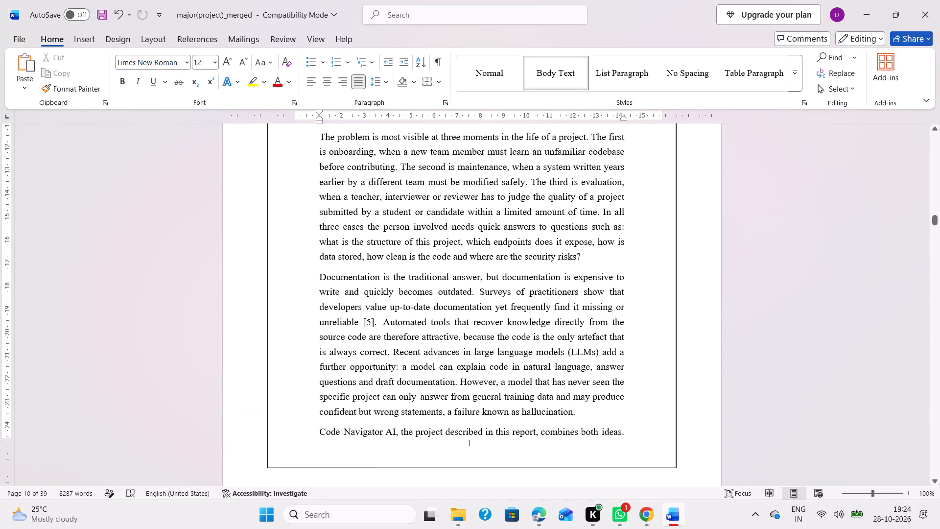
click(375, 323)
key(BackSpace)
key(BackSpace)
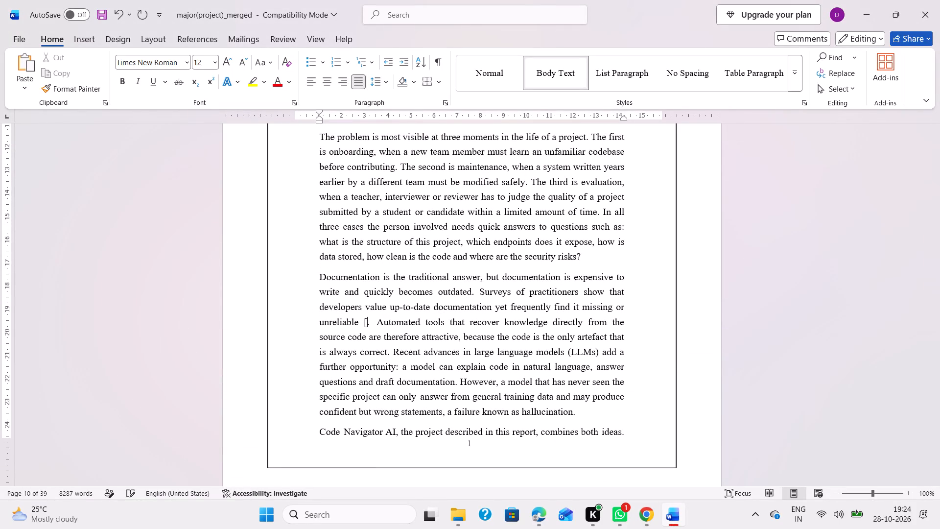
key(BackSpace)
key(BackSpace)
Delete the citations "[3], [4]" after "writing new code" at the end of section 1.1's first paragraph, keeping the full stop.
scroll(405, 269, up, 1)
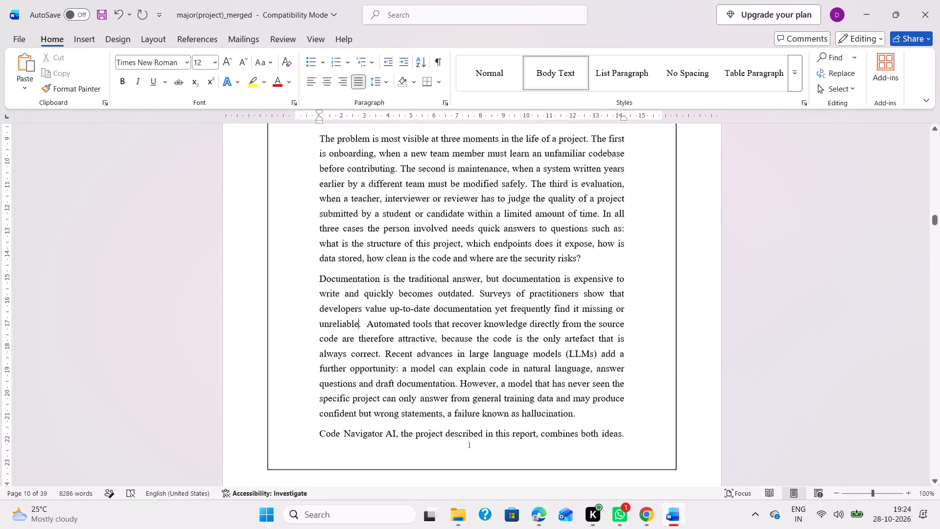
scroll(405, 269, up, 1)
scroll(512, 401, up, 1)
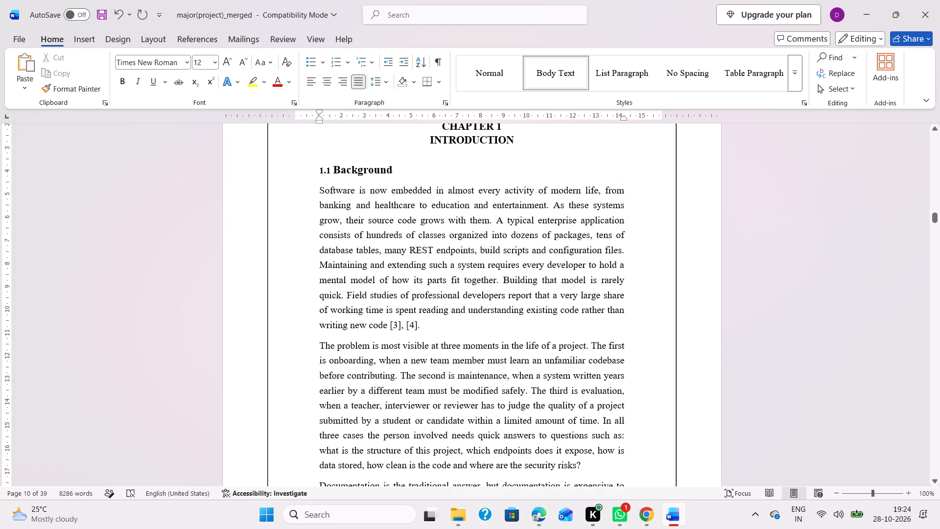
click(417, 325)
key(BackSpace)
key(BackSpace)
key(BackSpace)
key(BackSpace)
key(BackSpace)
key(BackSpace)
Delete the remaining "[3" citation text and the space before it in section 1.1's first paragraph, leaving the ending "writing new code.".
key(BackSpace)
key(BackSpace)
key(BackSpace)
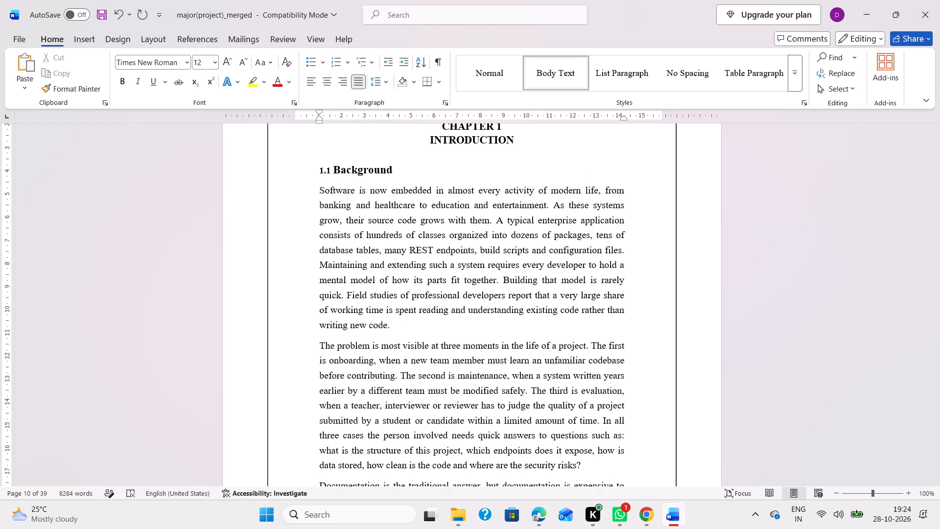
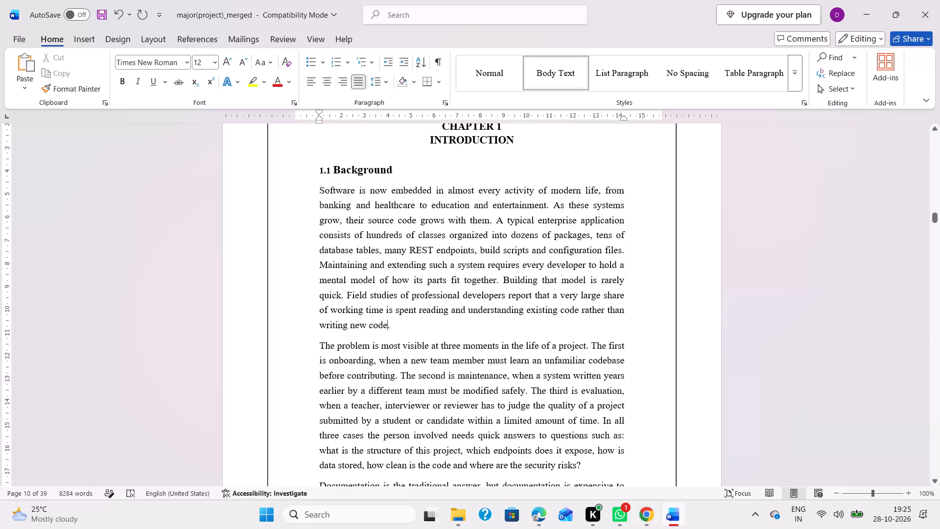
Insert an empty paragraph after the one ending "a failure known as hallucination." to move the Code Navigator AI paragraph onto the following page.
scroll(467, 322, down, 1)
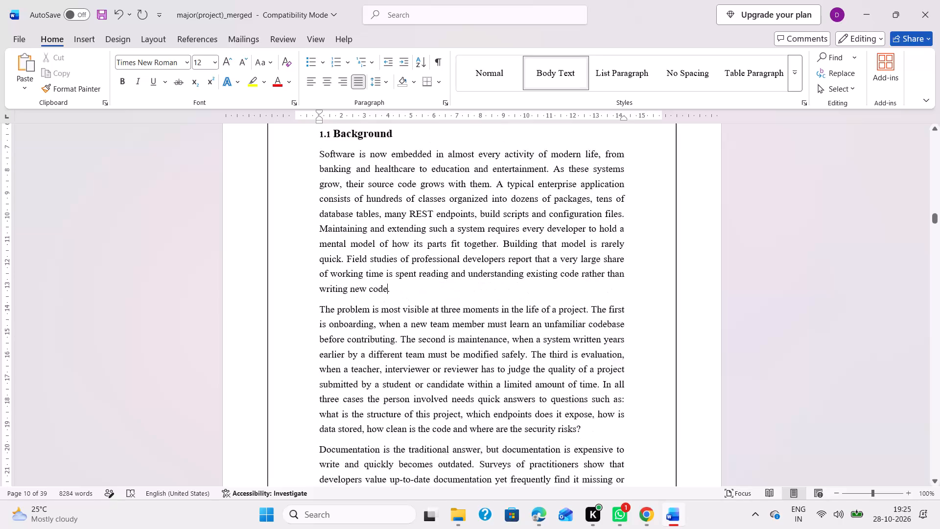
scroll(467, 322, down, 1)
scroll(467, 322, up, 1)
scroll(467, 322, down, 3)
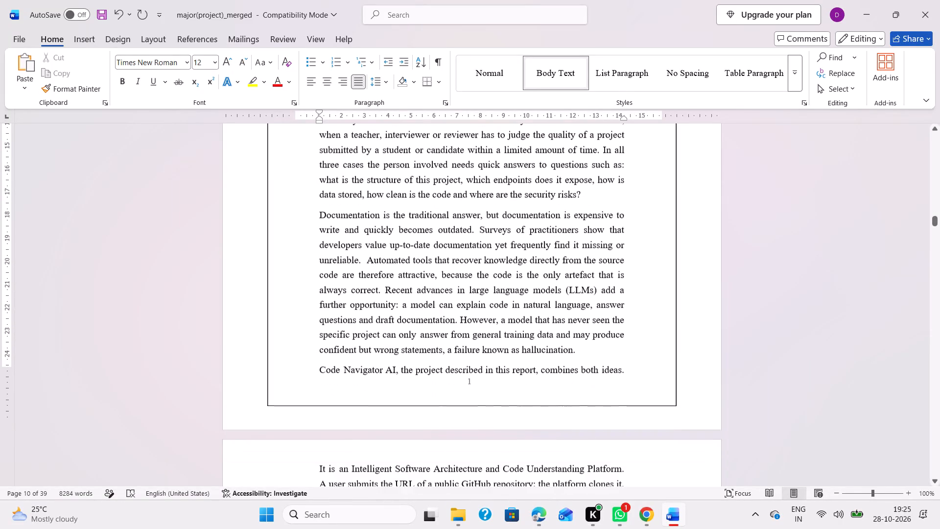
scroll(467, 322, down, 1)
click(575, 270)
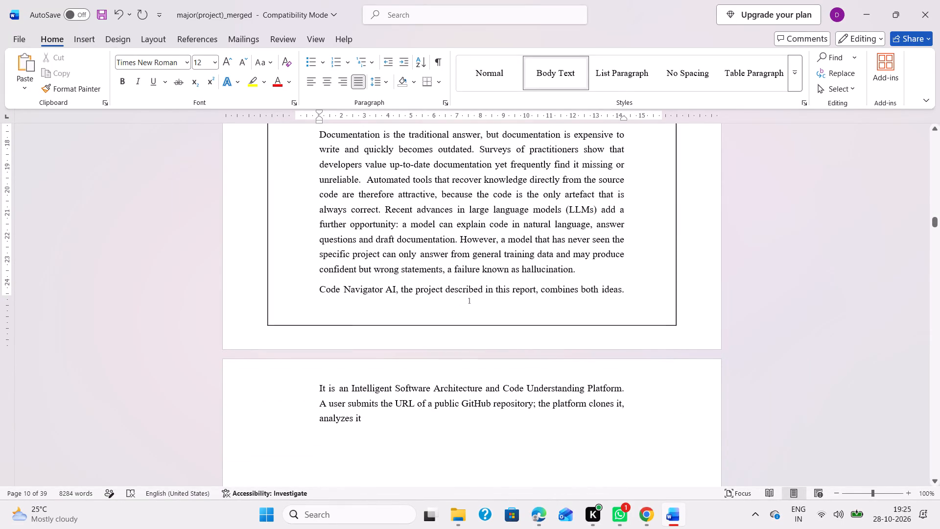
key(Return)
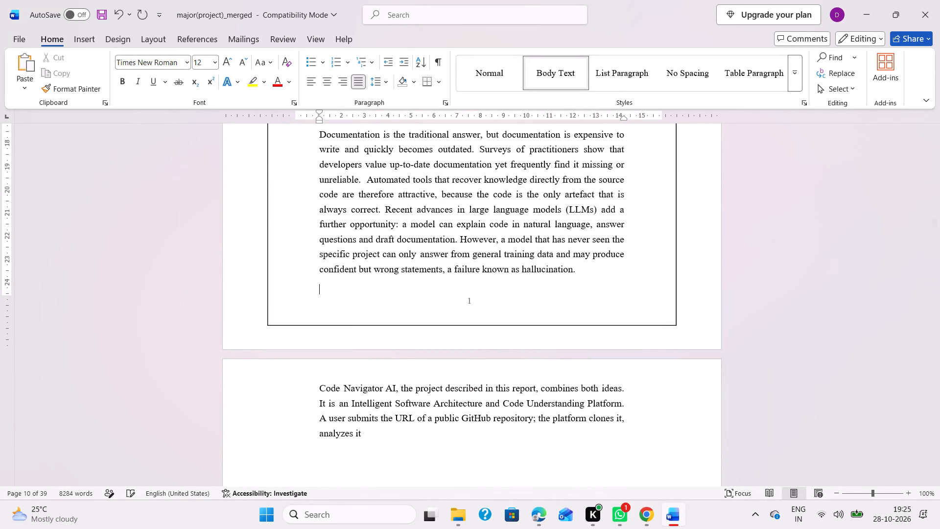
Examine how section 1.1's text flows across the pages, from its opening paragraphs through the Code Navigator AI paragraph to section 1.2.
scroll(575, 270, down, 5)
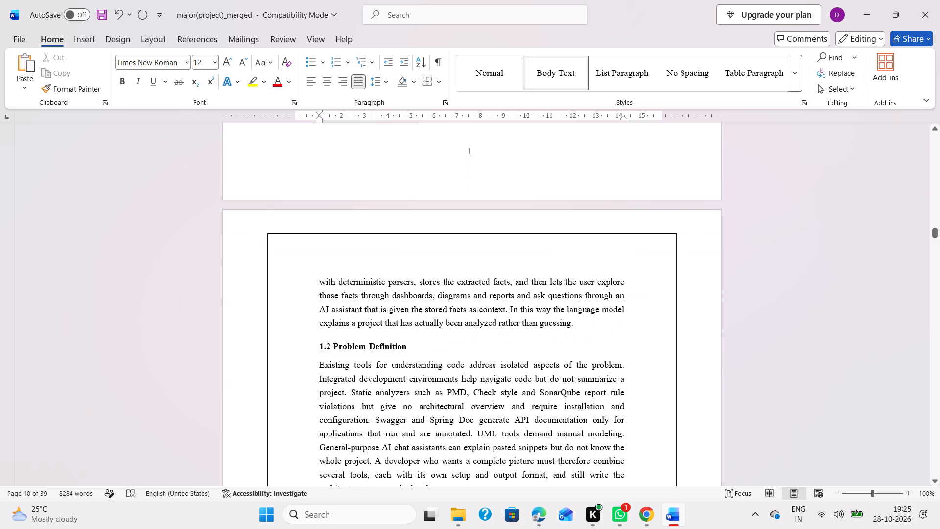
scroll(575, 270, up, 6)
scroll(575, 270, down, 2)
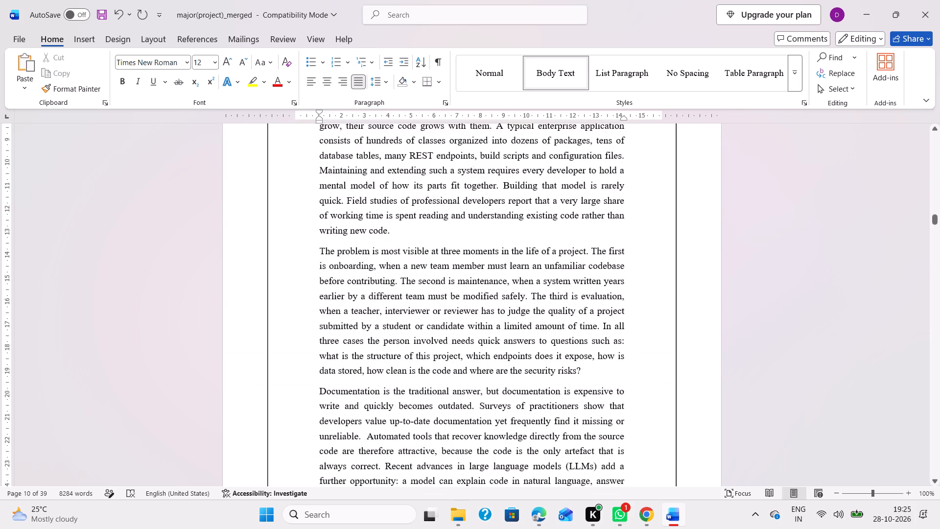
scroll(575, 270, down, 4)
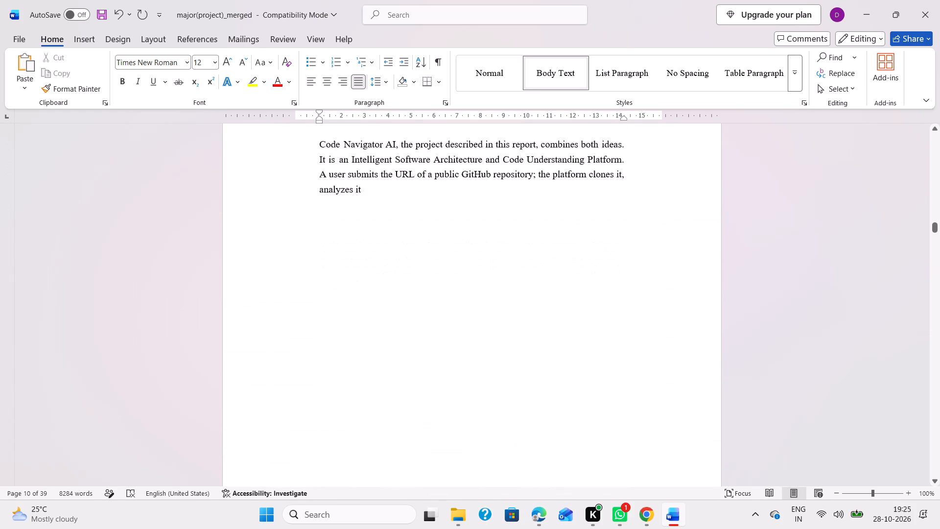
Delete the text from "Code Navigator AI, the project described" through "analyzes it" on the otherwise blank page after Chapter 1's first page.
scroll(575, 270, down, 1)
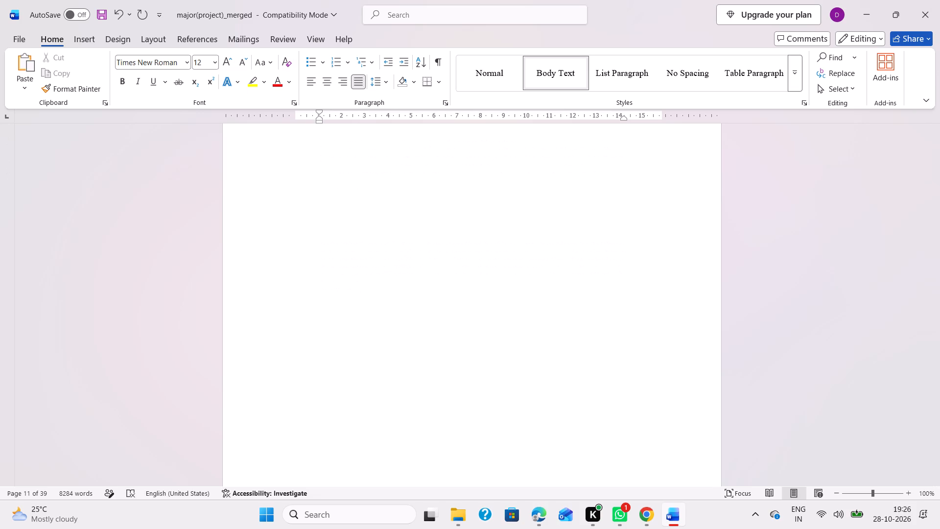
scroll(609, 327, up, 5)
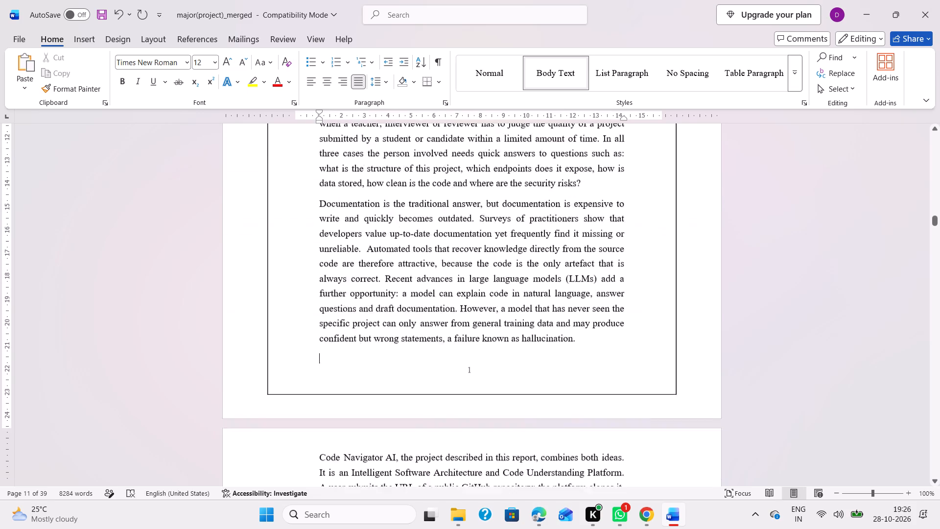
scroll(556, 360, down, 2)
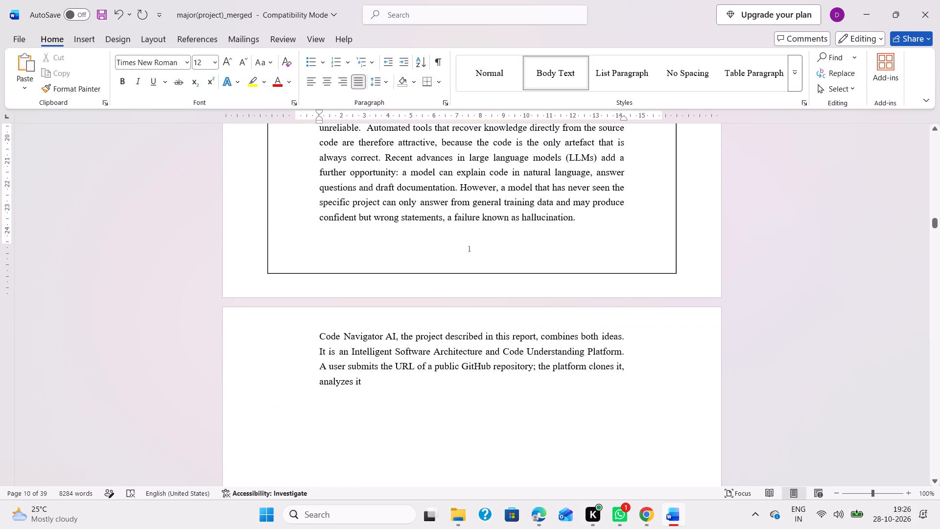
drag(316, 335, 428, 406)
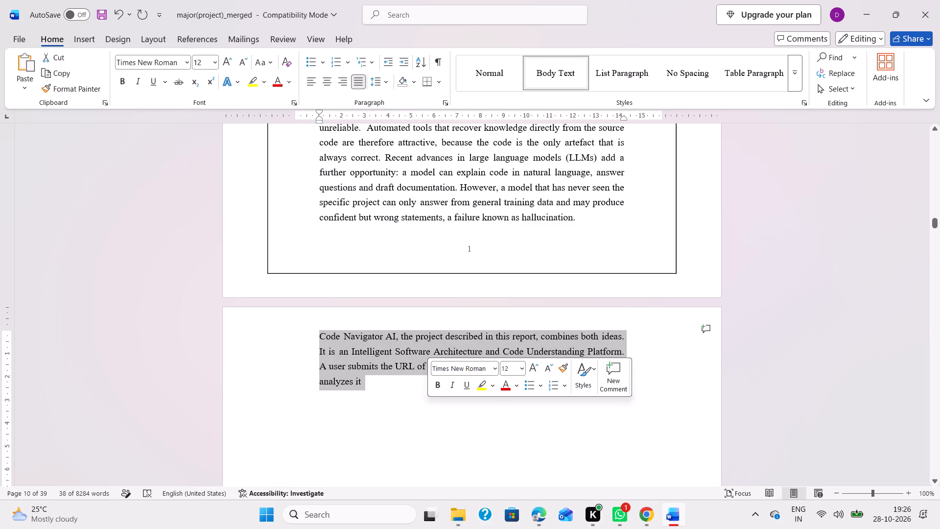
key(BackSpace)
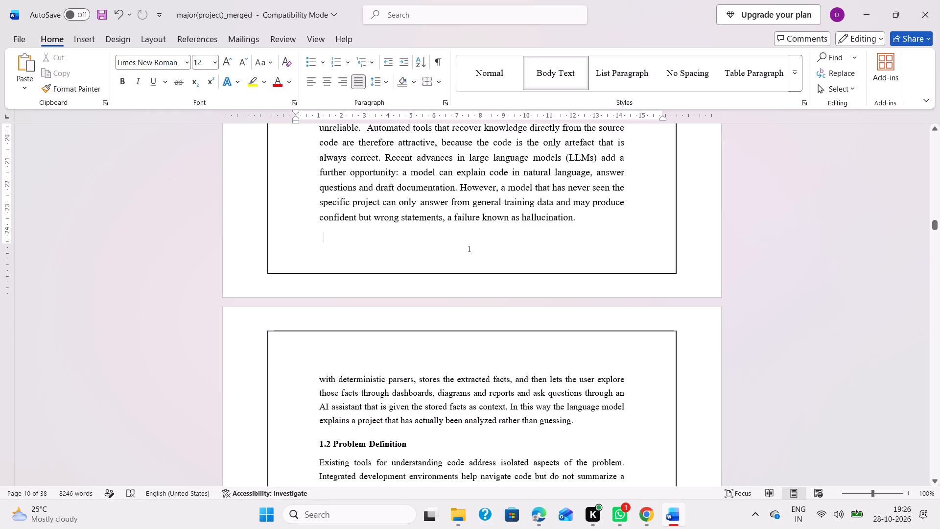
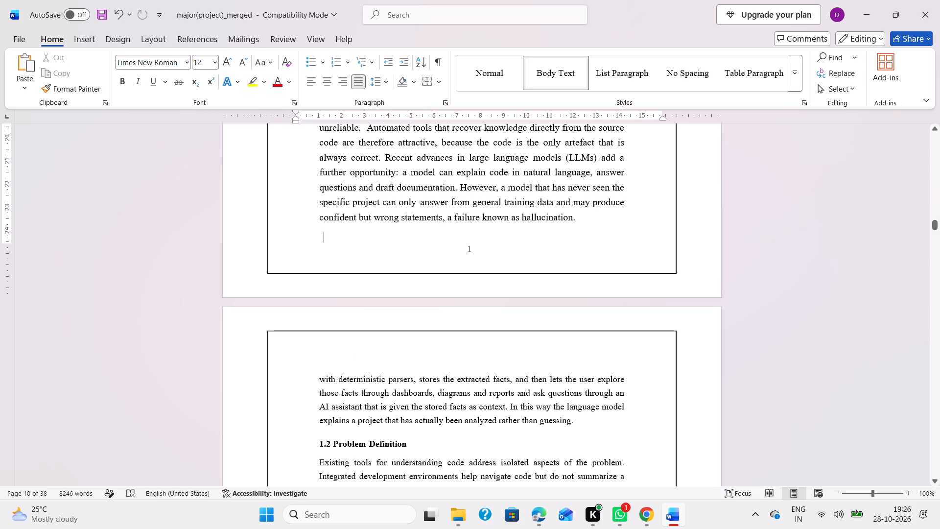
Delete two blank lines above the text starting "with deterministic parsers" at the top of Chapter 1's second page, and reinsert one paragraph break.
click(337, 366)
key(BackSpace)
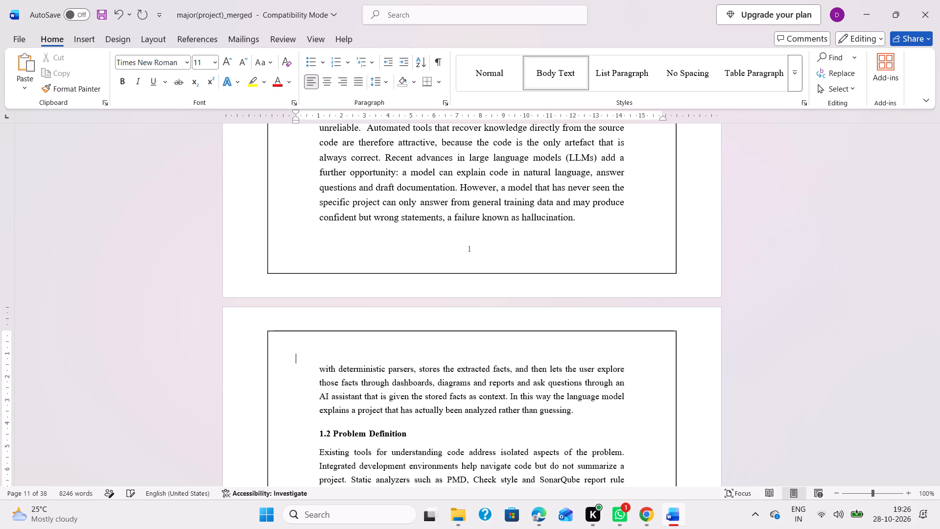
key(BackSpace)
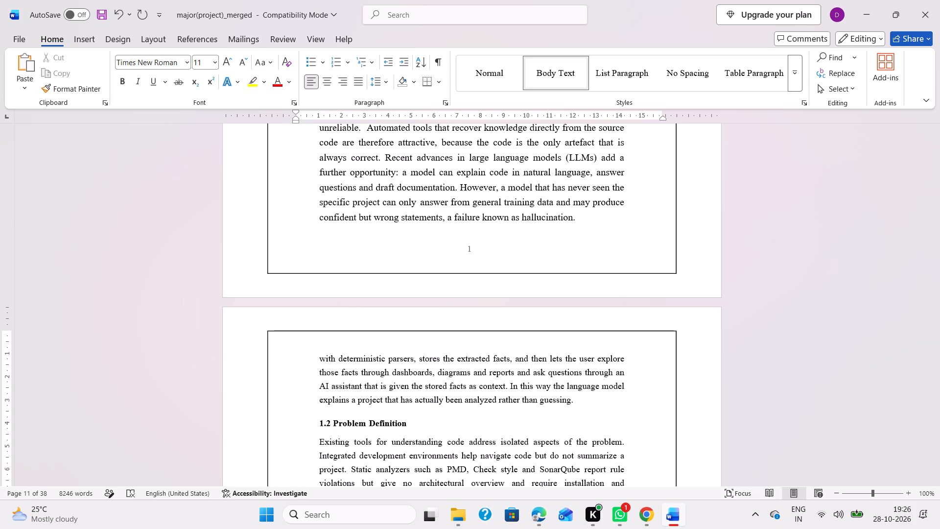
key(Return)
scroll(543, 368, up, 3)
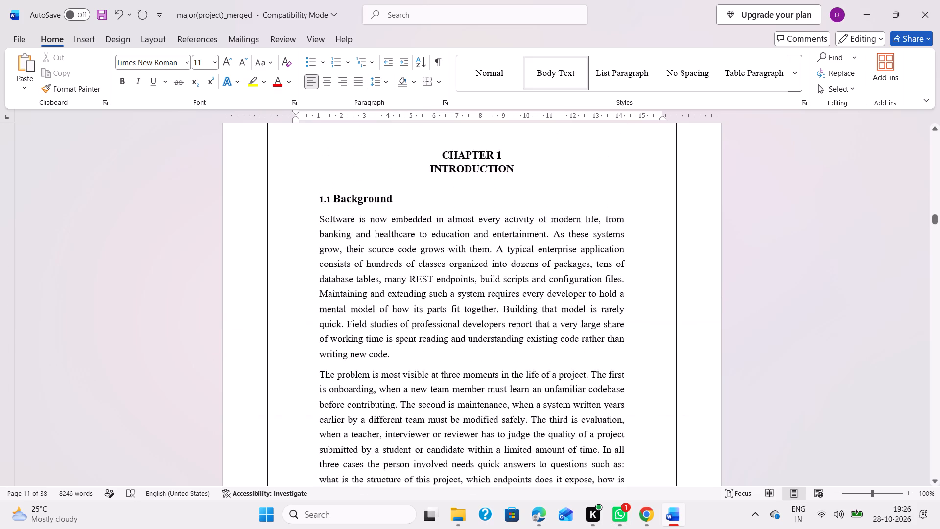
Examine the page layout of Chapter 1 from section 1.1 Background through section 1.4 Objectives of the Project.
scroll(543, 368, up, 1)
scroll(543, 368, down, 3)
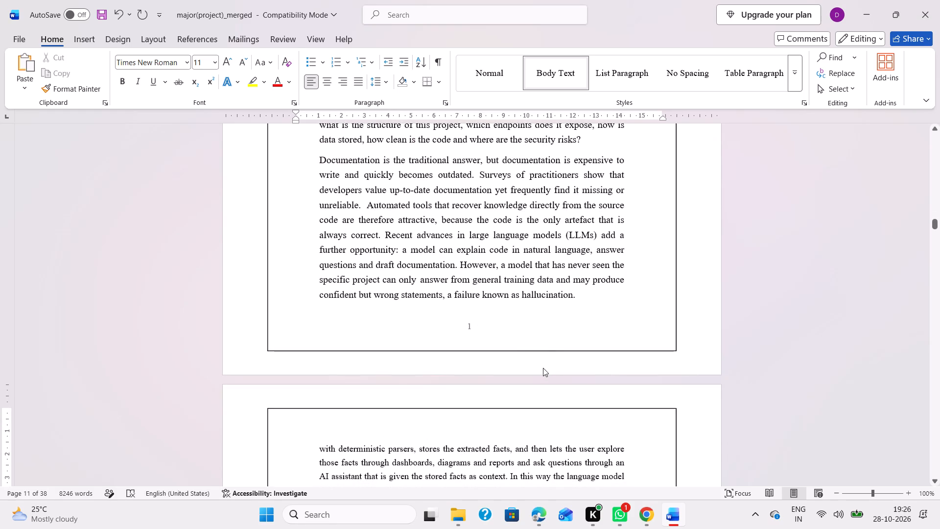
scroll(543, 368, down, 4)
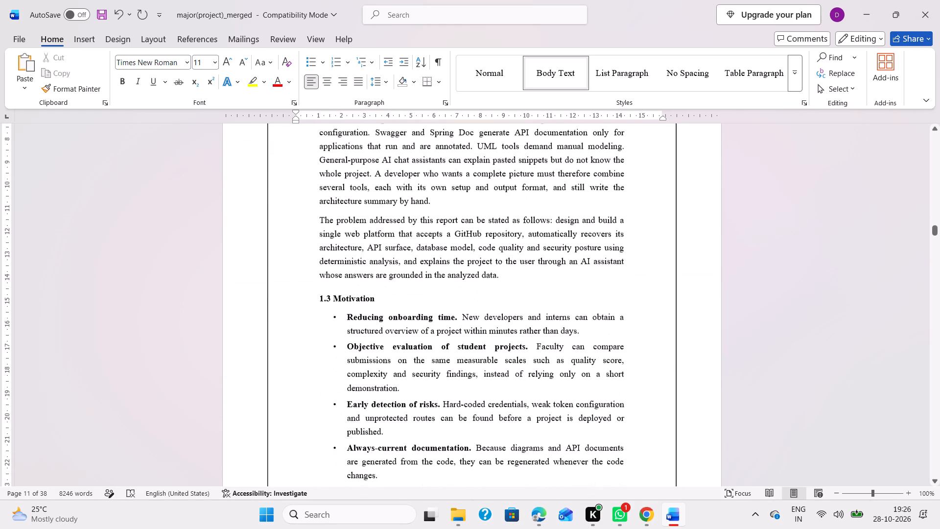
scroll(543, 368, down, 1)
scroll(485, 395, down, 3)
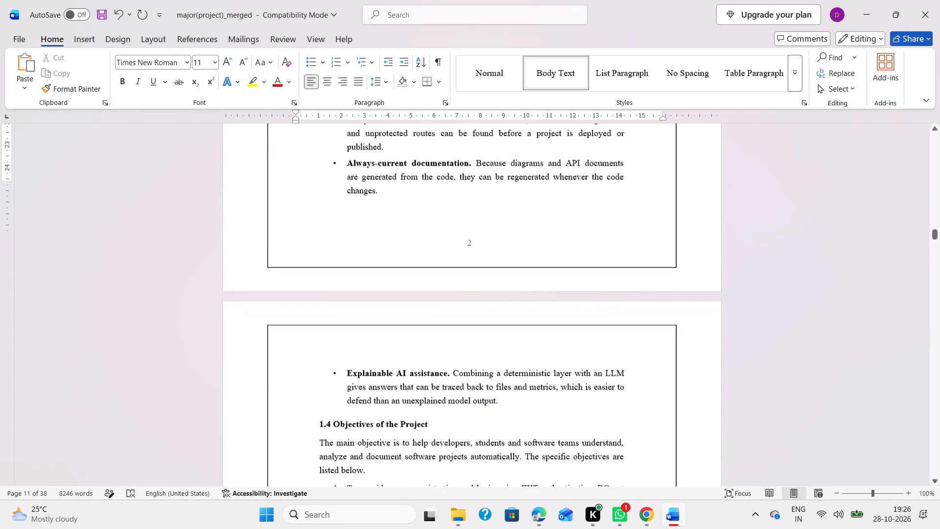
scroll(485, 395, down, 5)
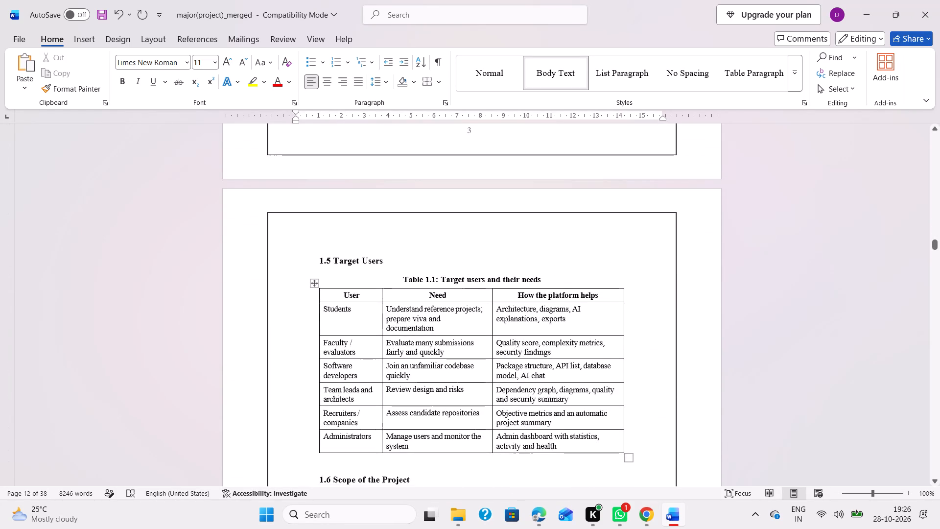
Examine how section 1.5 with Table 1.1 and section 1.6 sit on their page after the objectives list.
scroll(485, 395, down, 2)
scroll(485, 395, up, 7)
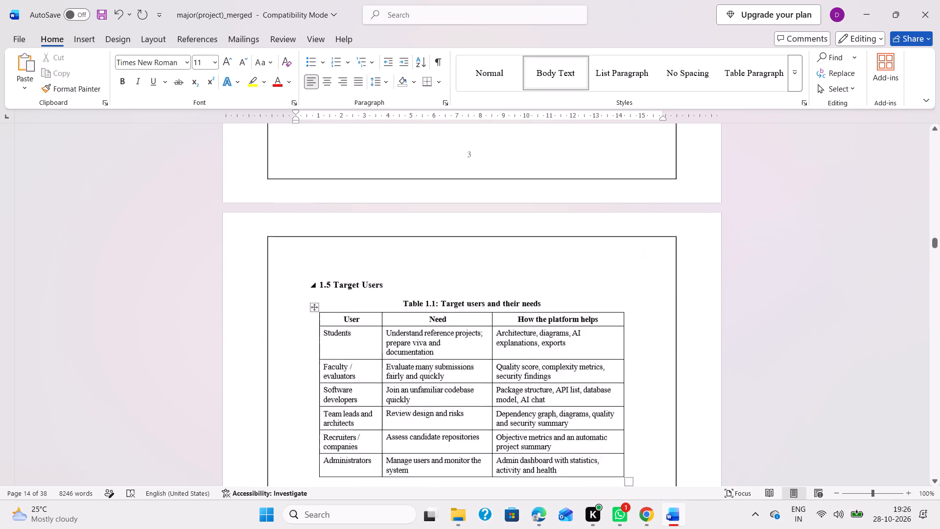
scroll(485, 395, up, 1)
scroll(485, 395, down, 4)
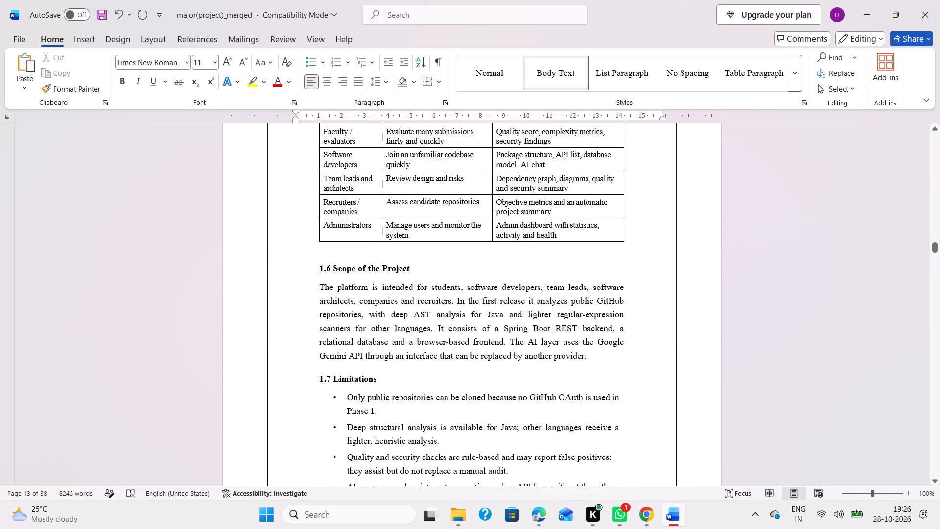
scroll(358, 252, up, 1)
scroll(445, 293, up, 1)
scroll(445, 293, down, 1)
ctrl+scroll(445, 293, up, 1)
ctrl+scroll(445, 293, down, 1)
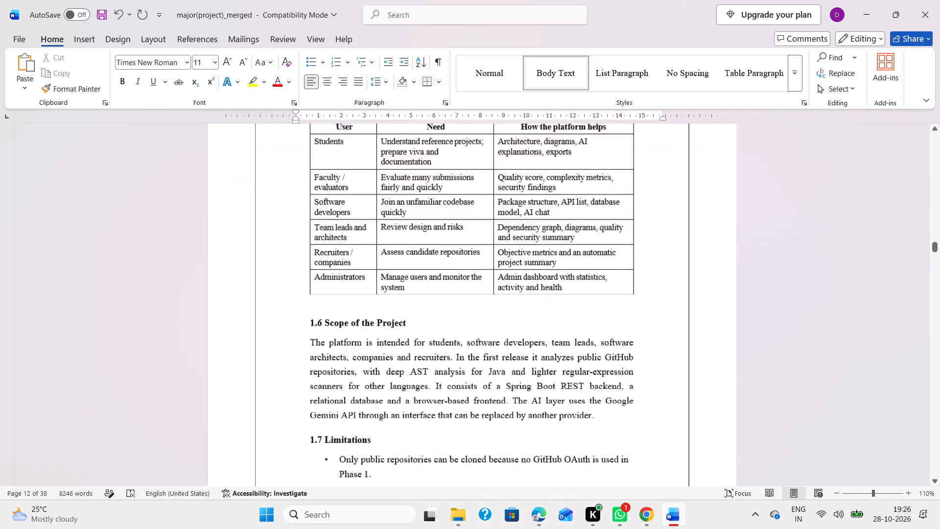
ctrl+scroll(407, 334, down, 1)
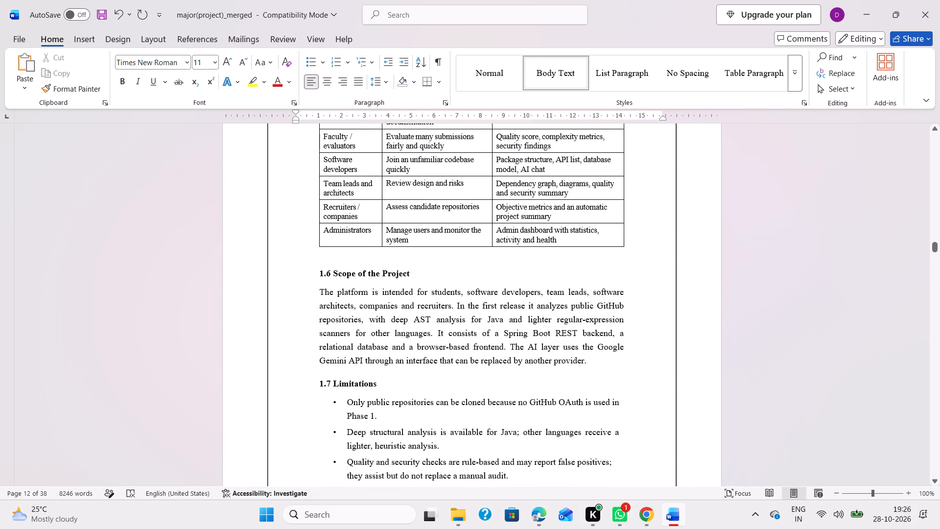
Examine the page breaks around sections 1.7 Limitations and 1.8 Organization of the Report, up to the start of Chapter 2.
scroll(532, 329, down, 2)
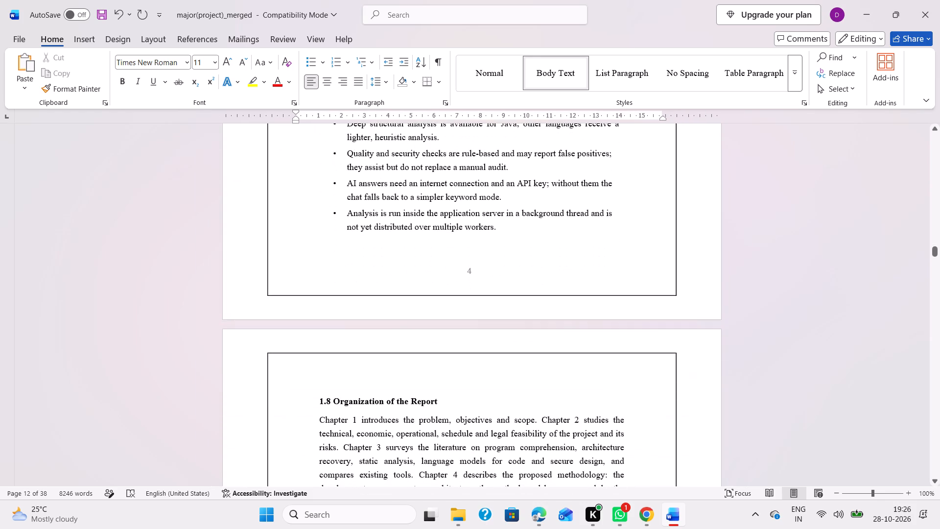
scroll(462, 350, down, 1)
scroll(414, 264, down, 3)
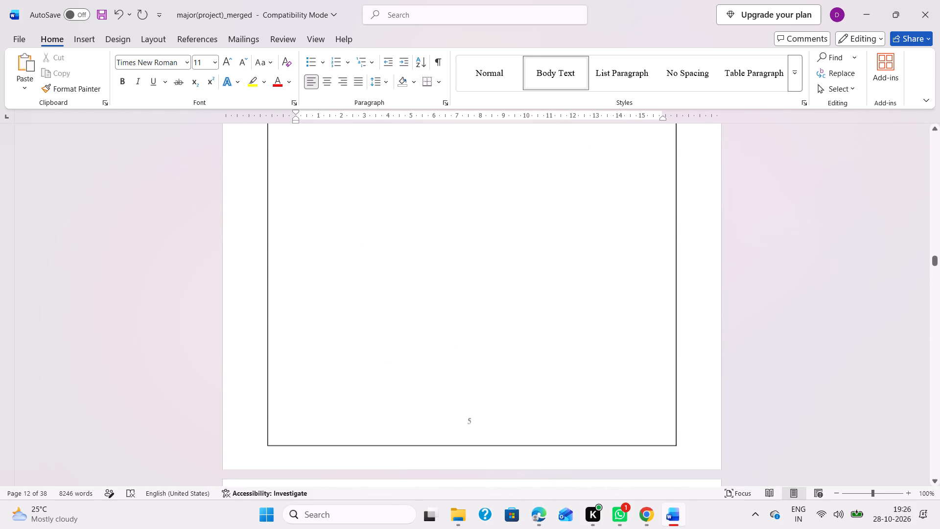
scroll(414, 264, down, 1)
scroll(466, 310, up, 4)
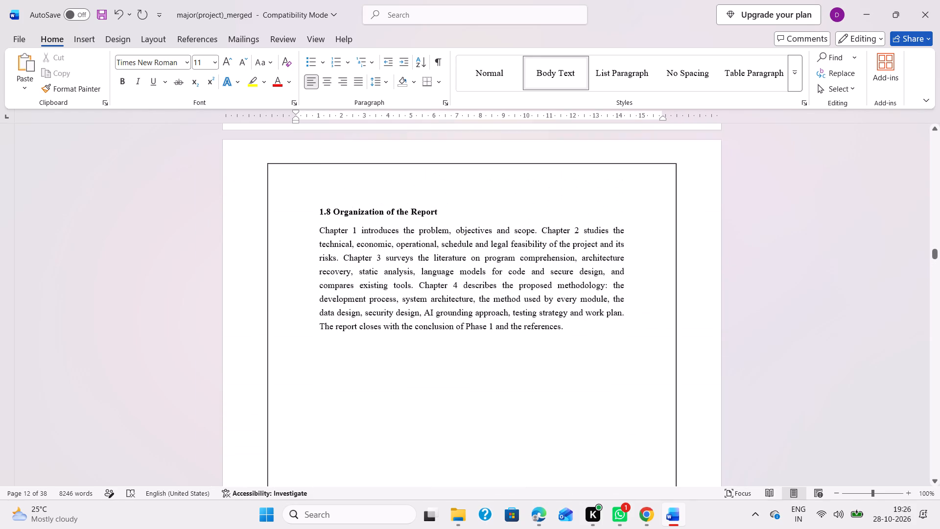
scroll(520, 328, up, 3)
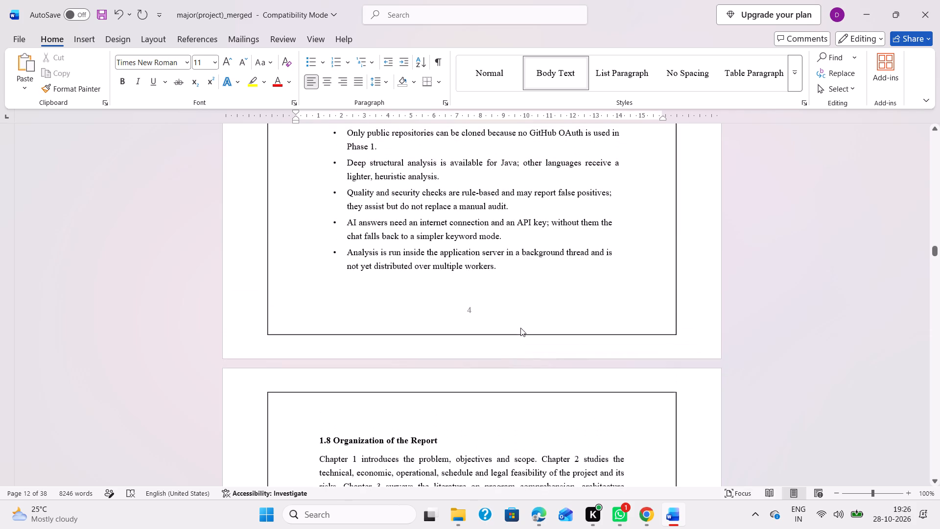
scroll(520, 328, down, 1)
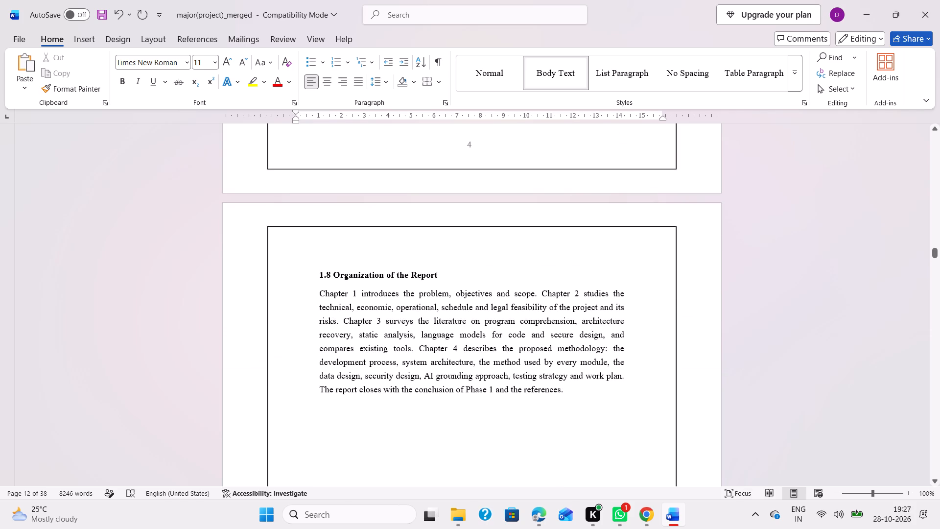
scroll(543, 307, down, 5)
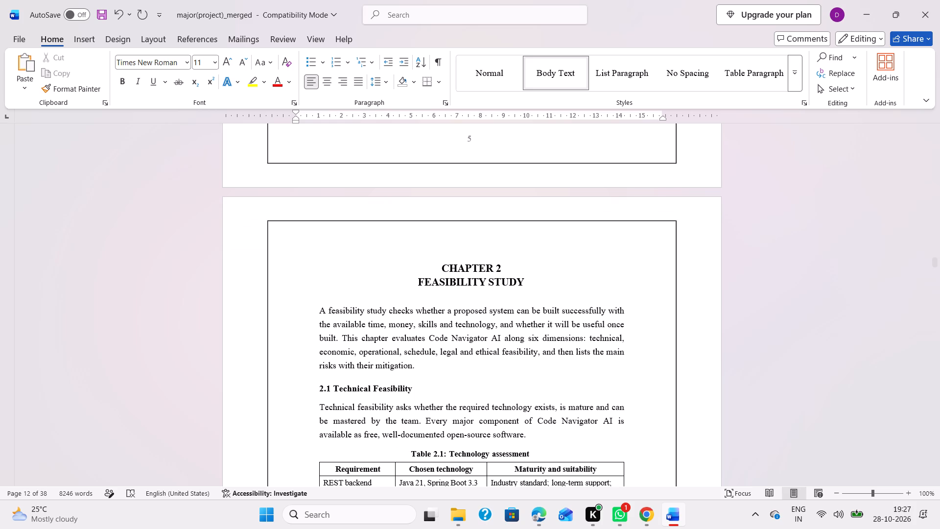
In the Acknowledgement, change the project guide's title from Associate Professor to Assistant Professor.
scroll(595, 290, up, 10)
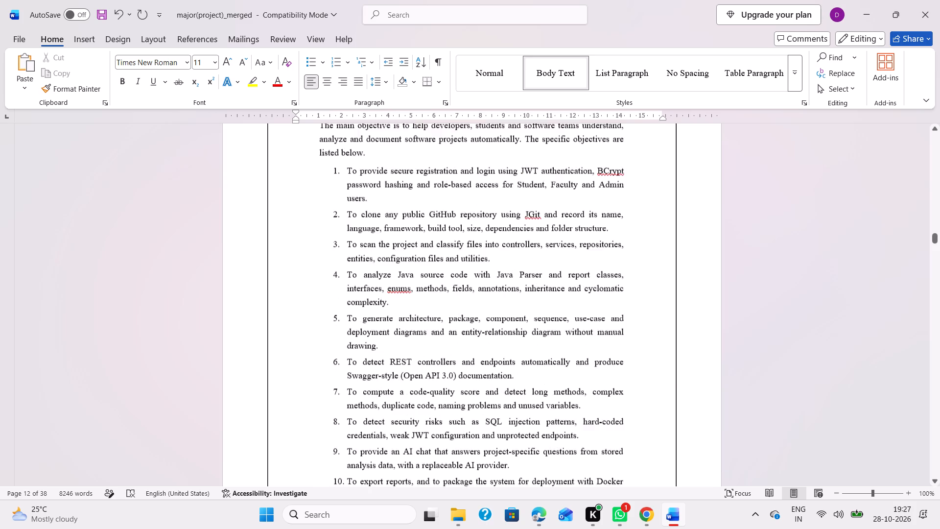
scroll(595, 290, up, 10)
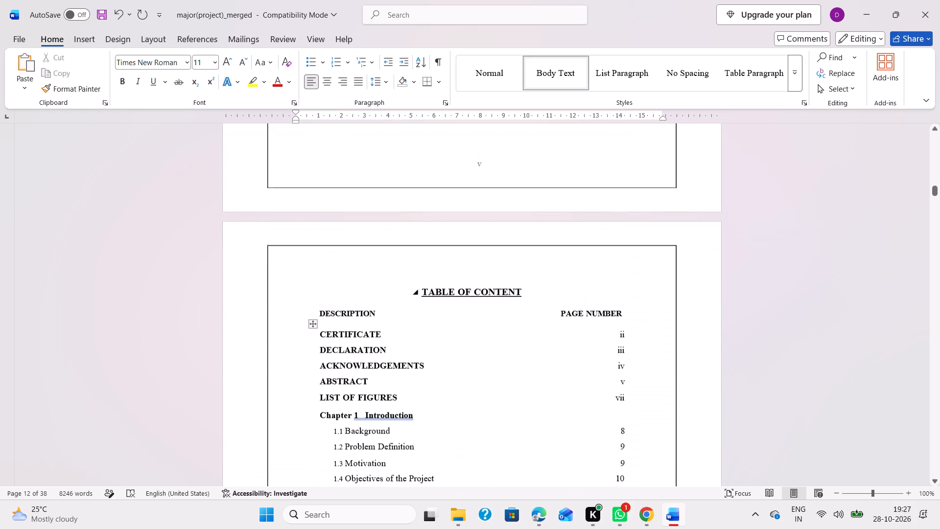
scroll(530, 331, up, 5)
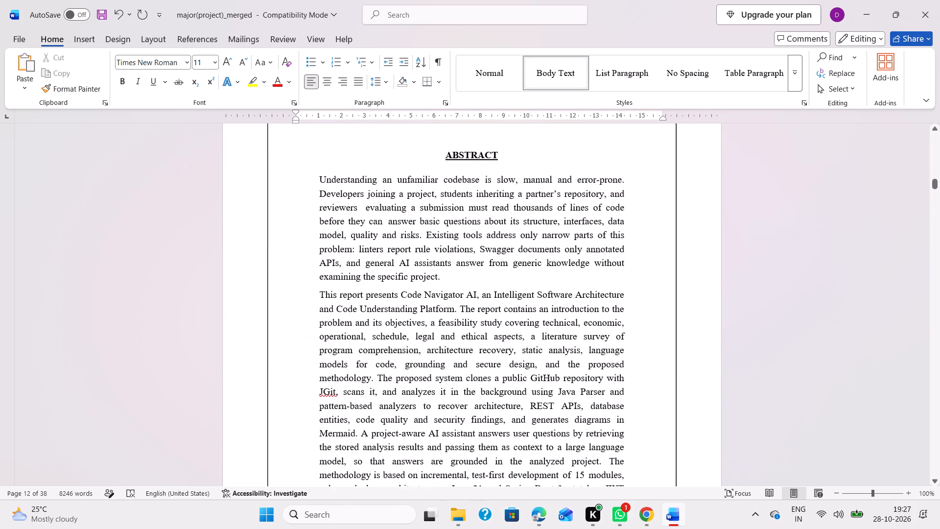
scroll(482, 319, up, 5)
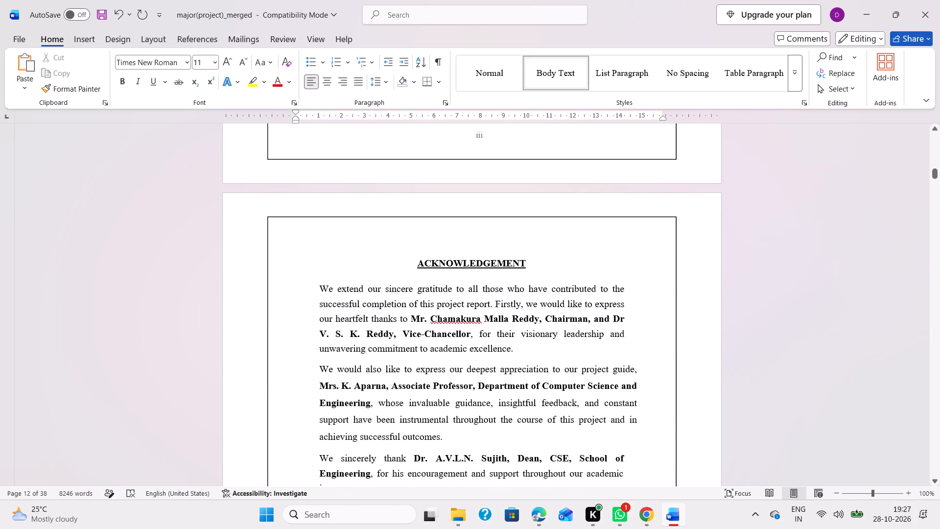
click(432, 386)
key(Left)
key(BackSpace)
key(BackSpace)
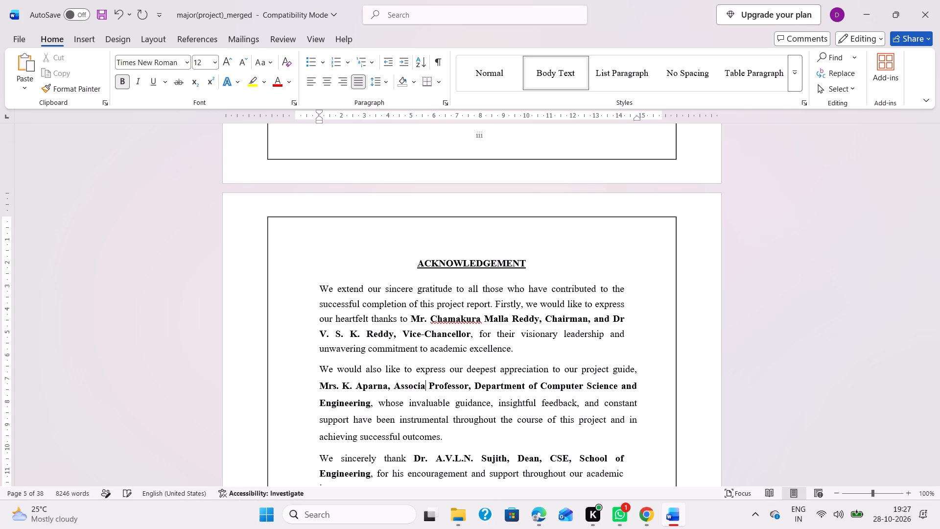
key(BackSpace)
key(BackSpace)
key(BackSpace)
key(BackSpace)
text(istant)
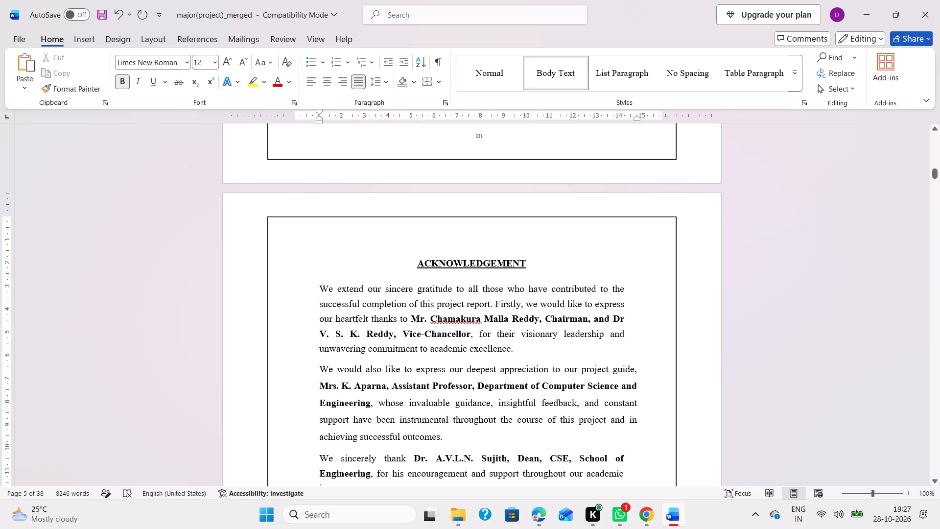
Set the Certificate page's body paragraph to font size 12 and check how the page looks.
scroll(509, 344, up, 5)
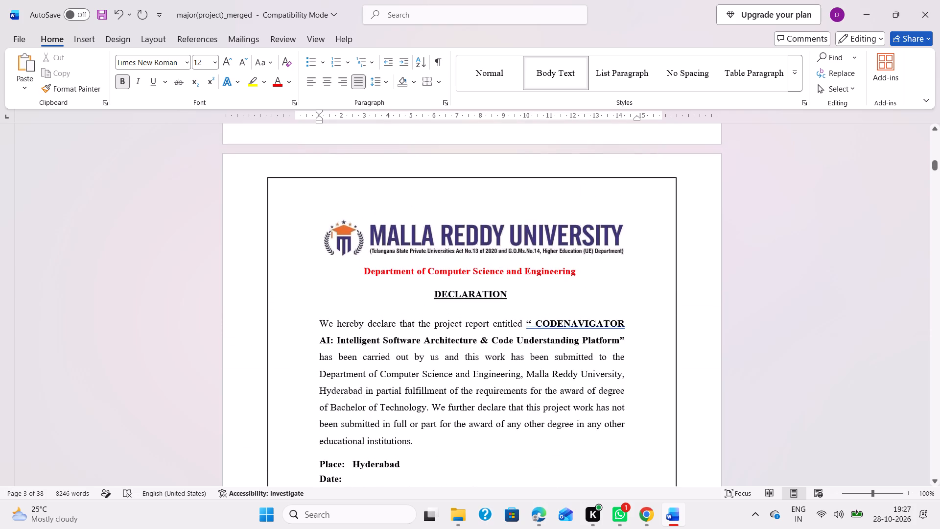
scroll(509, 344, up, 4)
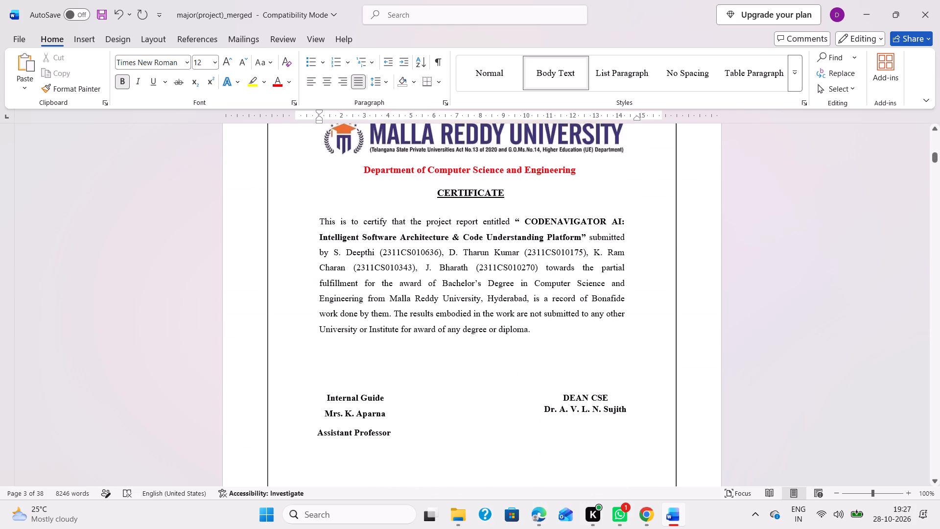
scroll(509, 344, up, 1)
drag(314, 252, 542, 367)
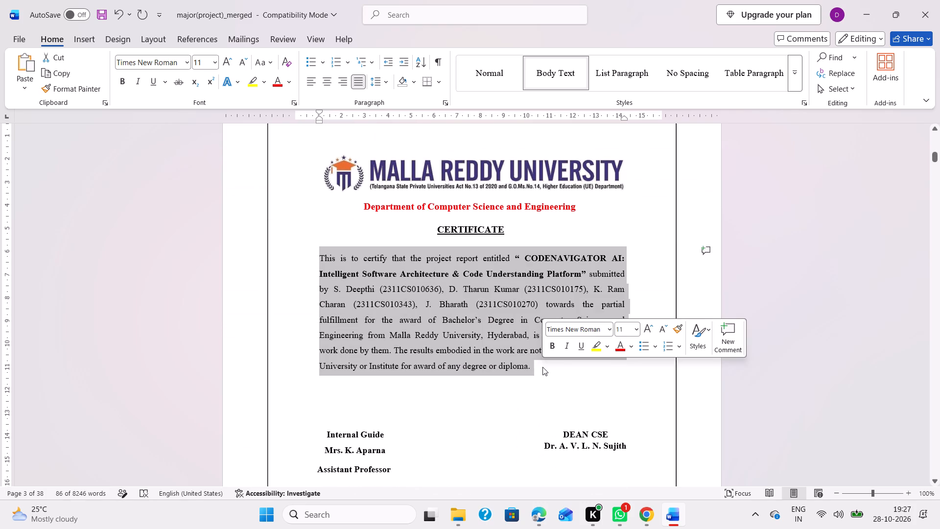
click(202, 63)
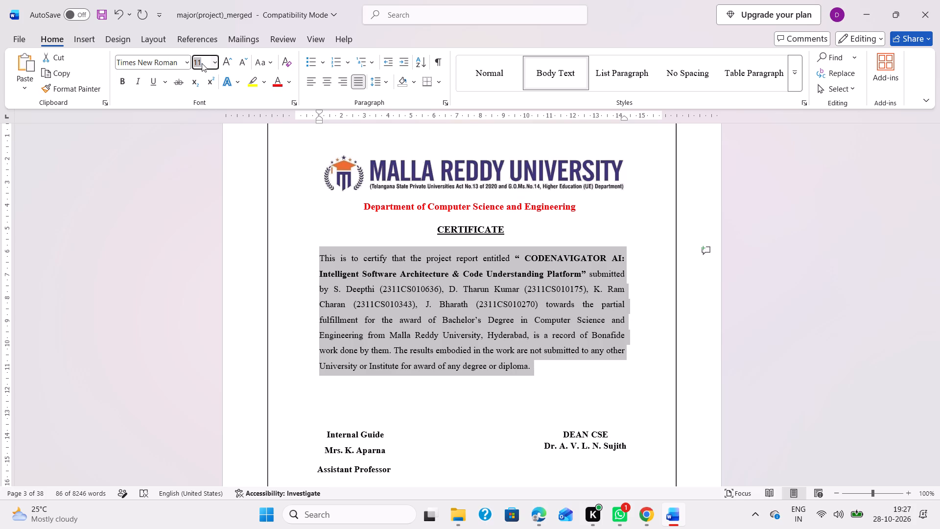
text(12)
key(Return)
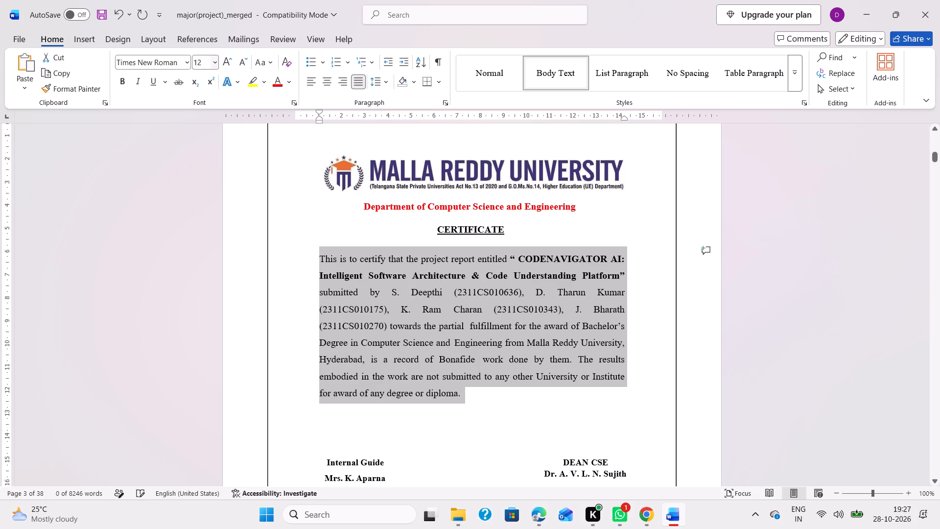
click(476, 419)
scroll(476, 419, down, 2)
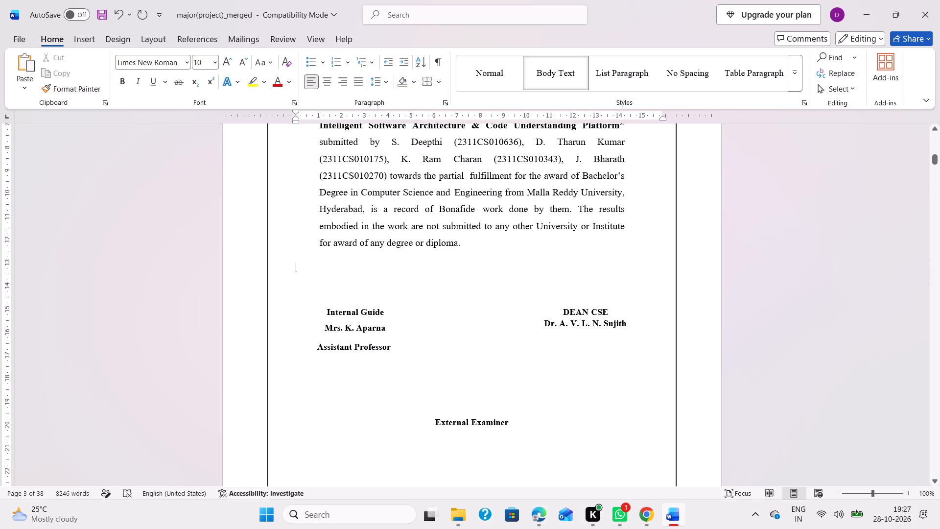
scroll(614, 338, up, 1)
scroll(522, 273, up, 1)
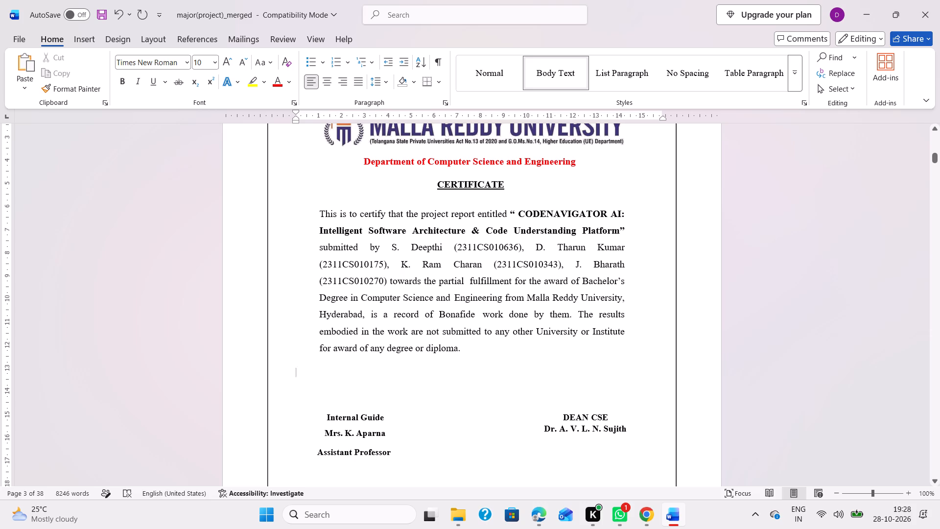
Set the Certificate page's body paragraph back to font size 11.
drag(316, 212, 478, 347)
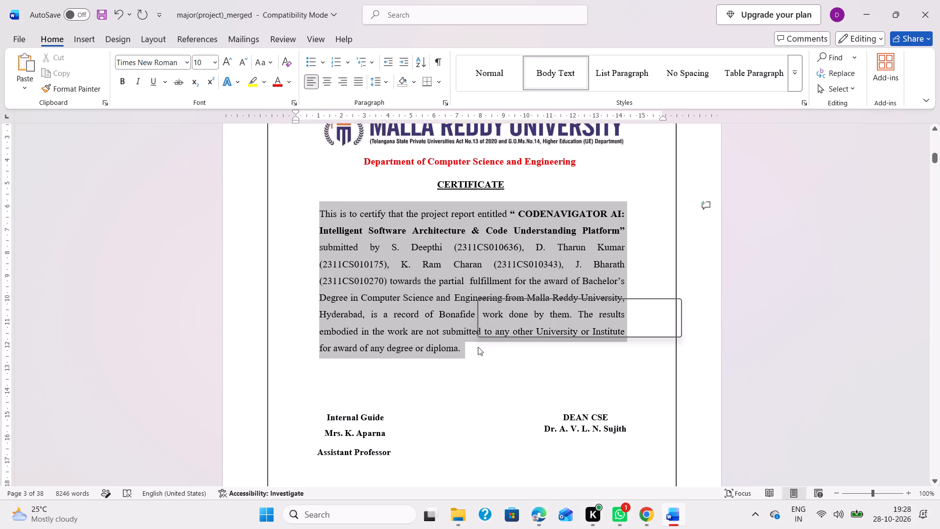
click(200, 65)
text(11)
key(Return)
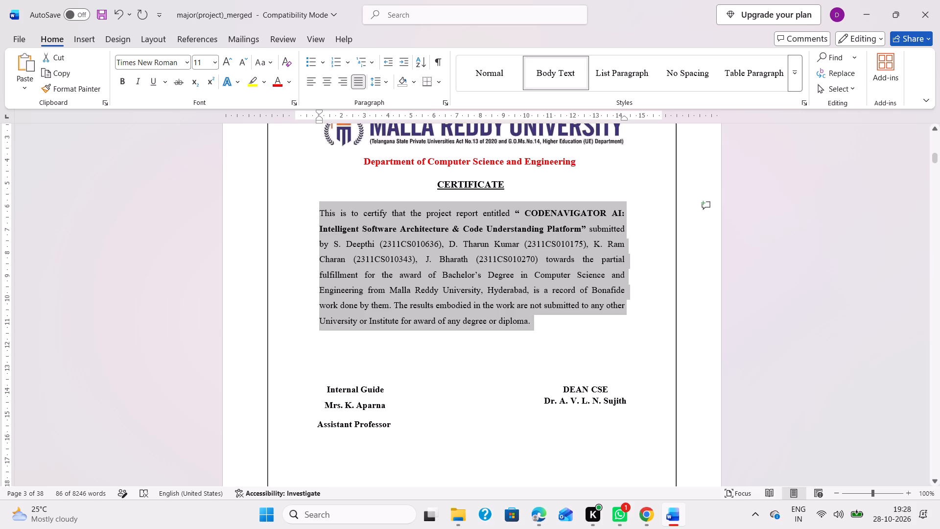
Set the CERTIFICATE heading to font size 14.
click(428, 187)
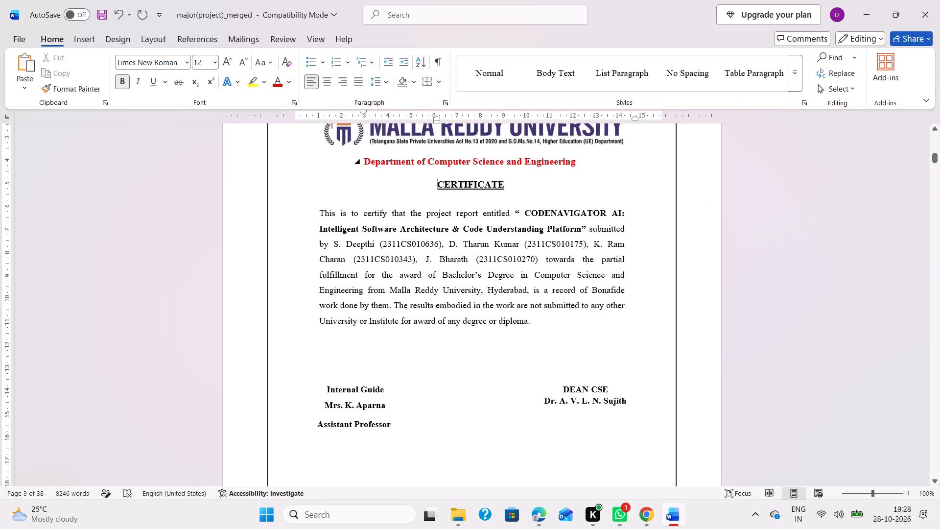
drag(428, 186, 514, 186)
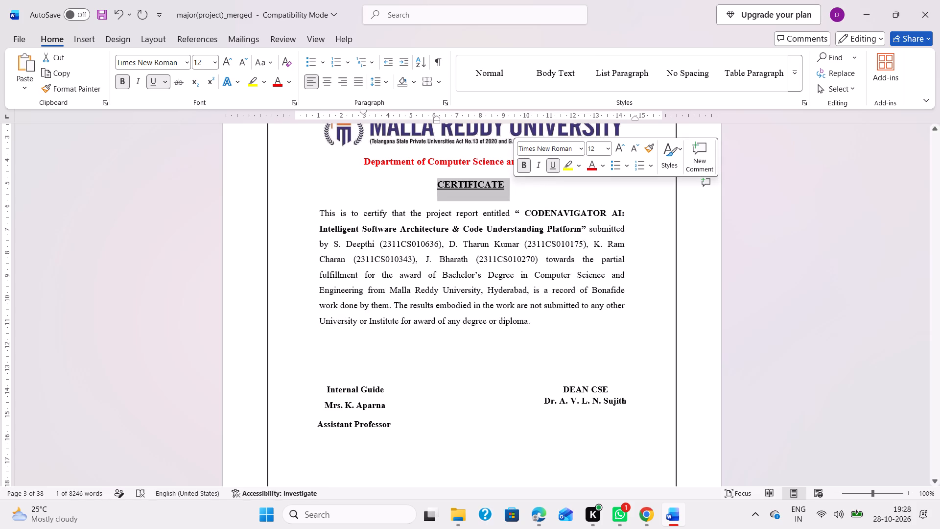
click(203, 62)
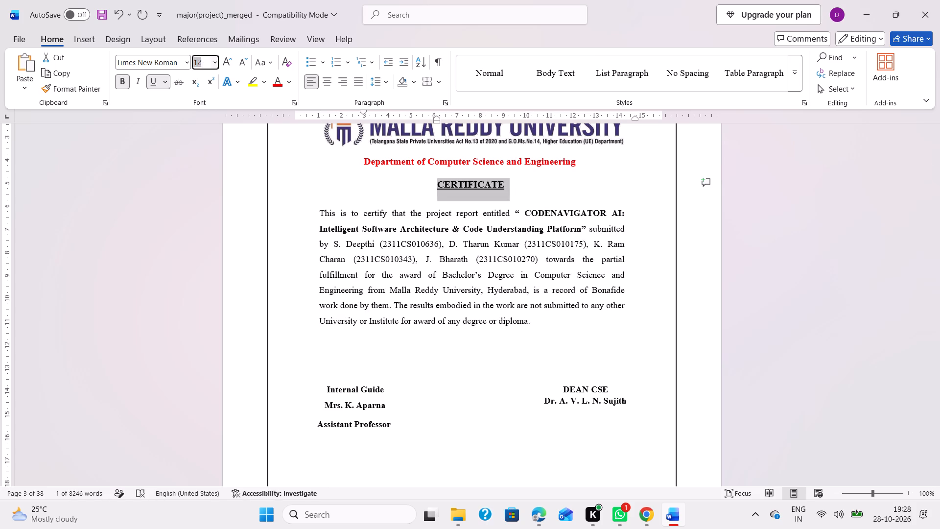
text(14)
key(Return)
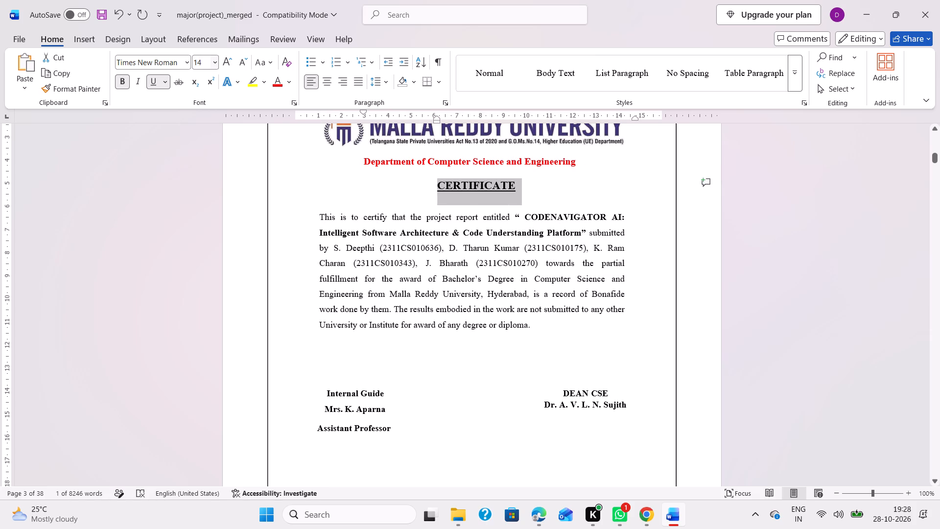
Set the Certificate page's body paragraph to font size 12 and check the page layout.
click(315, 215)
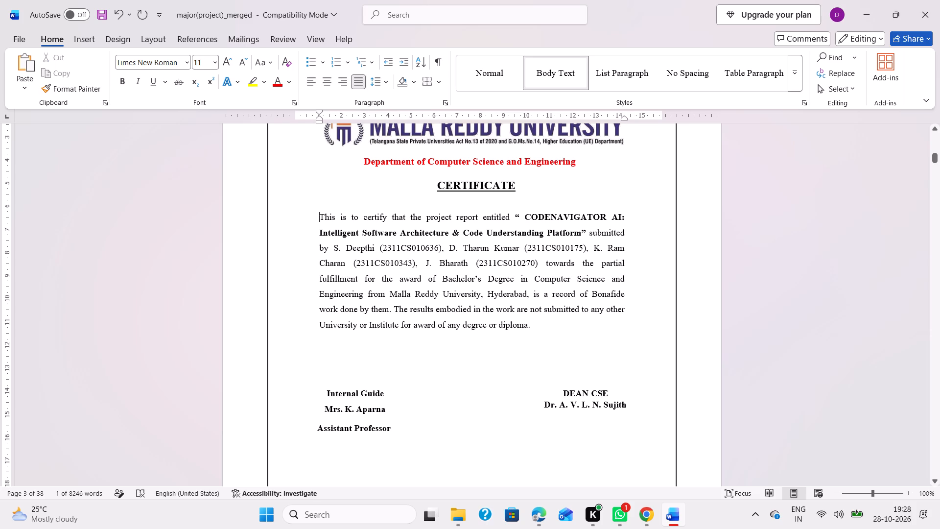
drag(312, 215, 579, 332)
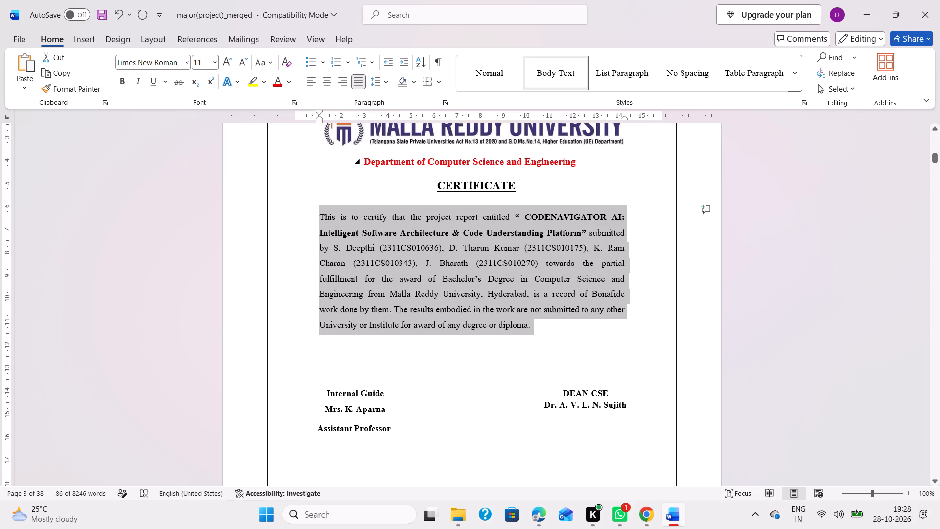
click(218, 63)
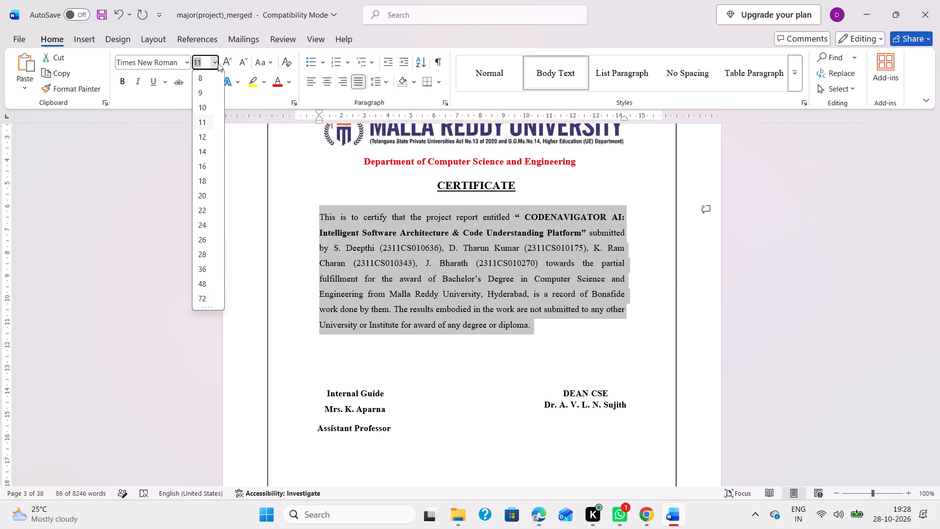
click(205, 132)
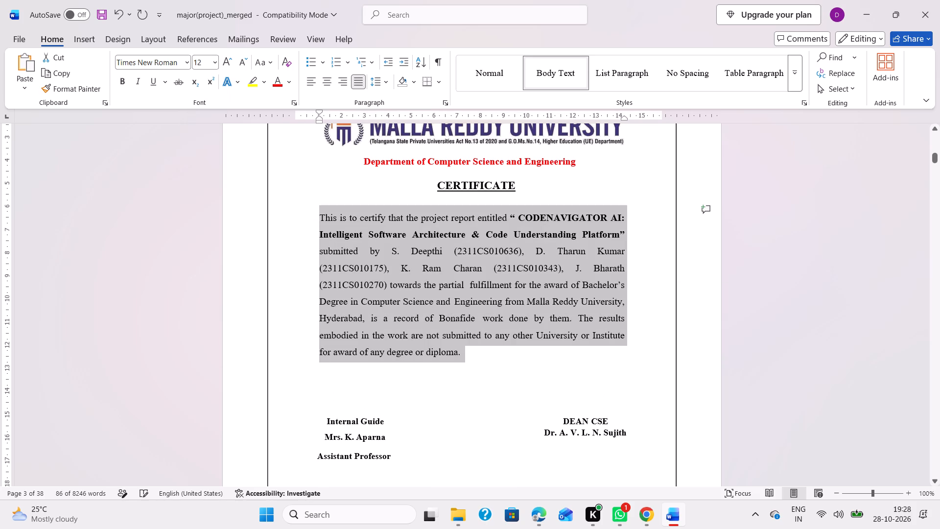
click(522, 372)
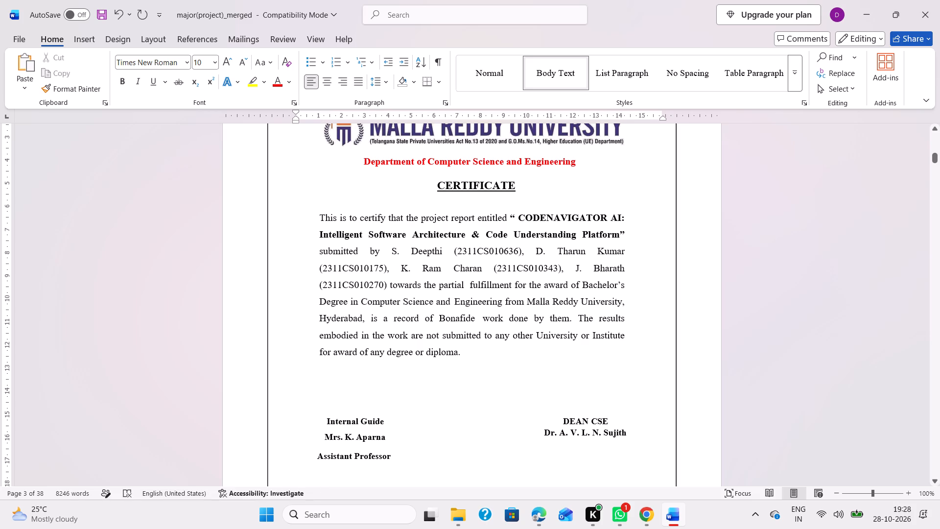
click(422, 269)
scroll(478, 258, down, 1)
scroll(462, 294, up, 1)
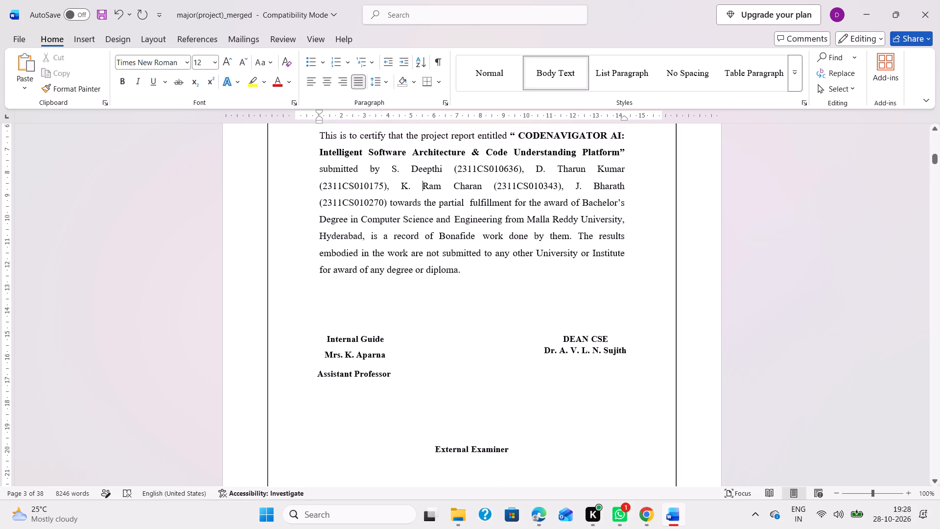
Set the DECLARATION heading to font size 14.
scroll(462, 294, down, 5)
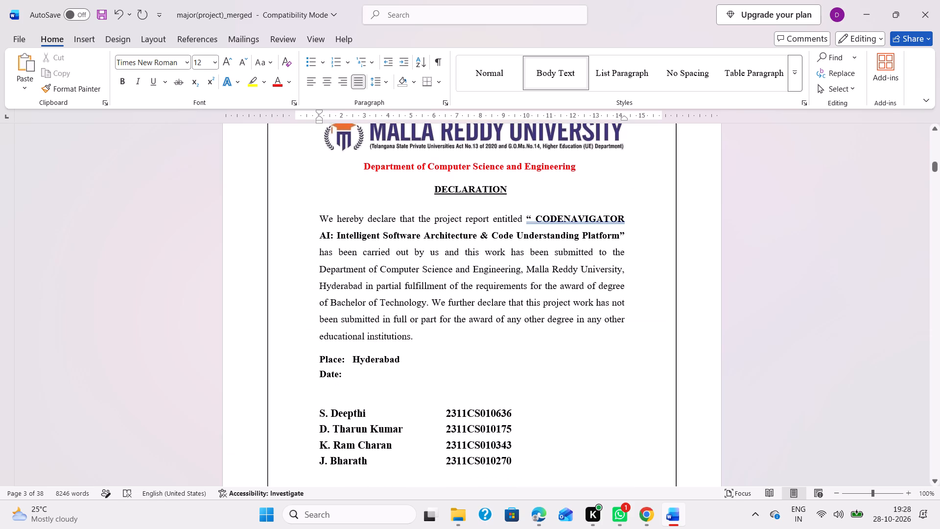
drag(429, 187, 515, 191)
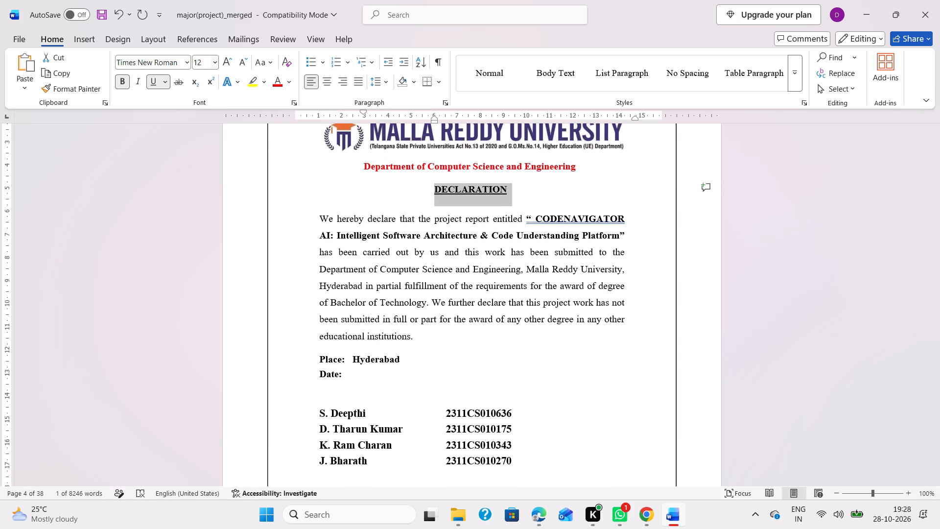
click(203, 64)
text(14)
key(Return)
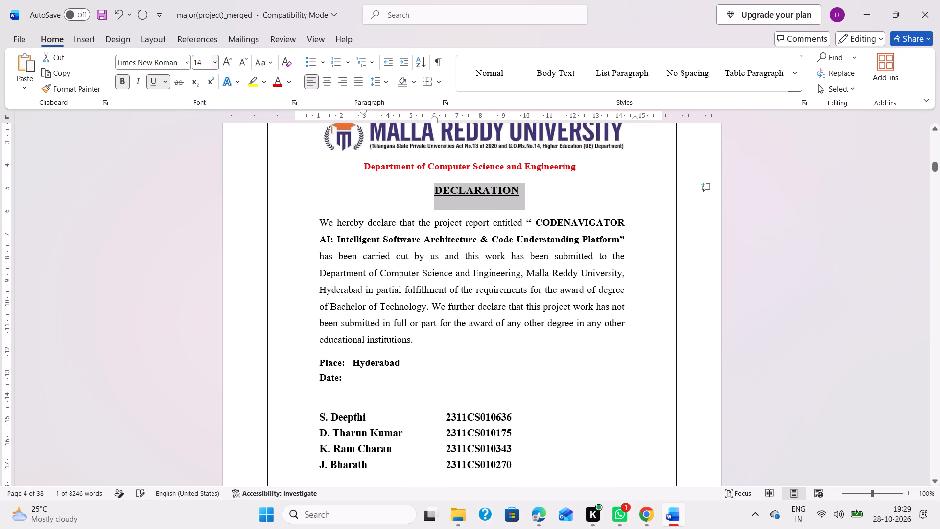
Check the font size of the body text on the Declaration and Acknowledgement pages.
click(313, 219)
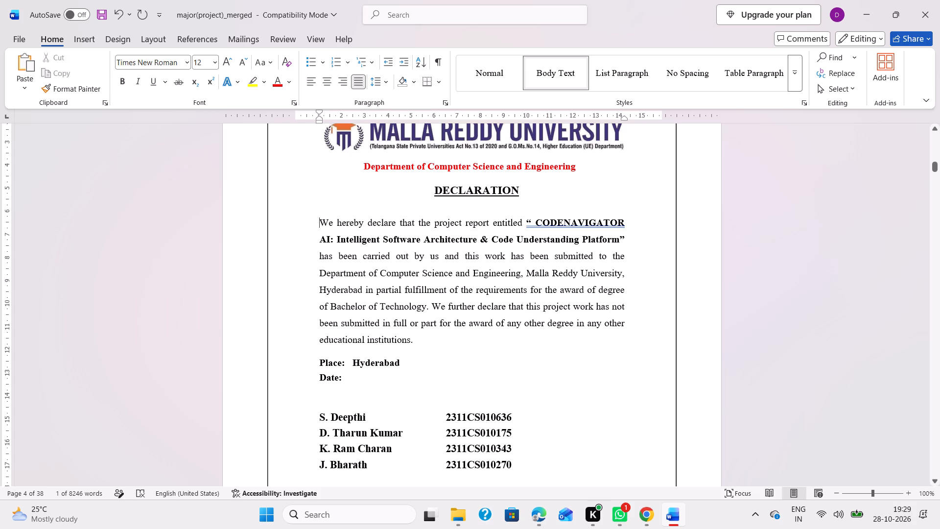
click(313, 219)
click(313, 219)
drag(313, 219, 457, 360)
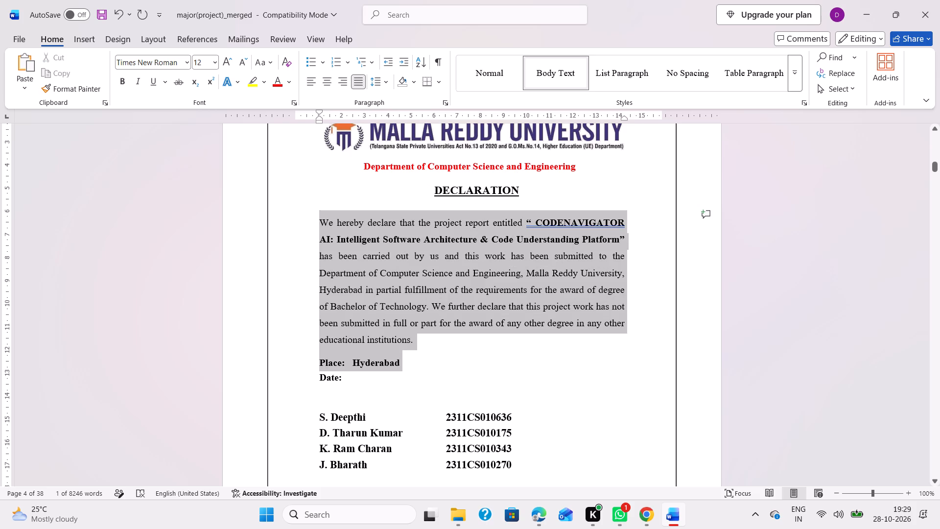
drag(457, 360, 451, 338)
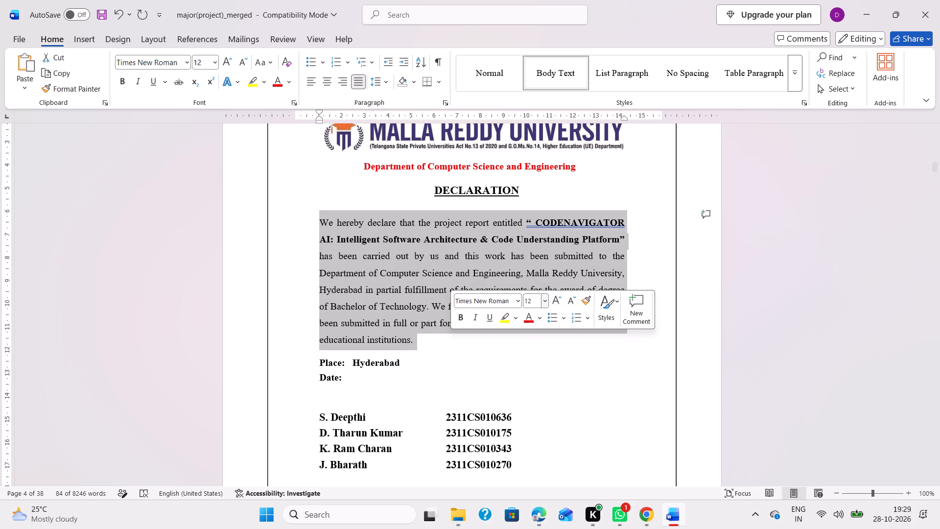
click(506, 421)
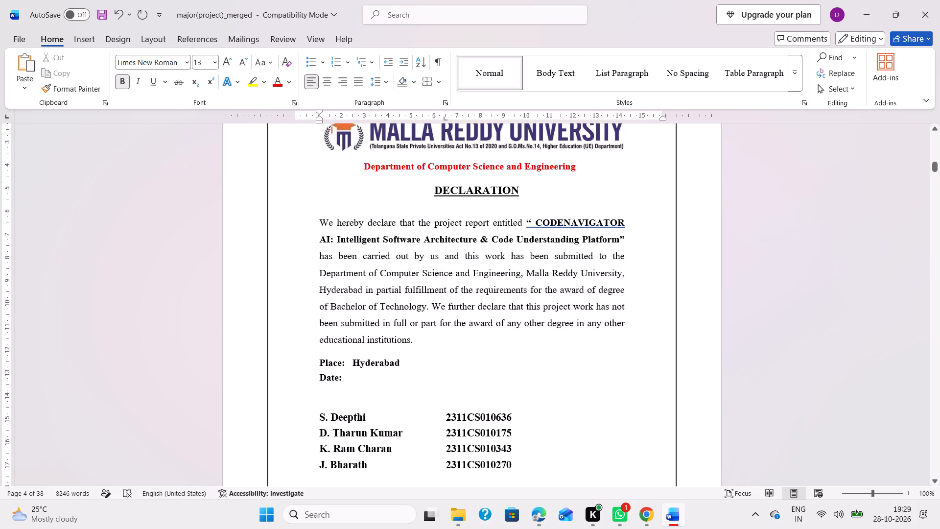
scroll(545, 414, down, 5)
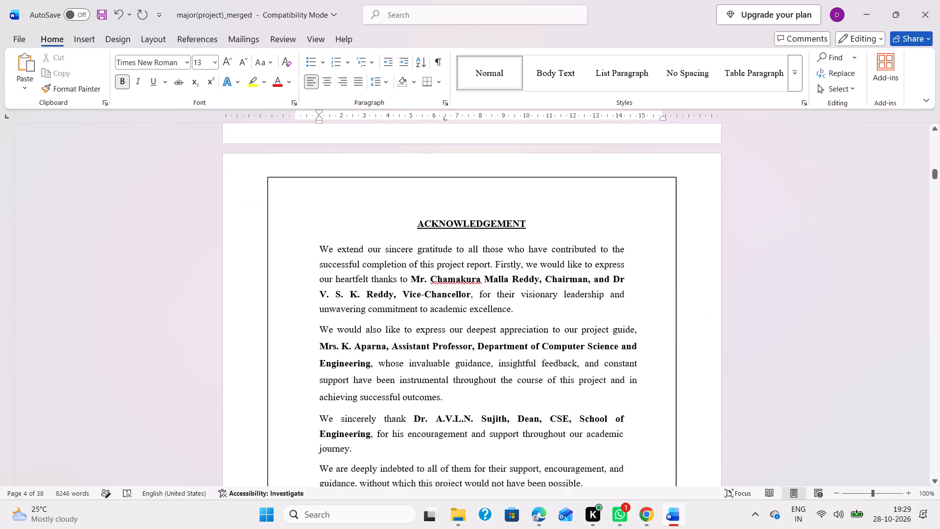
scroll(545, 414, down, 1)
drag(311, 203, 600, 441)
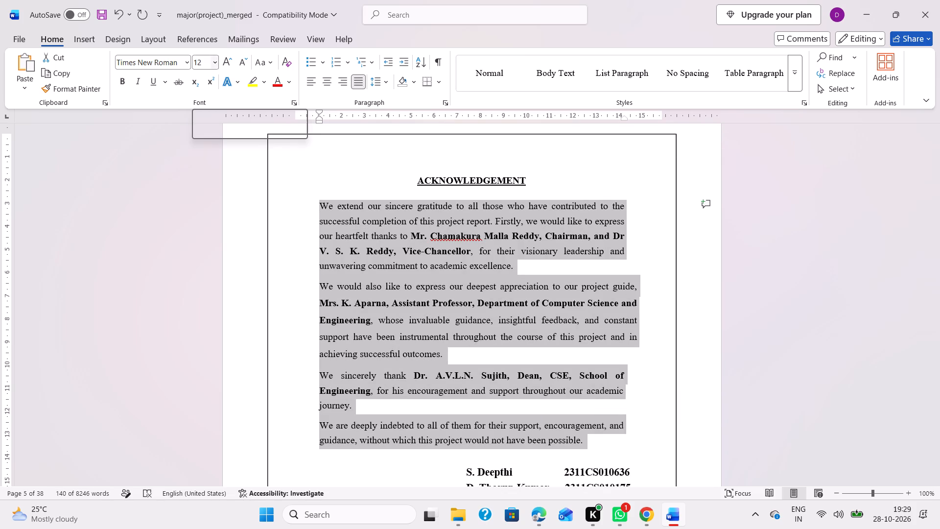
click(469, 328)
Check the font size of the Abstract's body text and look over the table of contents entries and page numbers.
scroll(469, 328, down, 2)
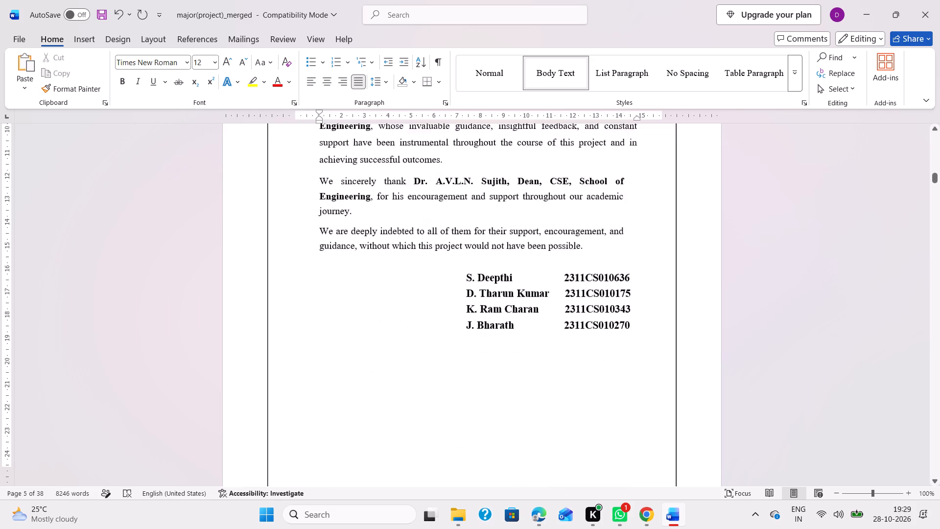
scroll(469, 328, down, 3)
scroll(469, 328, up, 1)
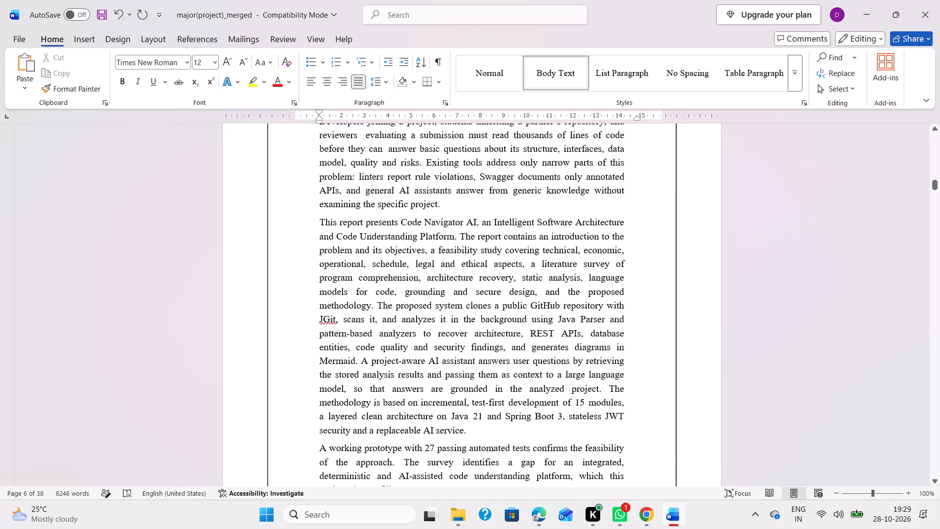
scroll(430, 286, up, 1)
drag(311, 282, 410, 346)
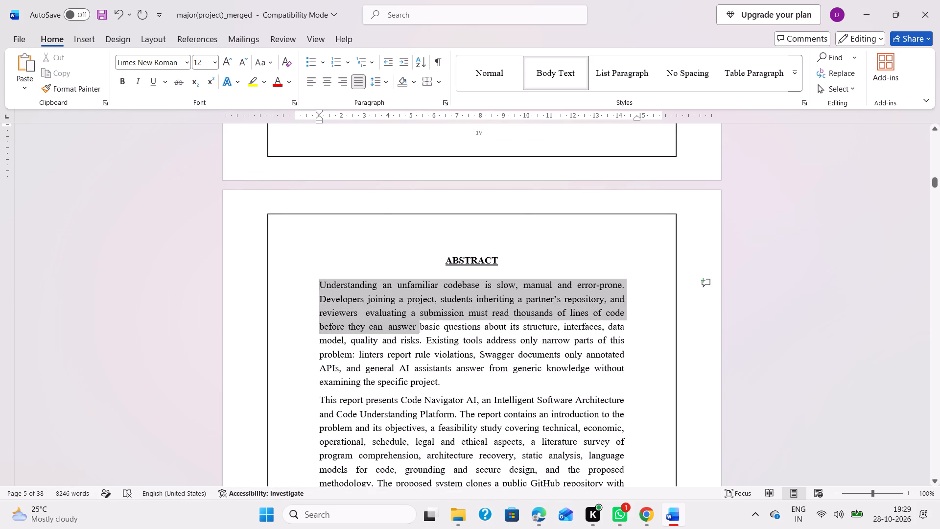
drag(410, 346, 411, 348)
click(411, 348)
scroll(411, 348, down, 7)
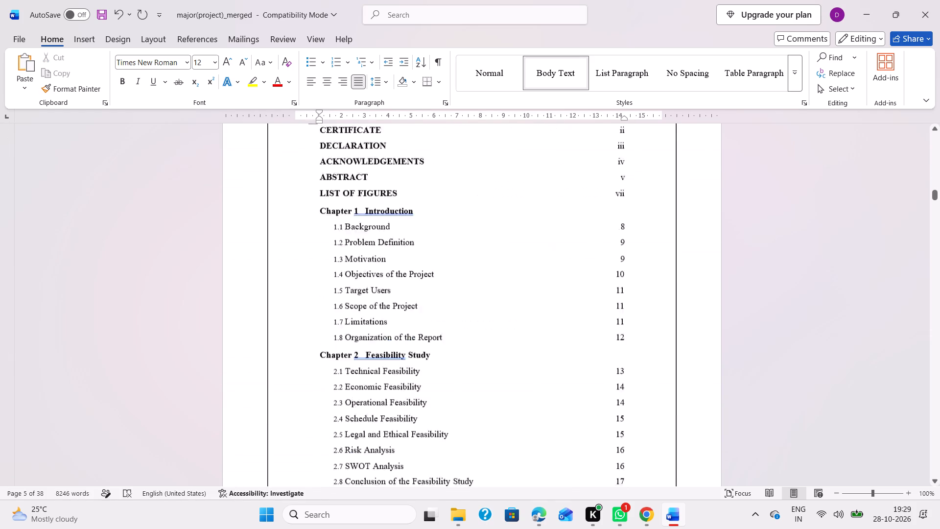
scroll(411, 348, down, 1)
scroll(411, 348, up, 2)
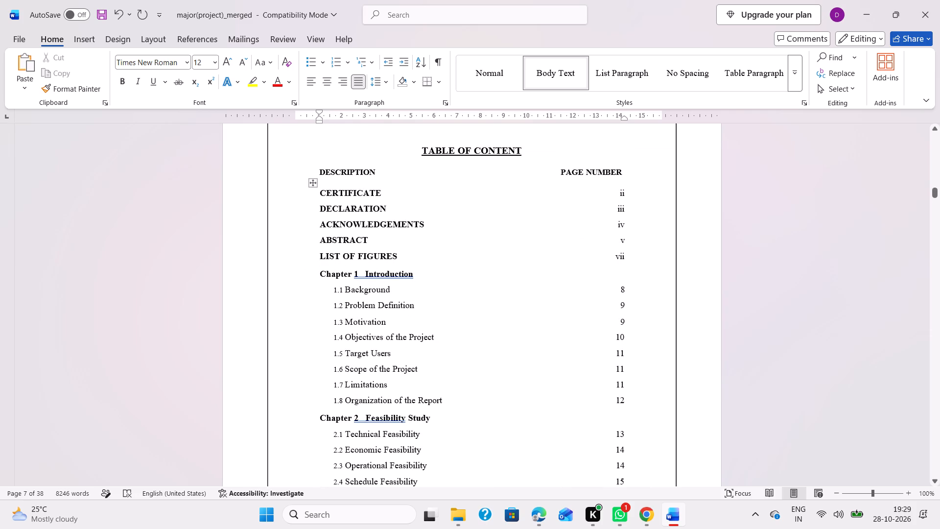
click(625, 192)
Set the External Examiner label on the Certificate page to font size 12.
scroll(625, 192, up, 5)
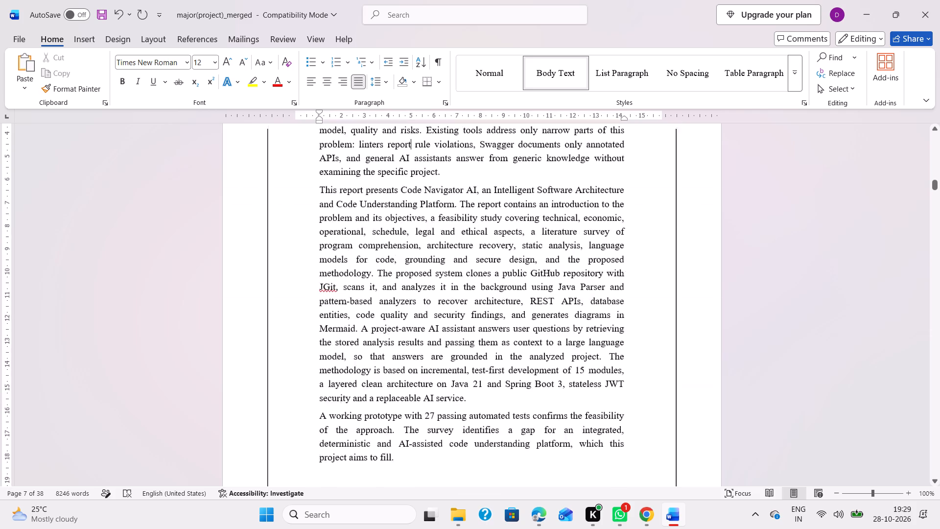
scroll(625, 192, up, 9)
scroll(625, 192, down, 4)
scroll(625, 192, up, 1)
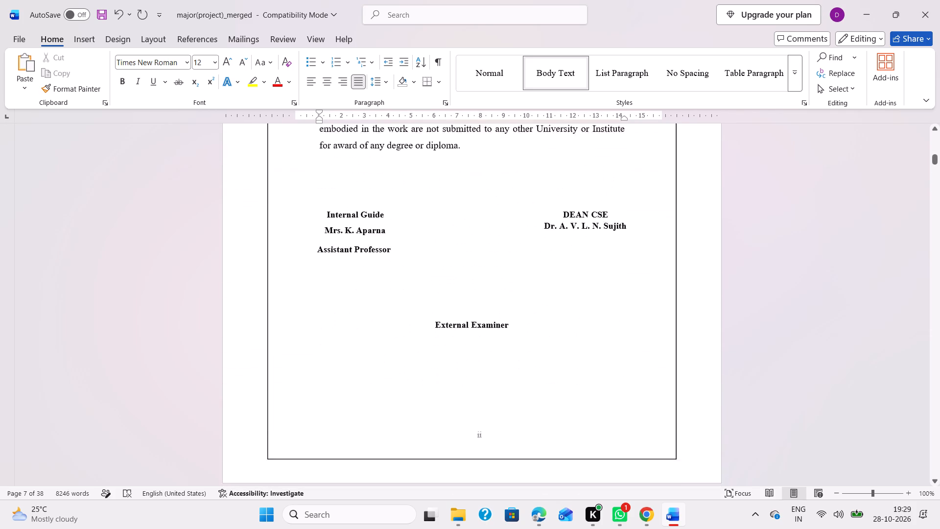
scroll(625, 192, up, 1)
scroll(625, 192, down, 2)
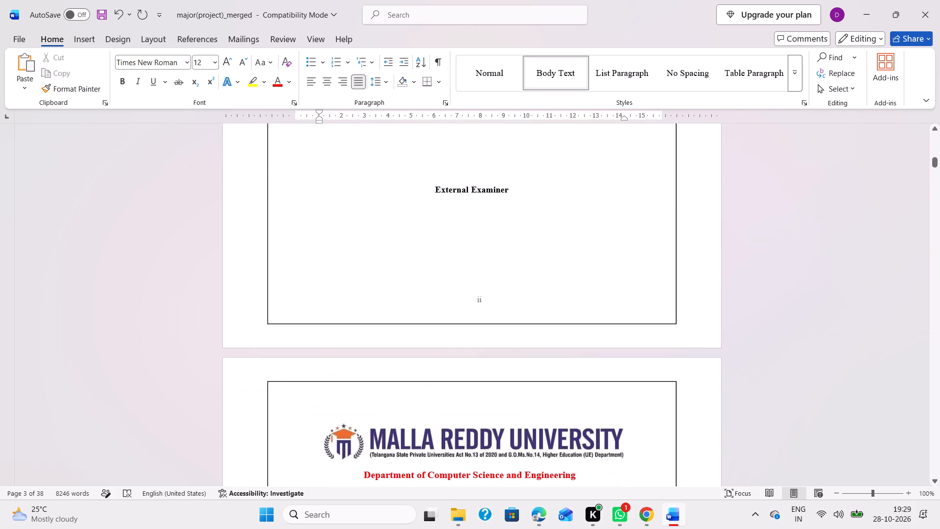
drag(427, 190, 516, 192)
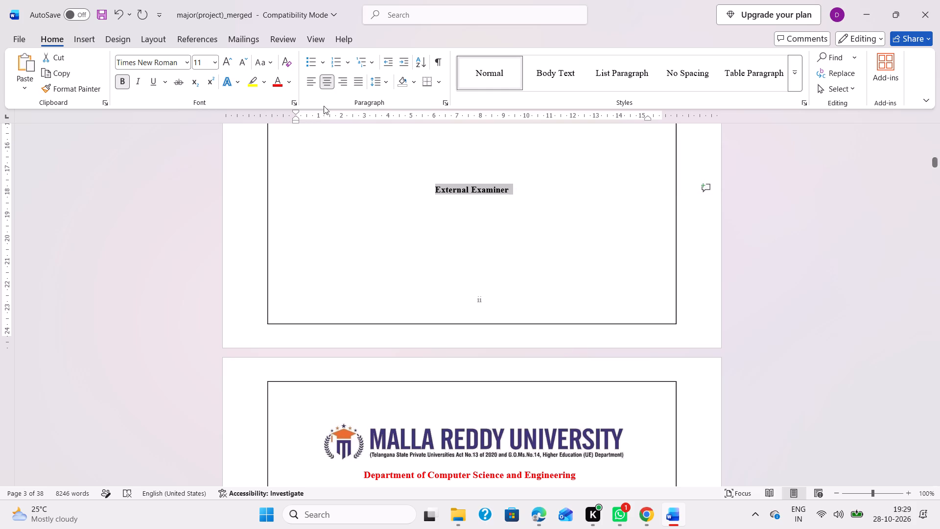
click(201, 63)
text(12)
key(Return)
click(422, 222)
Review the front-matter pages and check the font formatting of the chapter entries in the table of contents.
scroll(422, 222, down, 4)
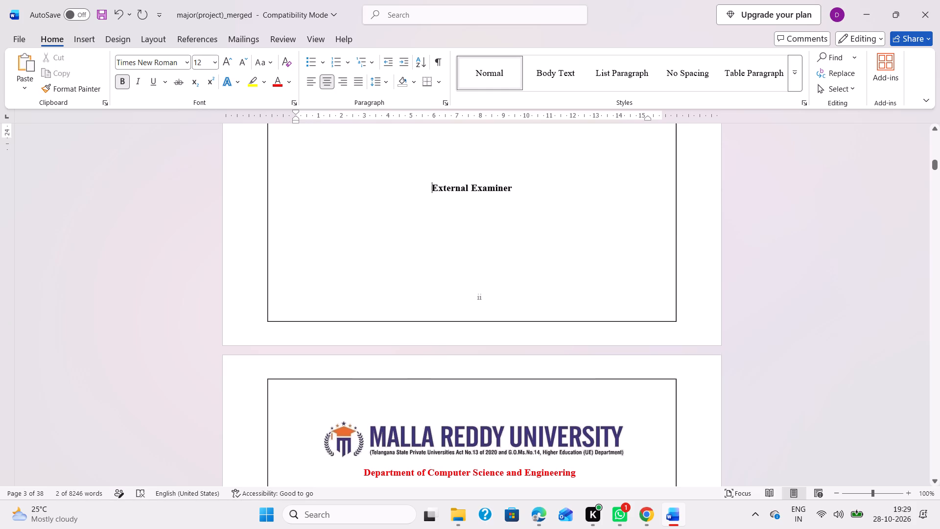
scroll(422, 222, down, 6)
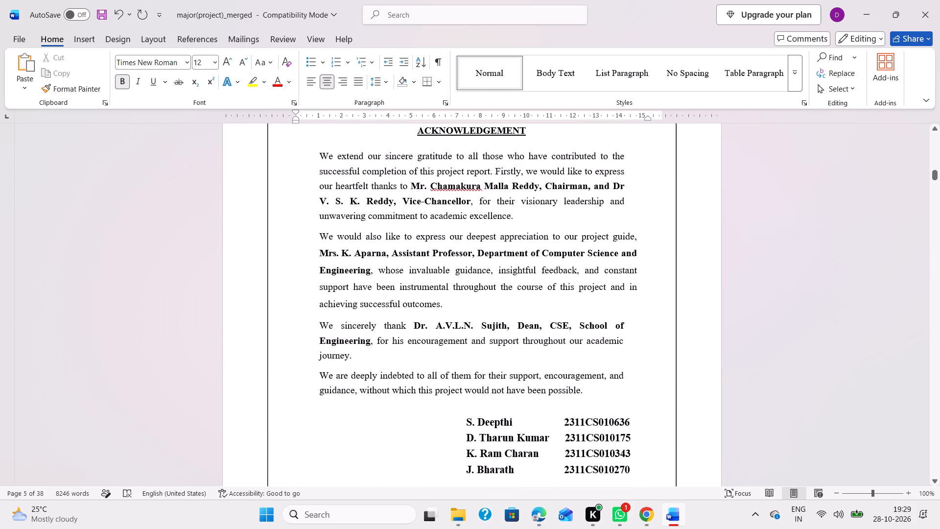
scroll(422, 222, down, 8)
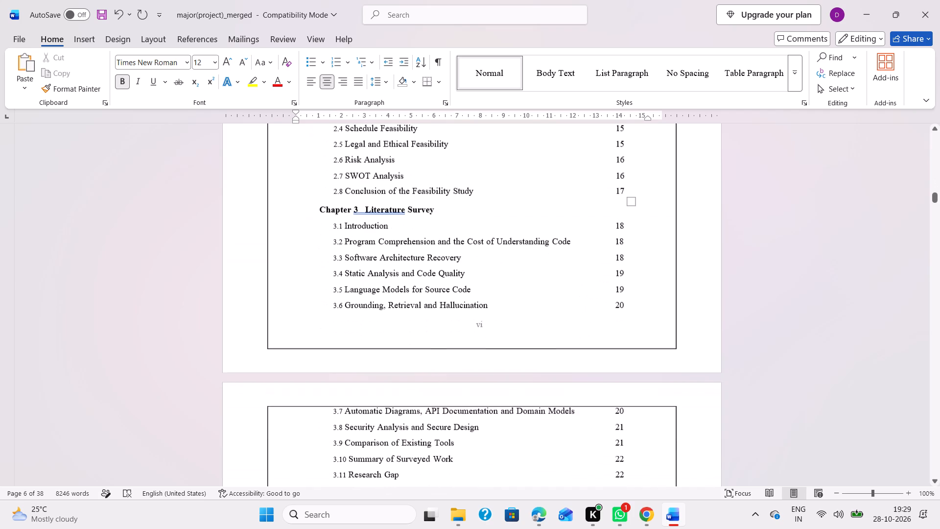
scroll(422, 222, up, 2)
scroll(368, 269, up, 1)
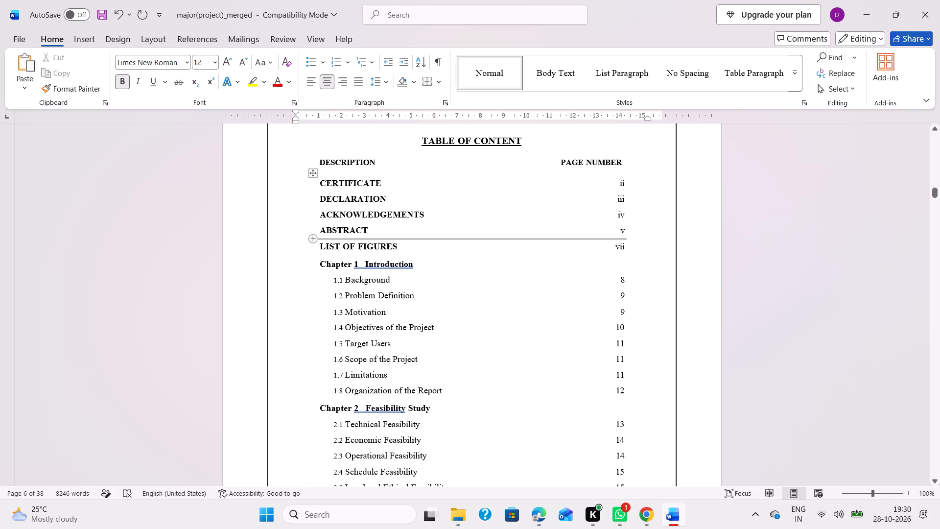
drag(320, 261, 415, 433)
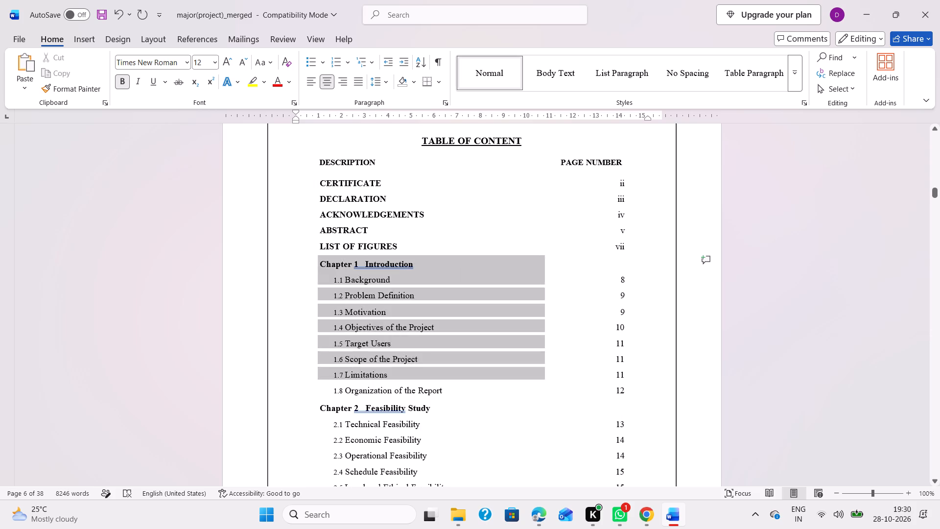
drag(415, 433, 616, 431)
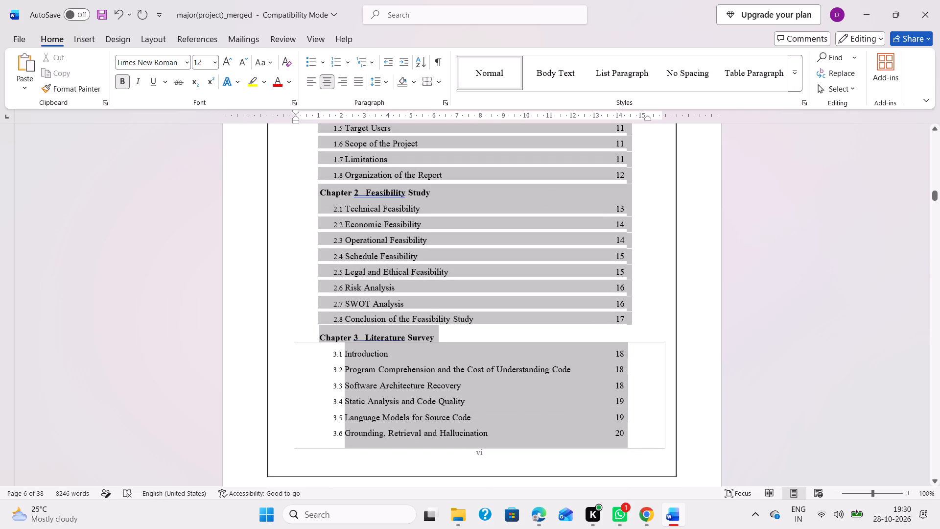
drag(616, 431, 617, 431)
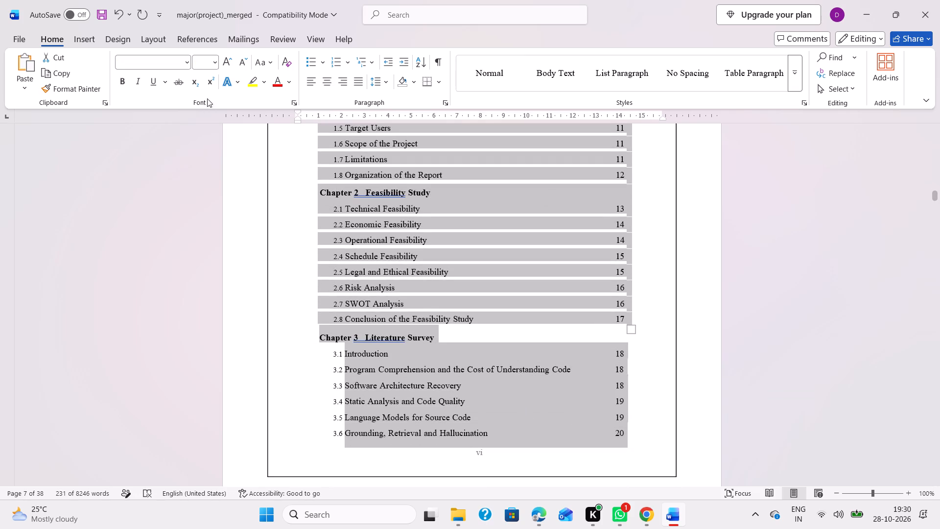
click(690, 286)
scroll(690, 286, up, 2)
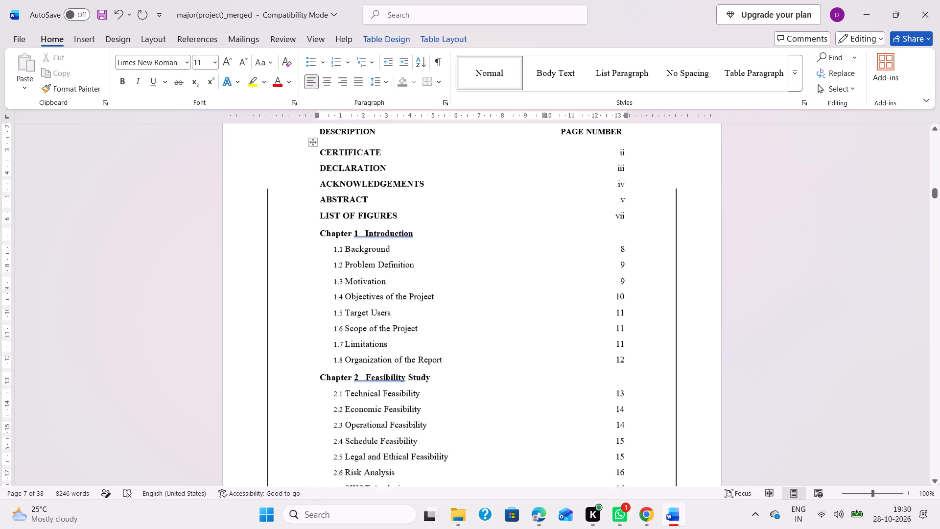
scroll(505, 270, up, 1)
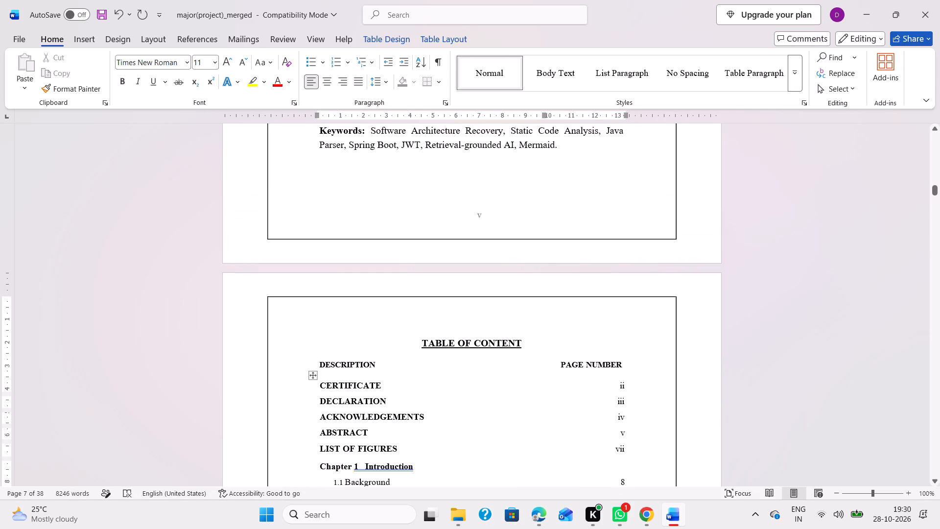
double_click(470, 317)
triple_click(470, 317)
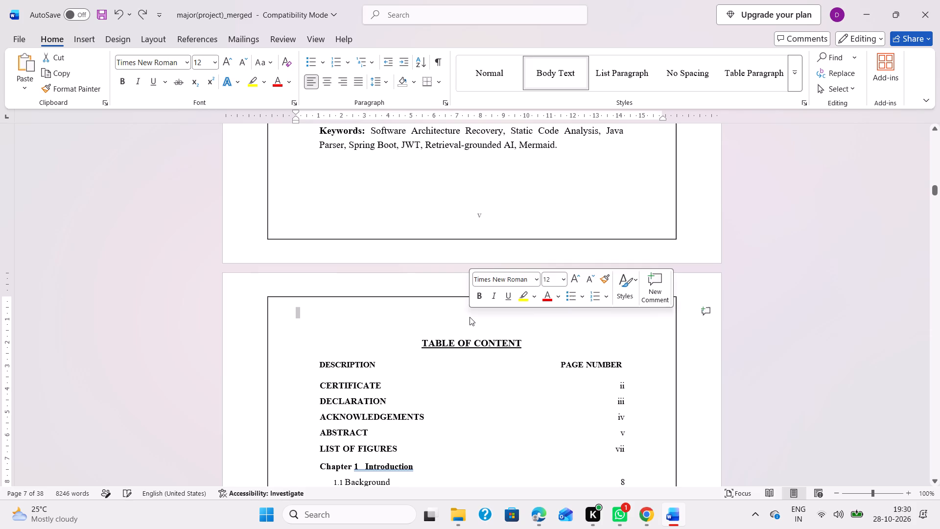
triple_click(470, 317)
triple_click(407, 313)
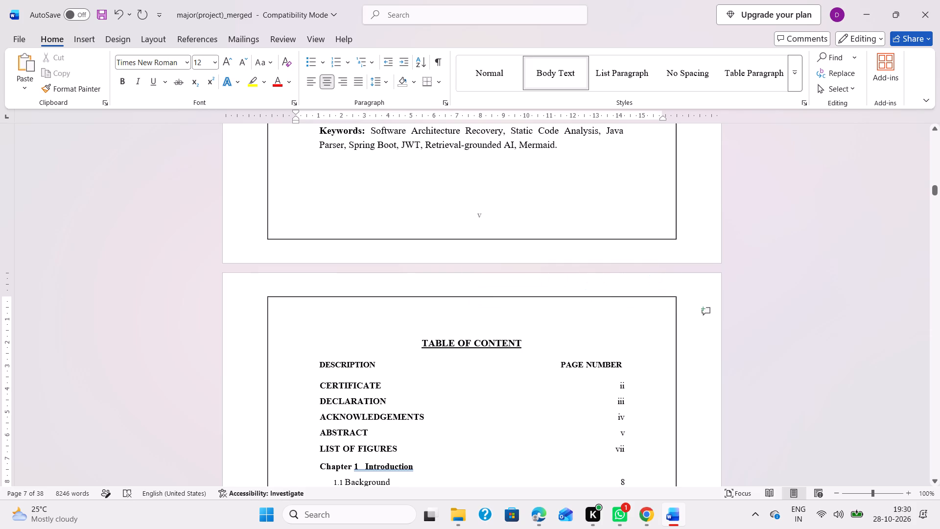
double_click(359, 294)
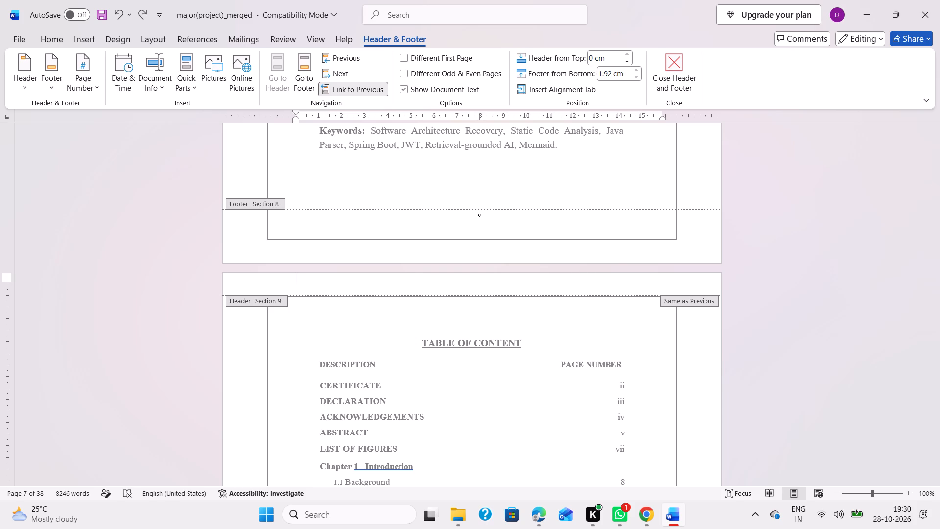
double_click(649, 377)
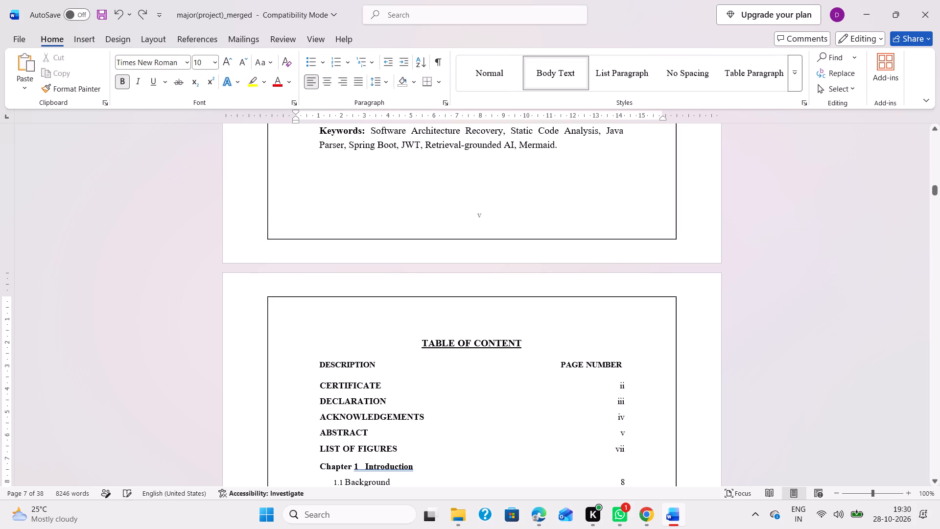
Set all table of contents entries, from CERTIFICATE through Chapter 5 References, to font size 12.
scroll(529, 361, down, 1)
ctrl+scroll(529, 361, up, 1)
ctrl+scroll(529, 361, down, 1)
ctrl+scroll(479, 326, down, 2)
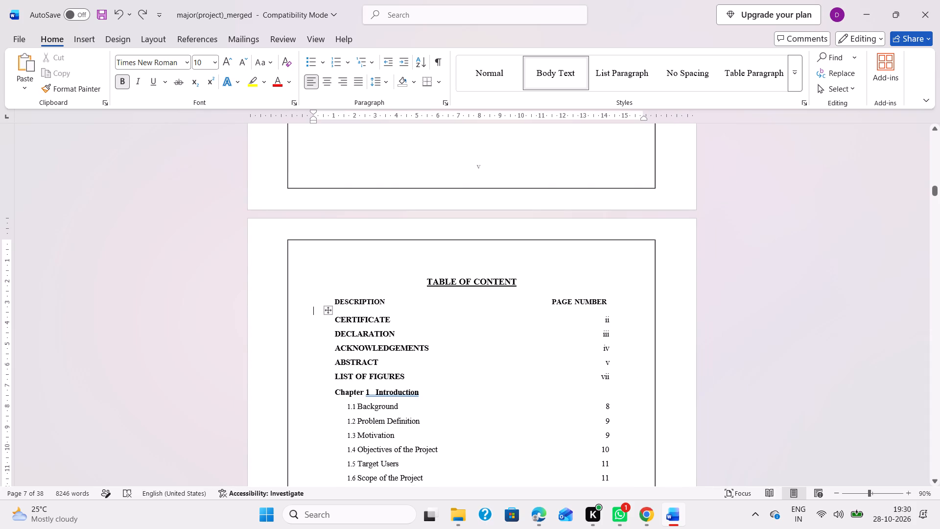
scroll(454, 339, down, 3)
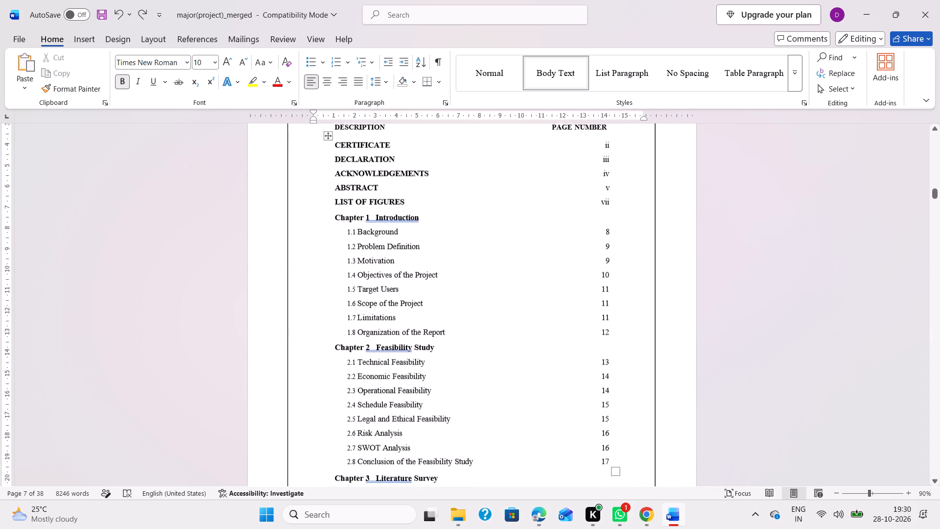
scroll(454, 339, up, 1)
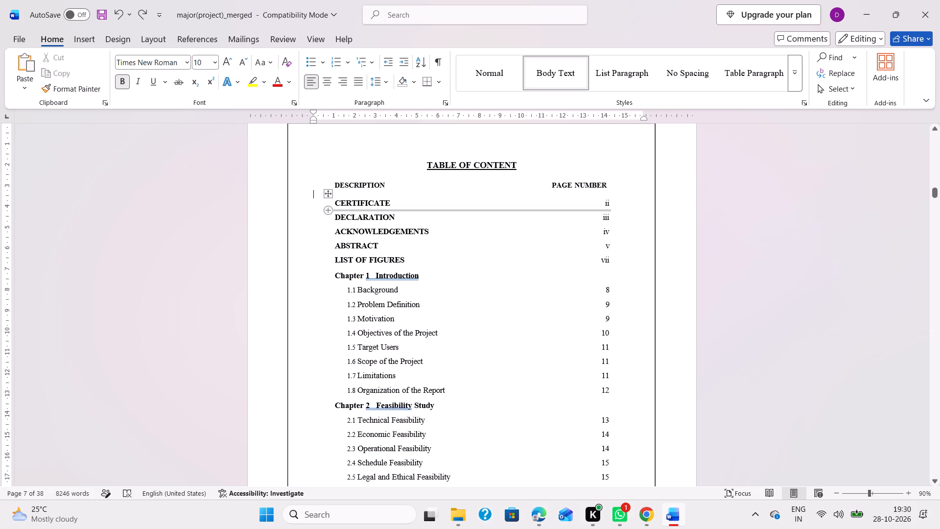
drag(334, 202, 554, 422)
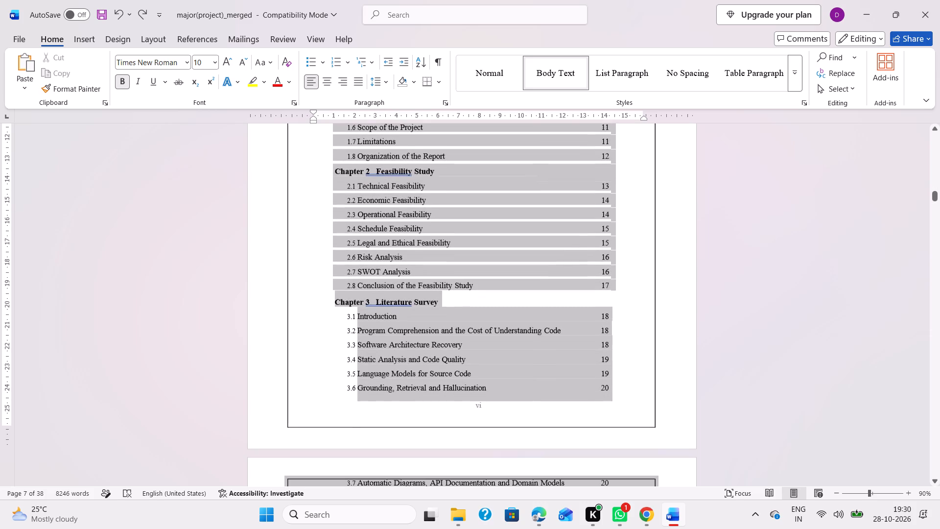
drag(554, 422, 604, 322)
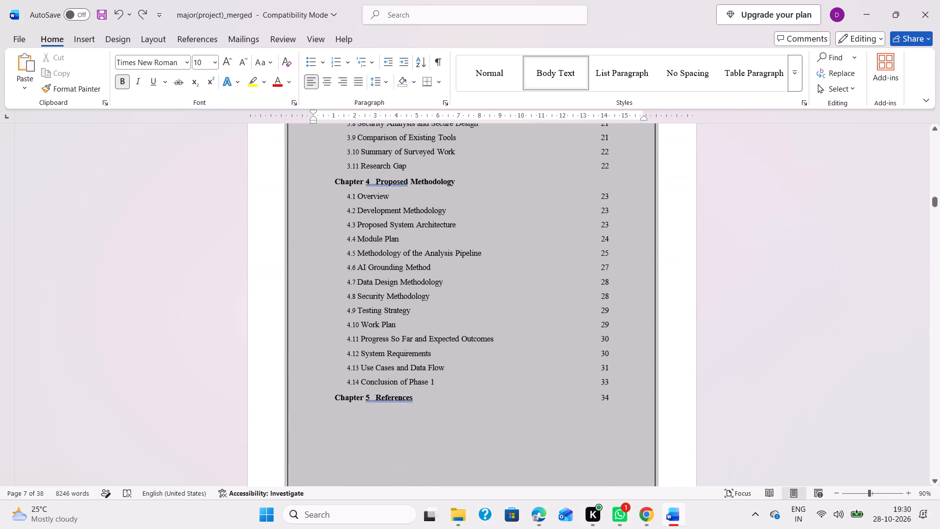
drag(604, 322, 597, 396)
scroll(597, 396, down, 1)
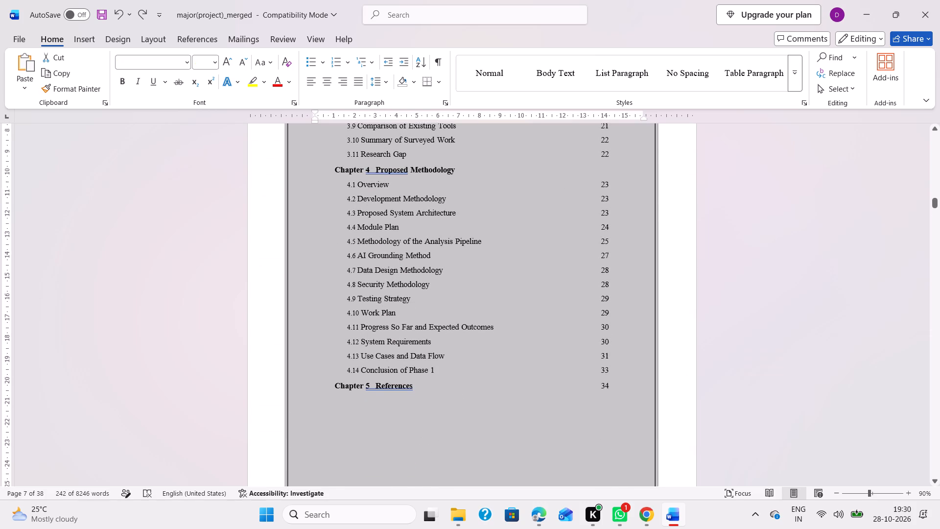
scroll(597, 396, down, 1)
scroll(597, 396, up, 3)
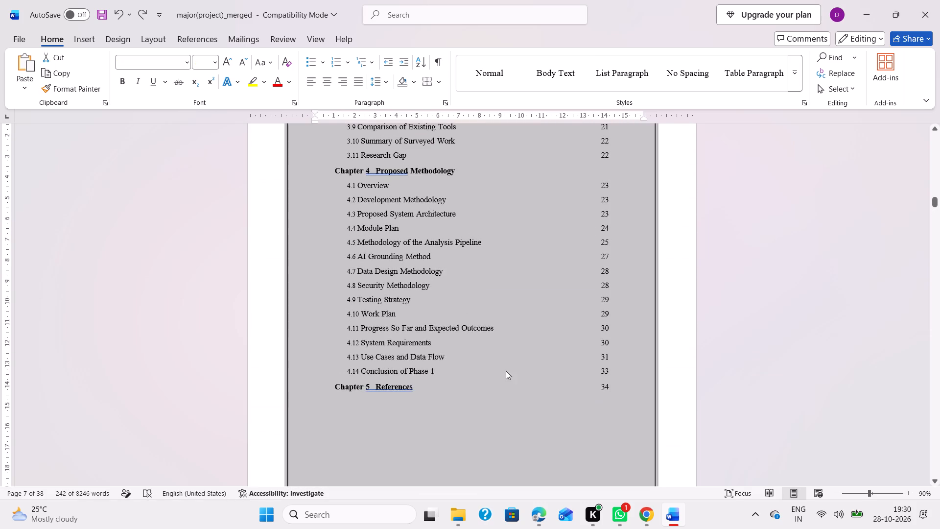
click(200, 62)
text(12)
key(Return)
click(465, 306)
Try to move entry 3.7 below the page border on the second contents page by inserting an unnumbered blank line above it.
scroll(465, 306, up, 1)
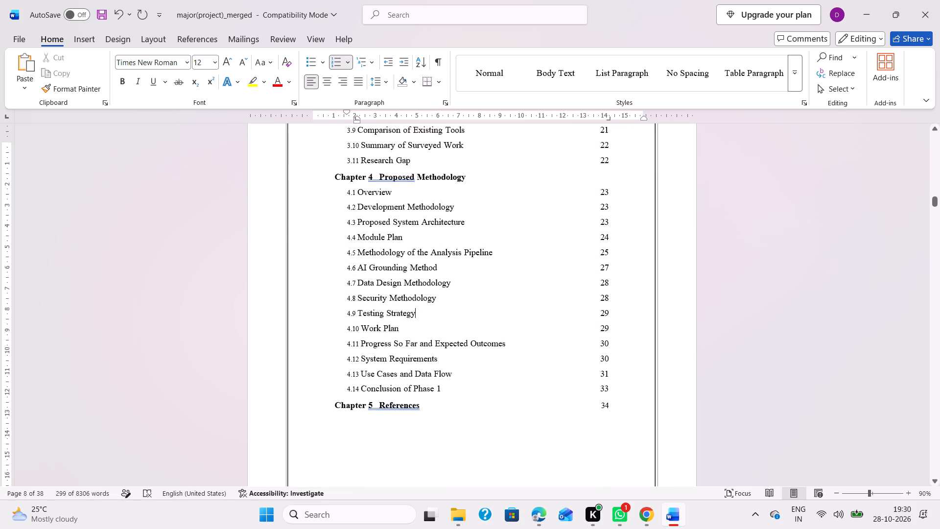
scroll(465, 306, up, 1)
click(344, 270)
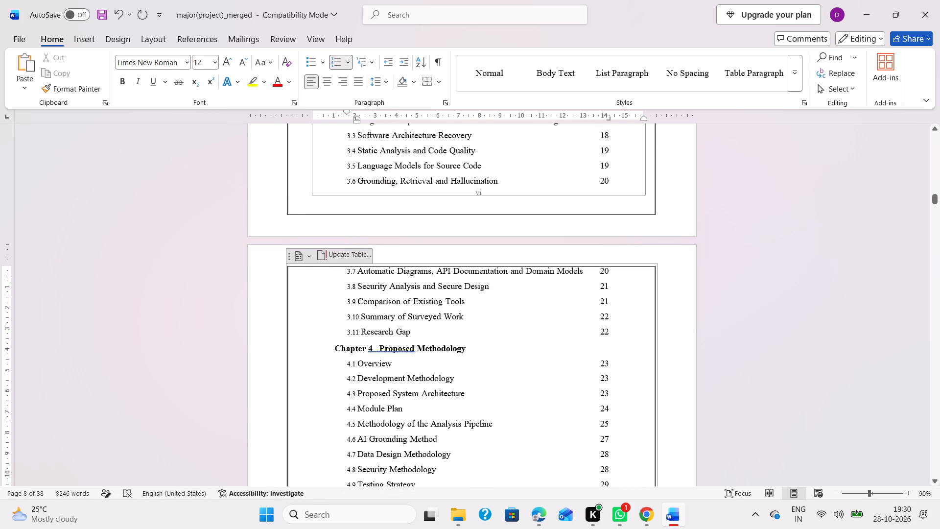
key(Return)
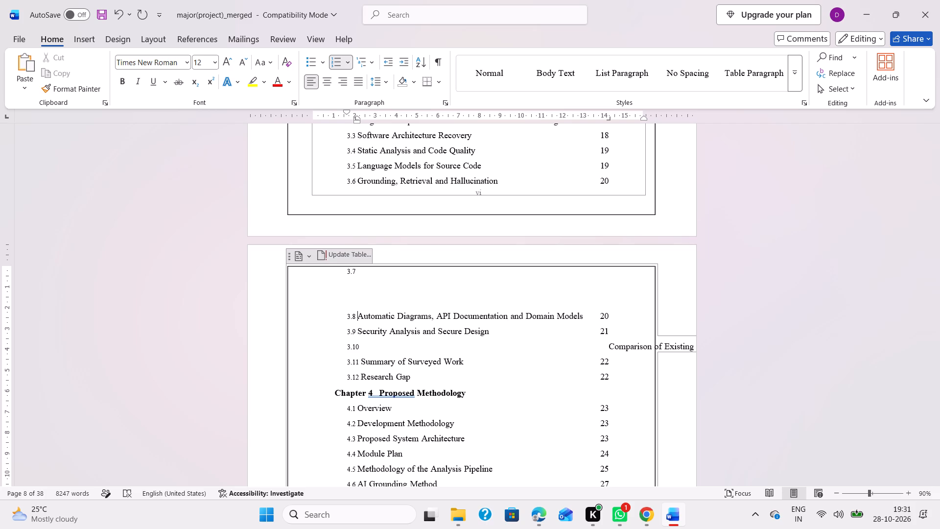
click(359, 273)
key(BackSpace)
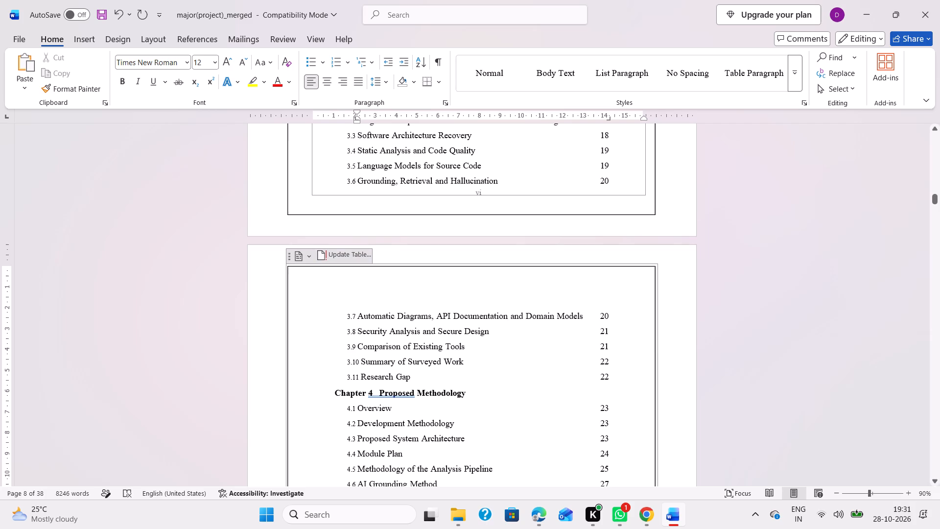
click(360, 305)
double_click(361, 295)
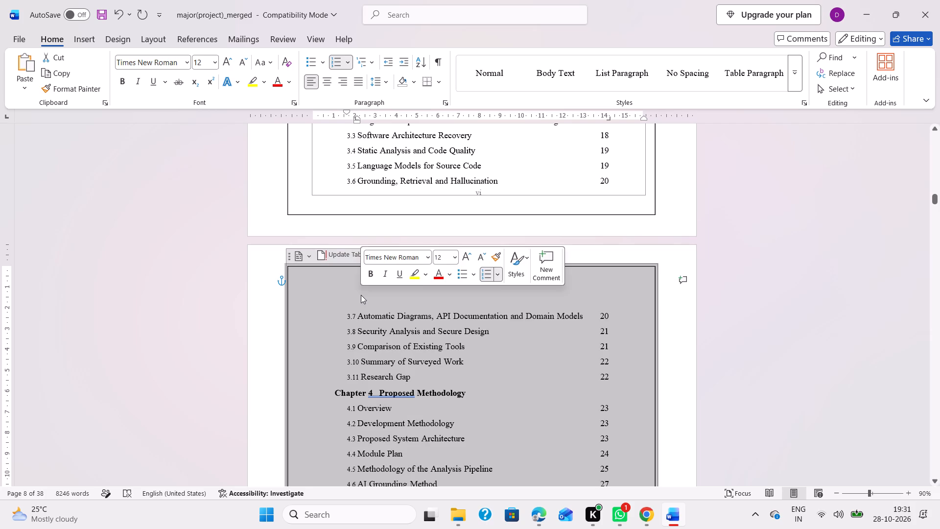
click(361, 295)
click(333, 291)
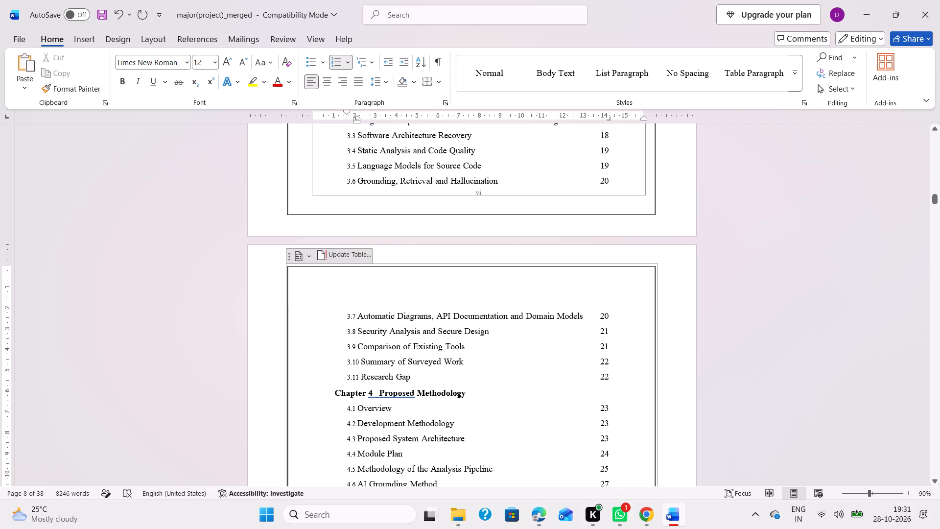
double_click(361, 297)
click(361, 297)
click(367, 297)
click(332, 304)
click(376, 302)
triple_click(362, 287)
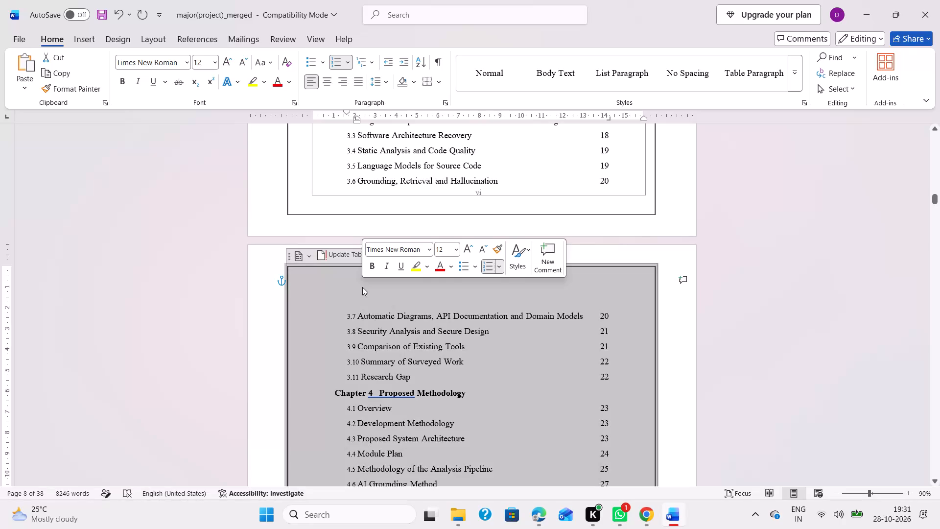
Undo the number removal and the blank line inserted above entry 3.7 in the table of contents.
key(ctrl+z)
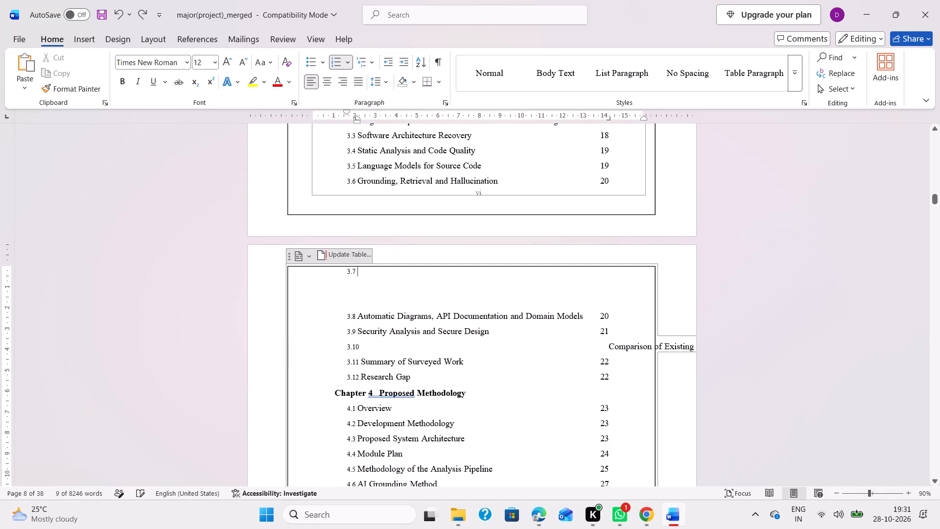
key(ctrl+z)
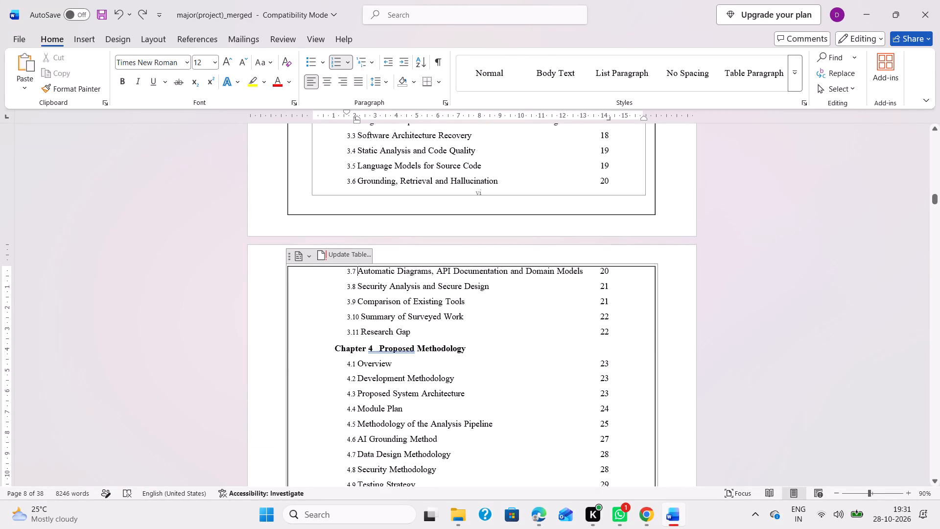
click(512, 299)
Examine the available table of contents styles and the layout of the second contents page, from entry 3.7 to Chapter 5 References.
click(308, 258)
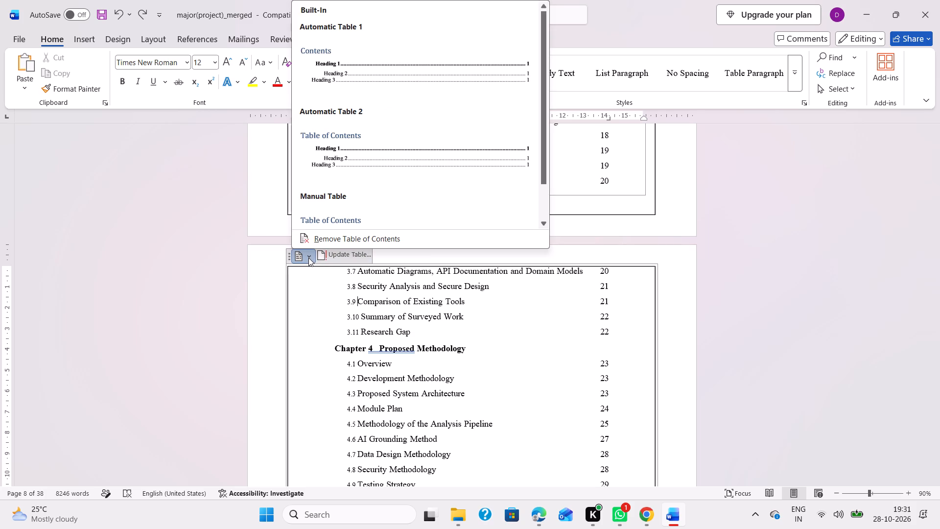
click(308, 258)
click(341, 271)
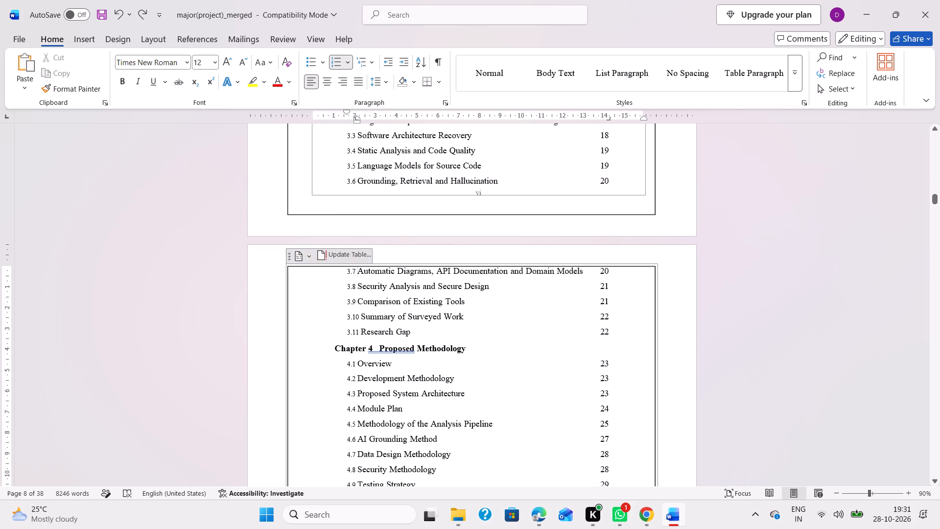
scroll(485, 354, down, 3)
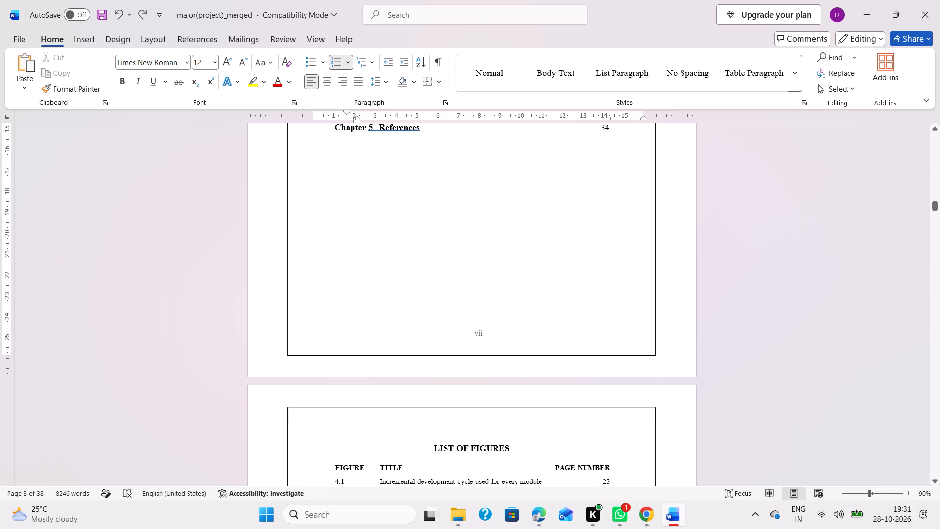
scroll(578, 274, up, 2)
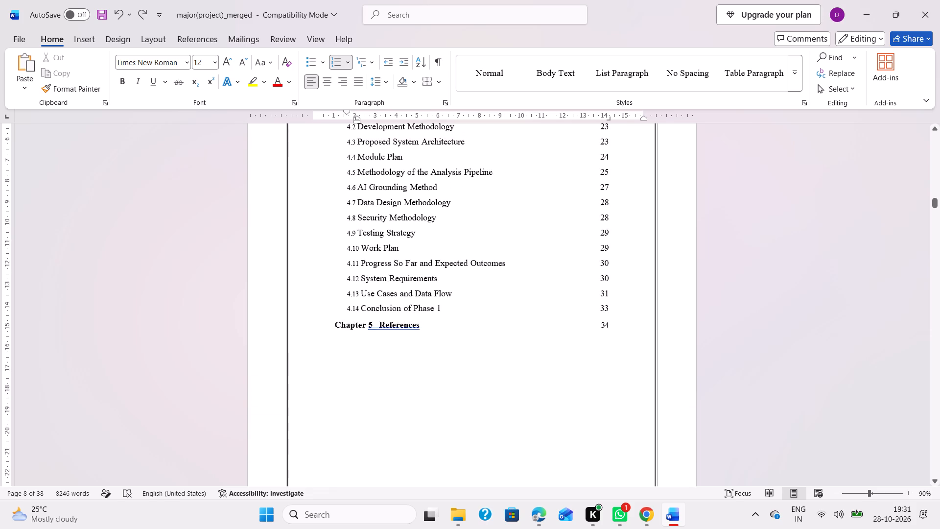
scroll(535, 307, up, 1)
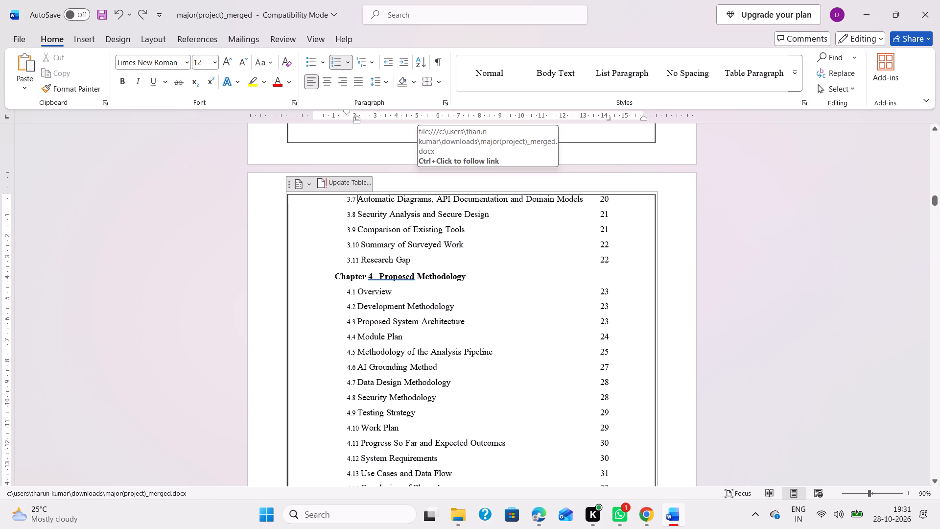
click(643, 190)
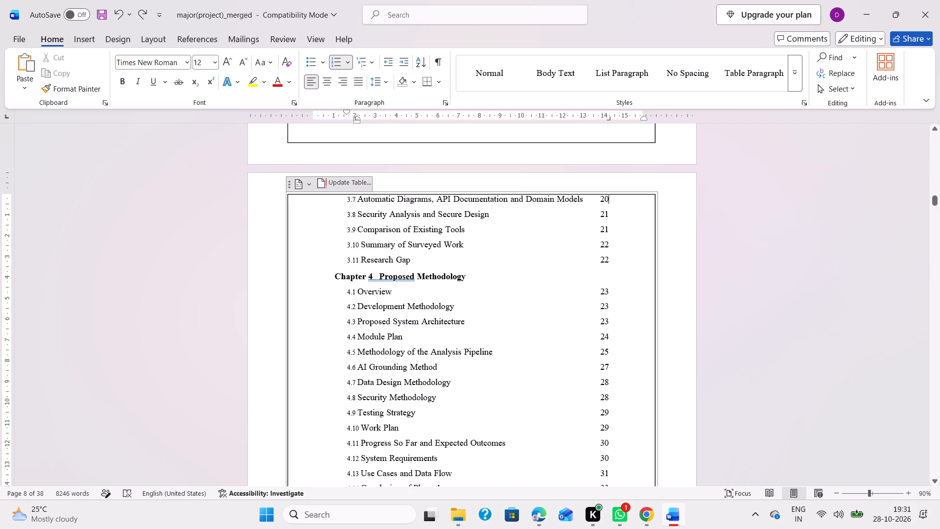
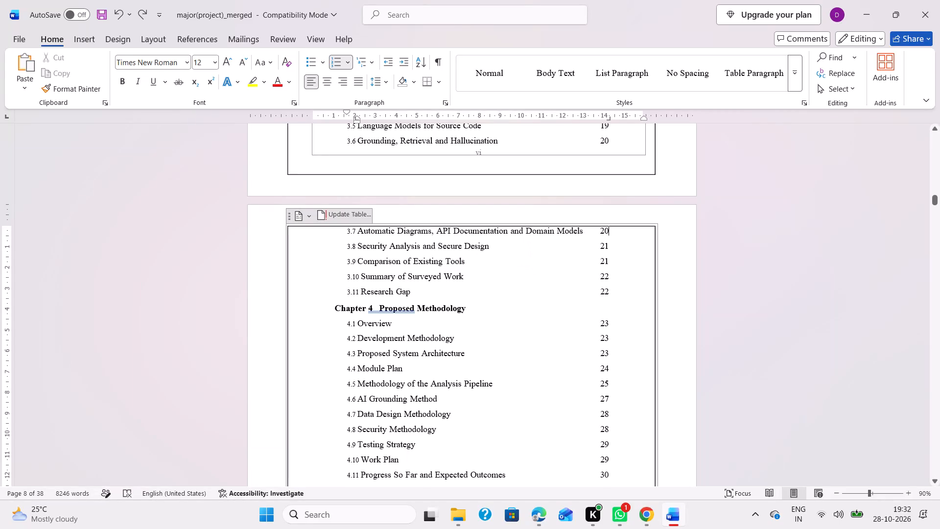
Examine the layout of the two table of contents pages and the following List of Figures and Chapter 1 opening pages.
click(355, 231)
scroll(355, 231, down, 3)
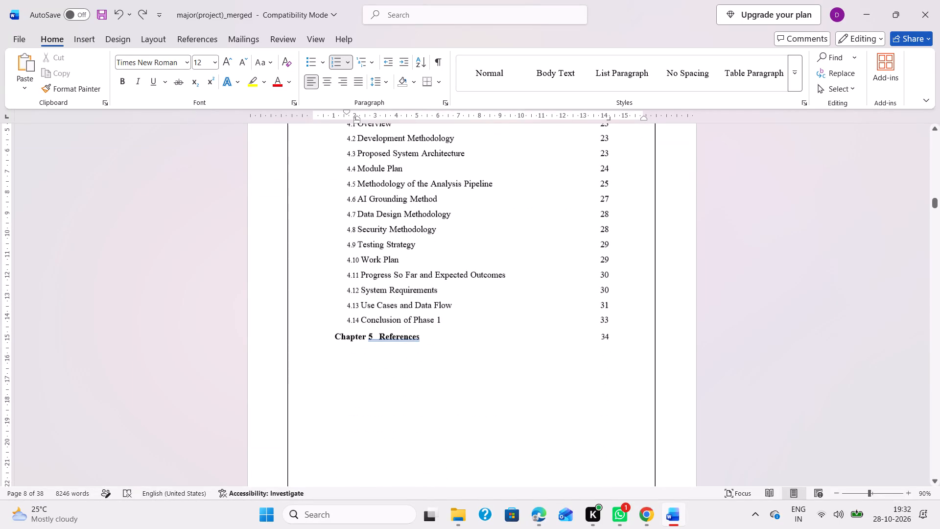
scroll(468, 254, up, 1)
scroll(455, 309, down, 2)
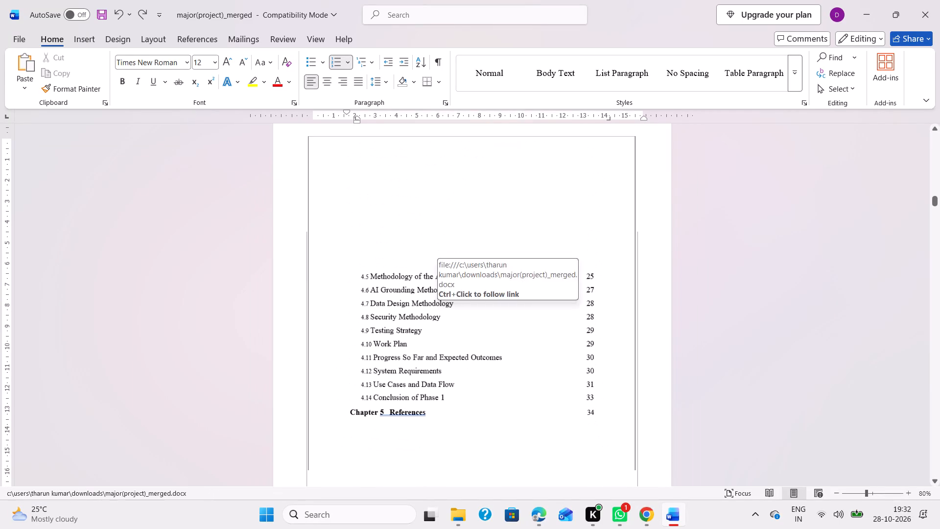
scroll(558, 338, down, 1)
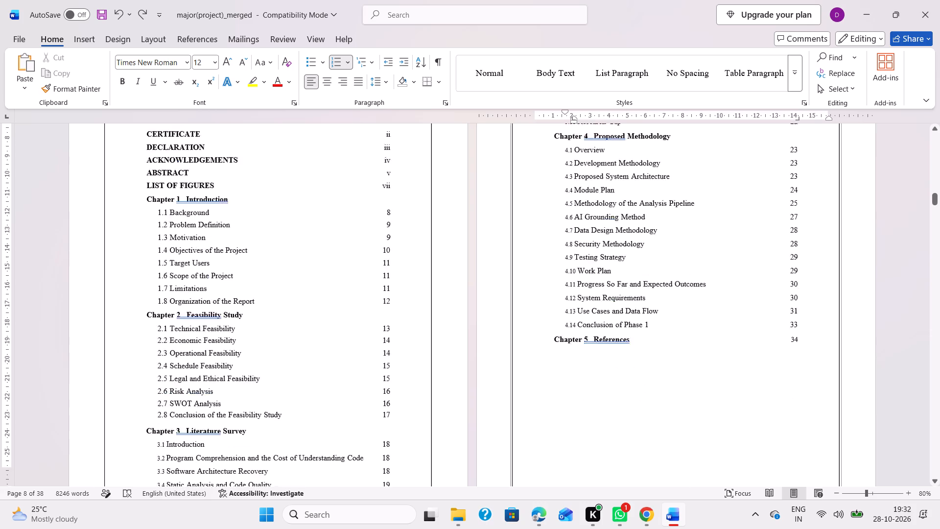
scroll(558, 338, down, 3)
scroll(558, 338, up, 3)
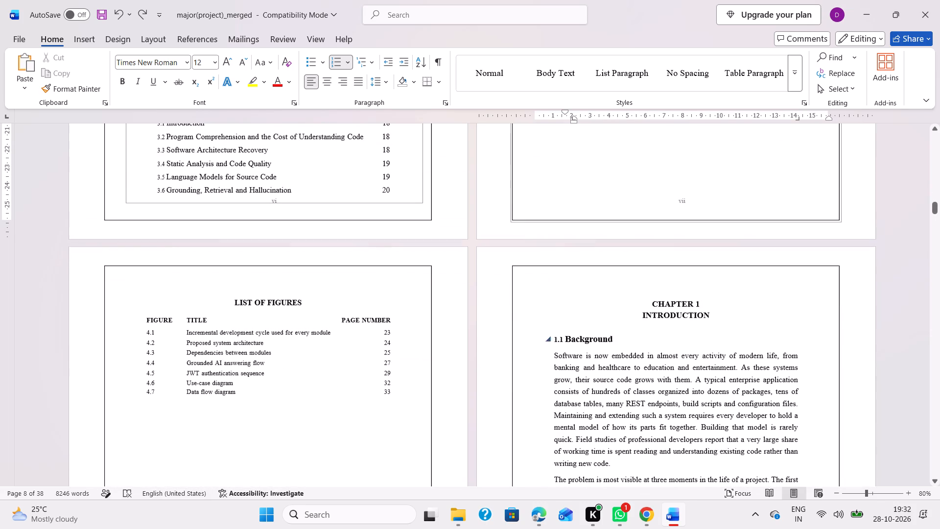
Set all text in the List of Figures table to font size 12.
click(139, 313)
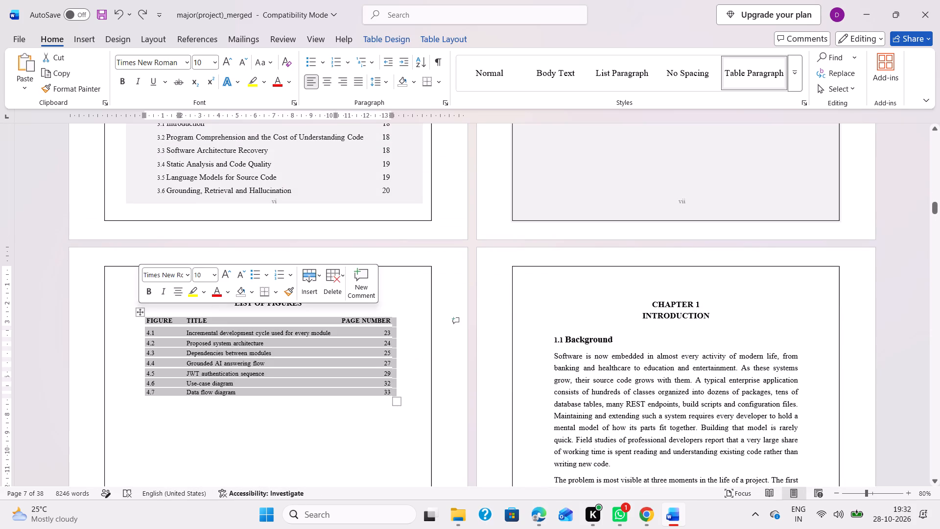
click(205, 62)
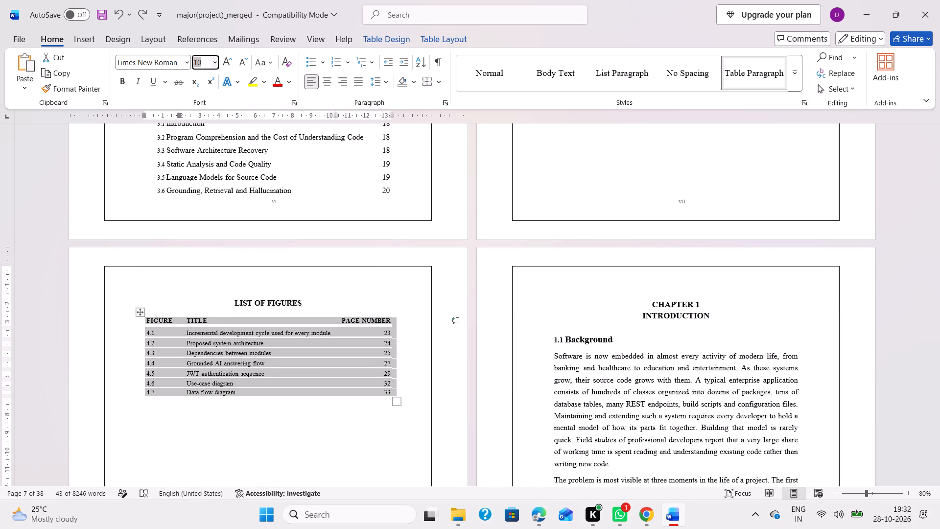
text(12)
key(Return)
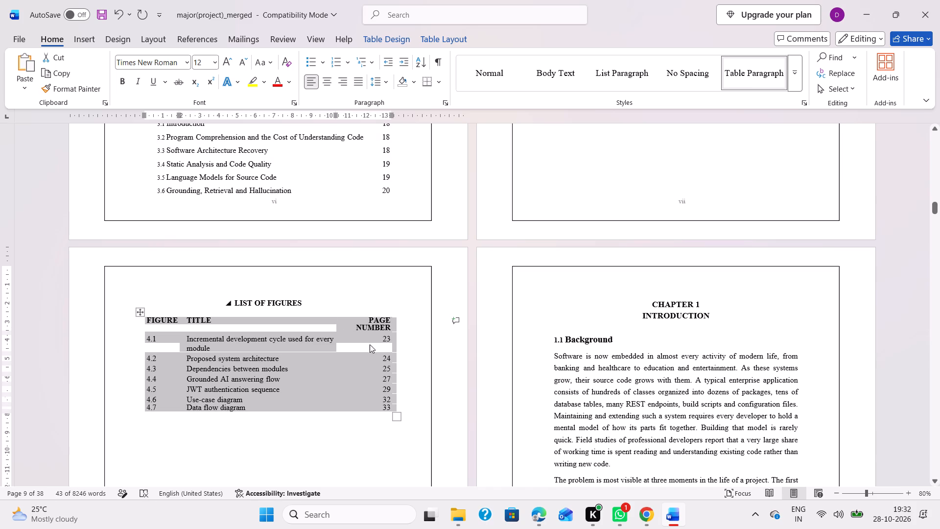
click(372, 323)
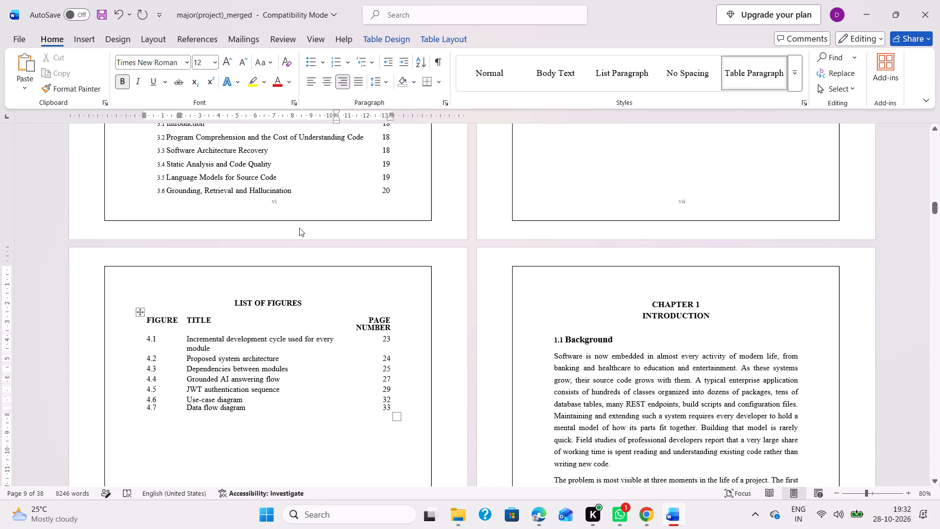
Set the LIST OF FIGURES heading to font size 14.
drag(234, 301, 297, 300)
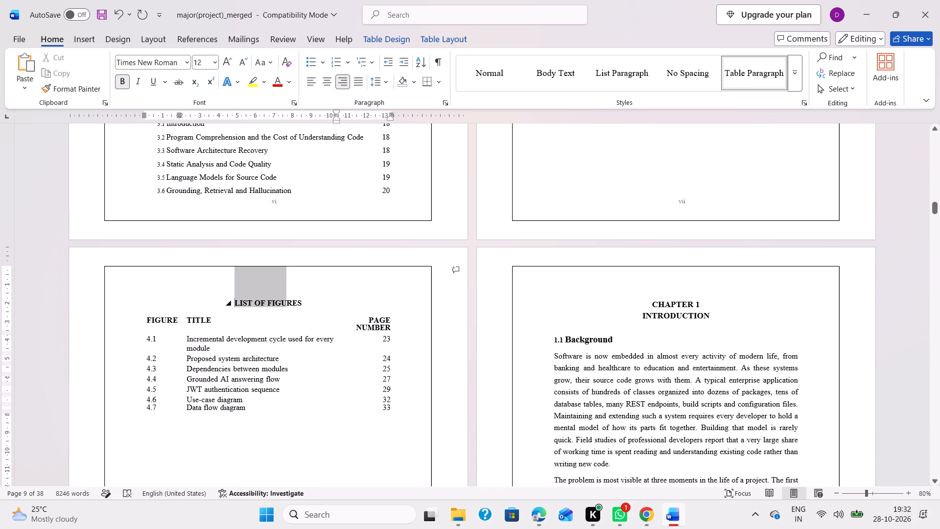
drag(297, 300, 302, 302)
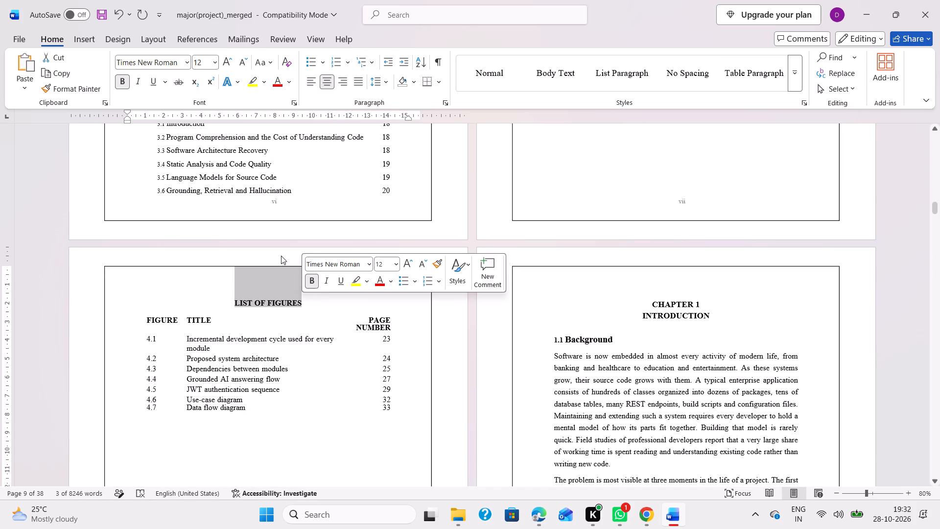
click(202, 62)
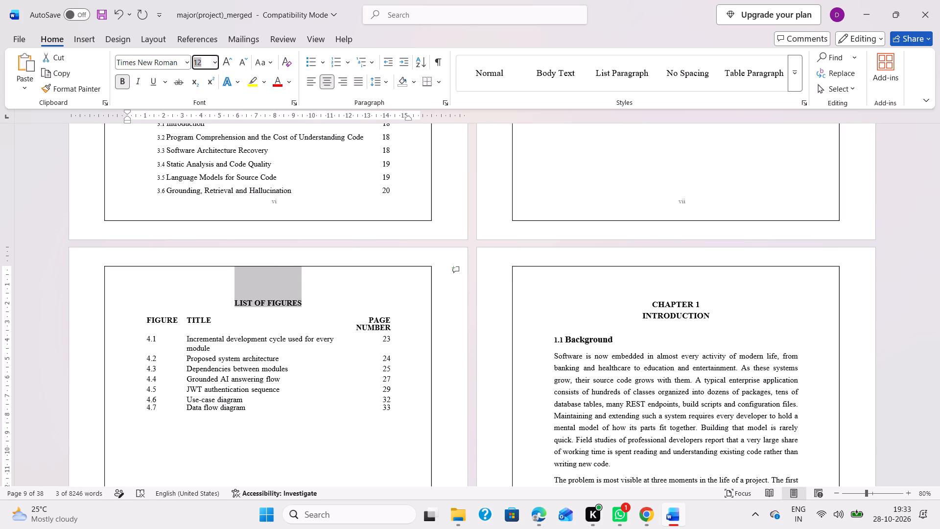
text(14)
key(Return)
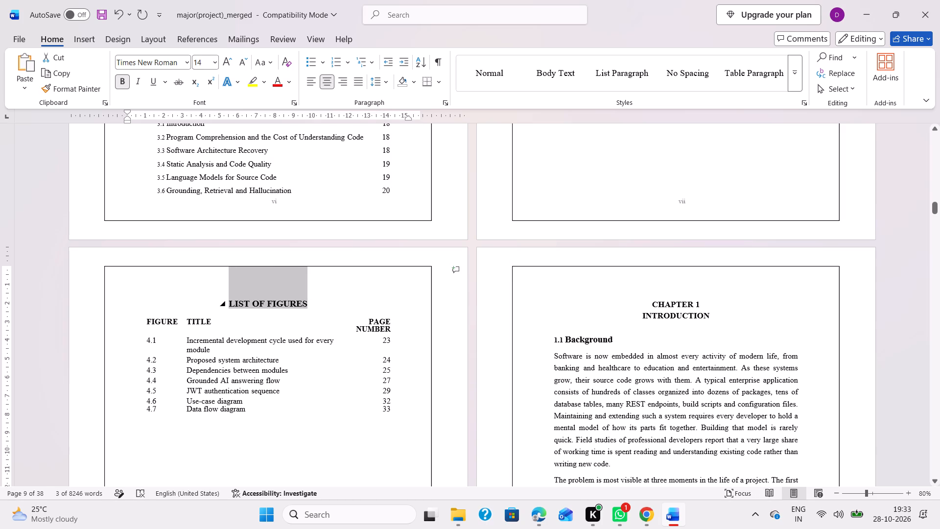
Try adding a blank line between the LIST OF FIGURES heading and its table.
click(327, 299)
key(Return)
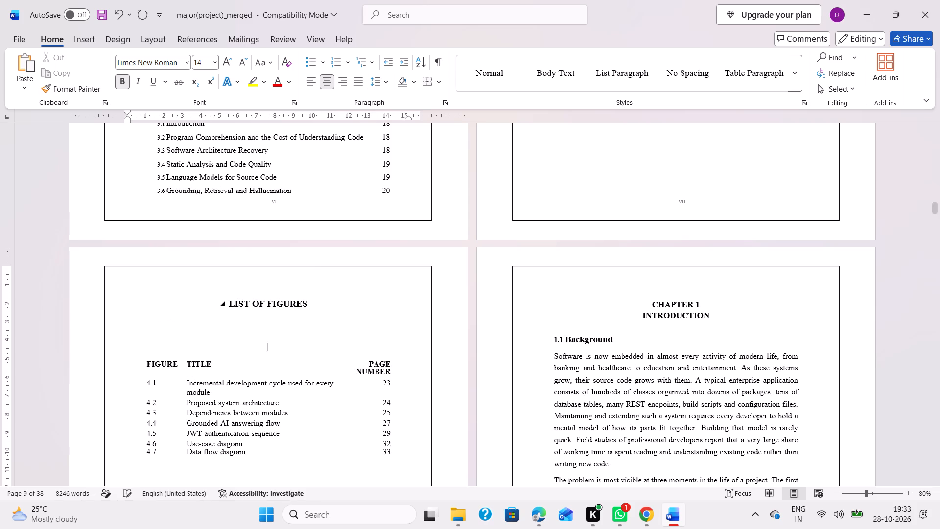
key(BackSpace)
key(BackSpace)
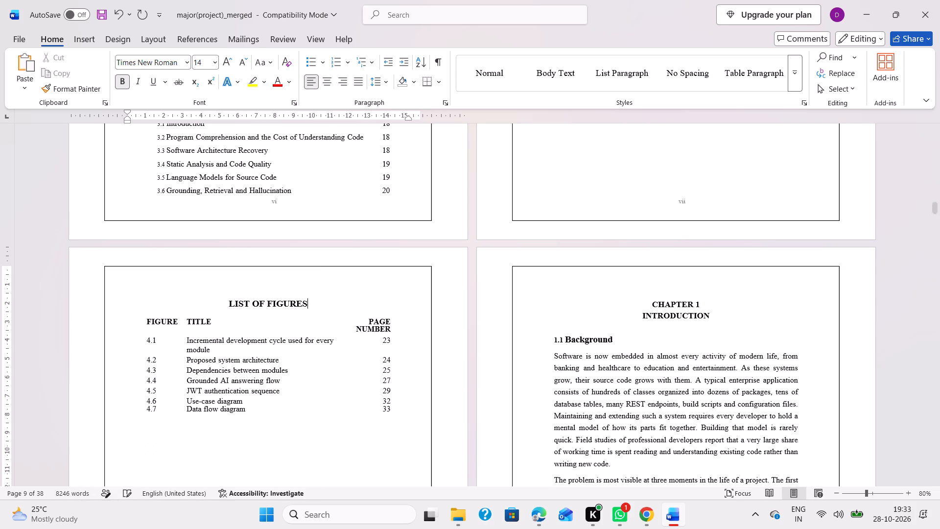
Center the PAGE NUMBER header in the List of Figures table.
scroll(327, 316, down, 1)
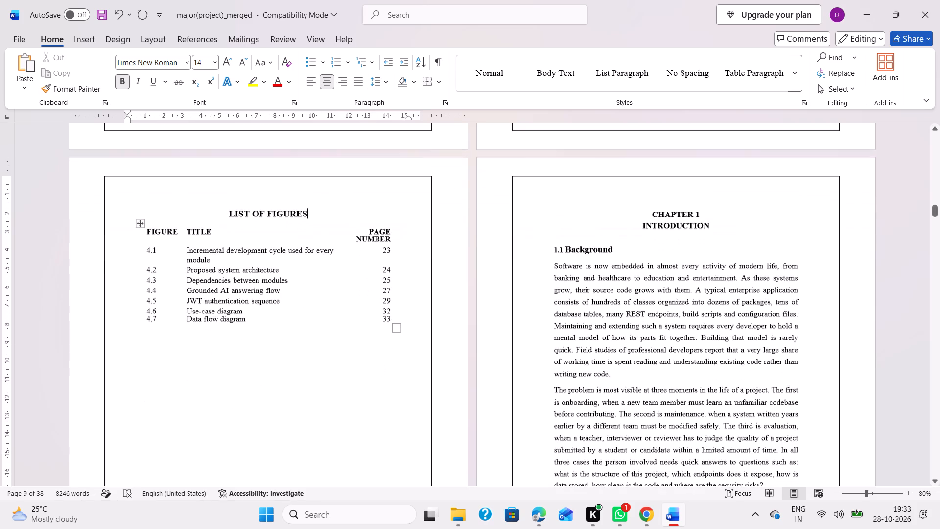
click(367, 232)
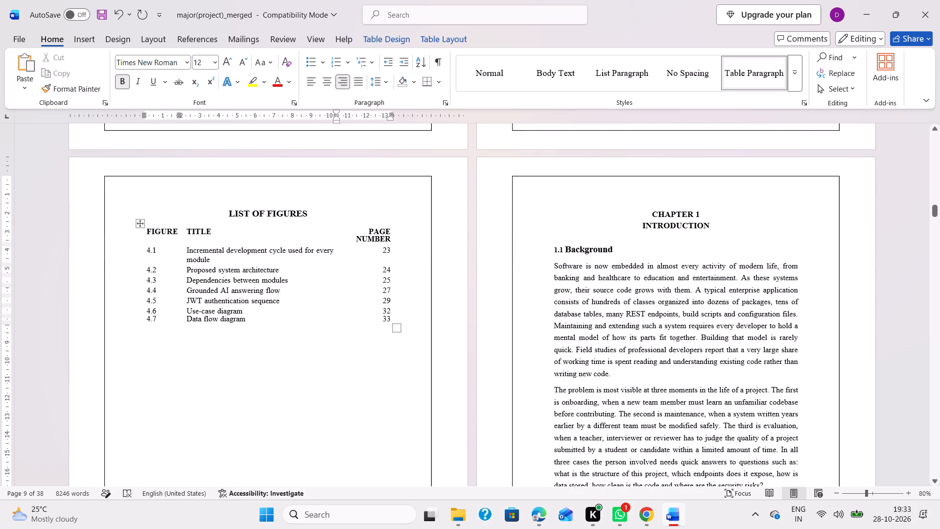
key(BackSpace)
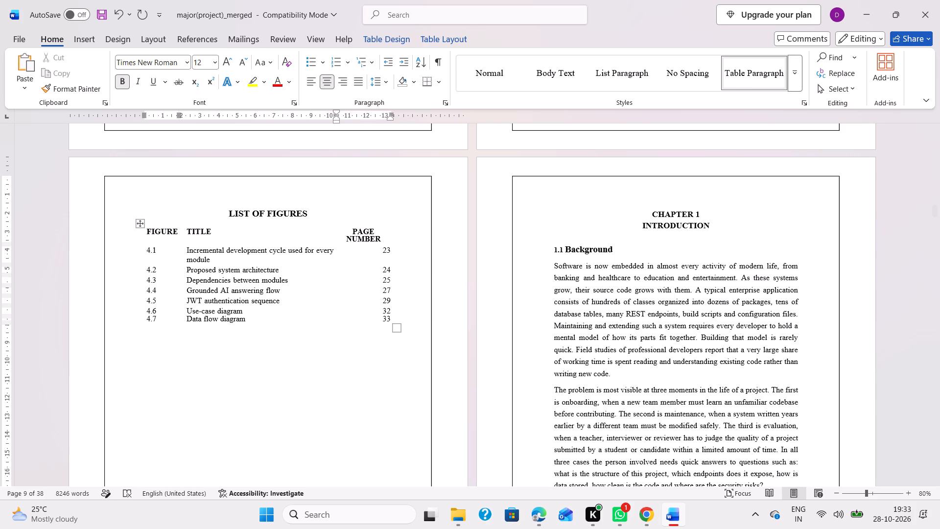
Set the line spacing of the whole List of Figures table to 1.5.
click(141, 223)
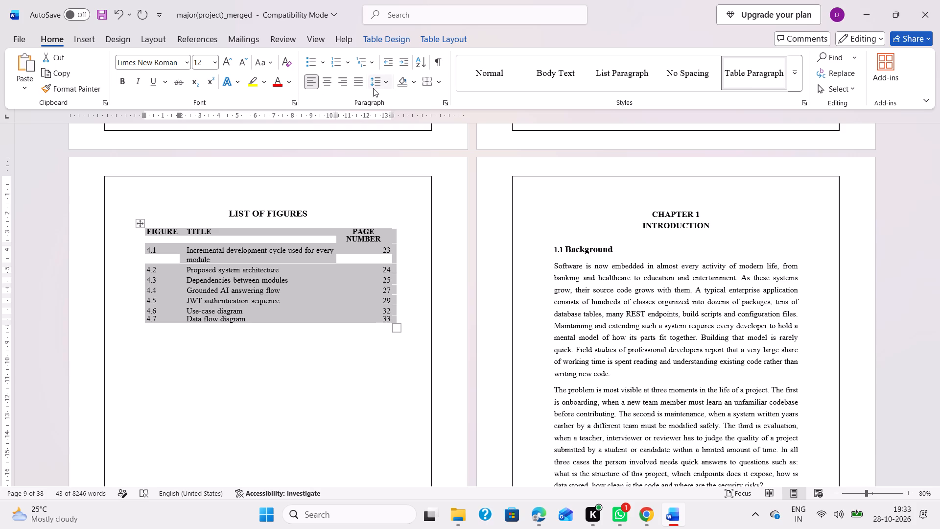
click(392, 84)
click(402, 136)
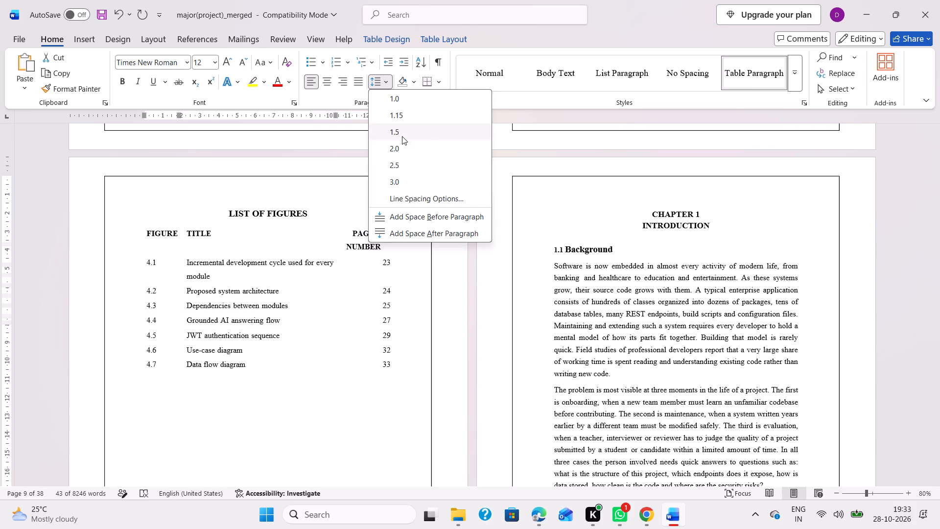
click(510, 375)
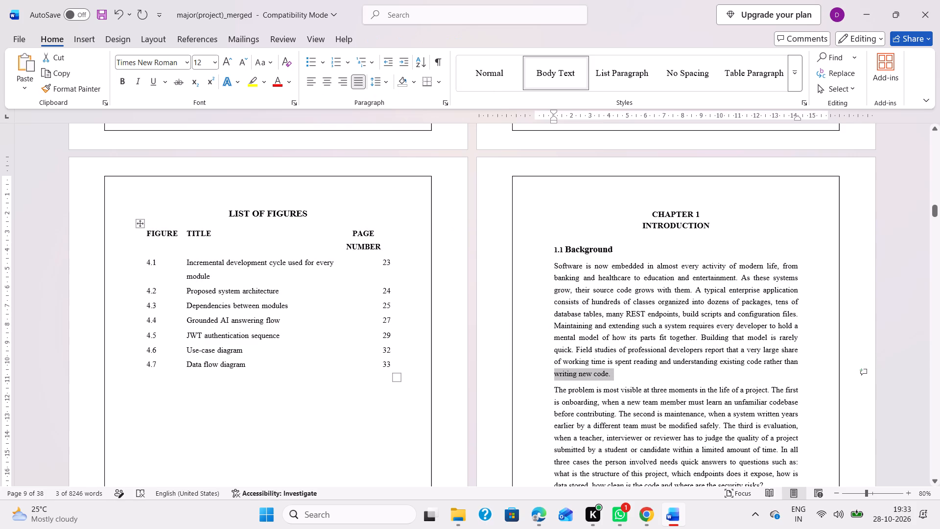
Insert four spaces before NUMBER in the PAGE NUMBER header of the List of Figures table.
click(346, 247)
key(space)
key(space)
key(space)
key(space)
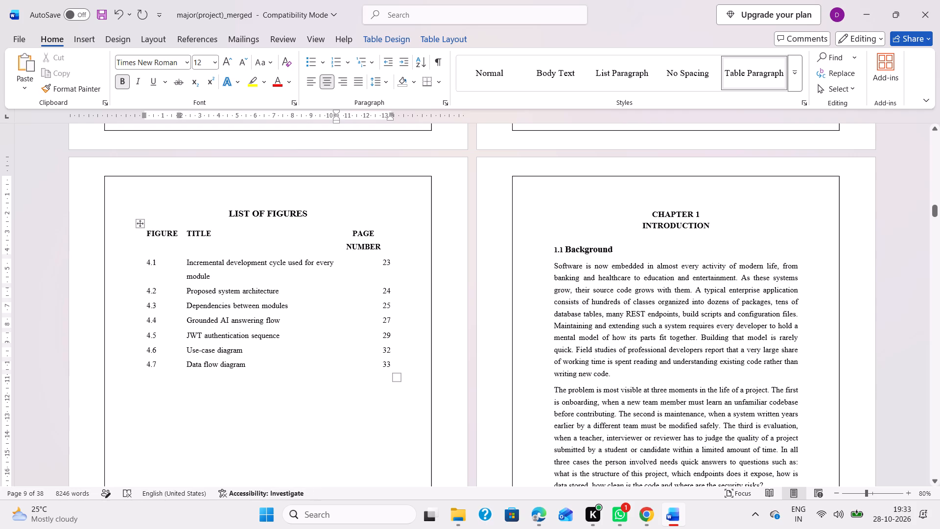
click(291, 242)
click(188, 233)
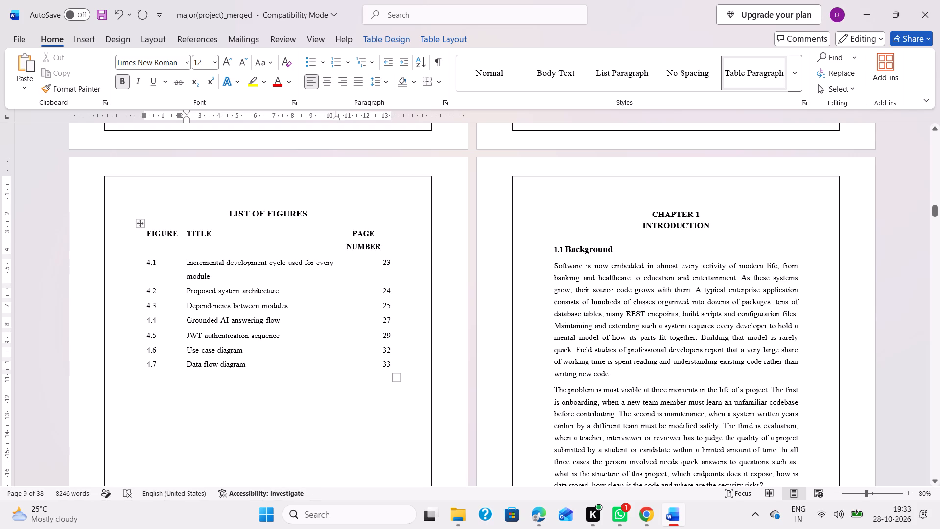
Apply all borders to the entire List of Figures table.
click(139, 224)
click(439, 33)
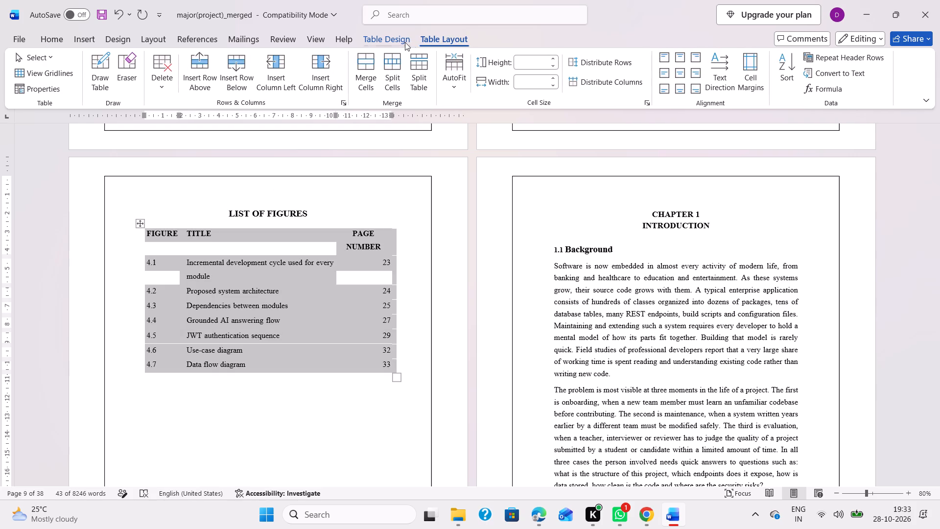
click(400, 42)
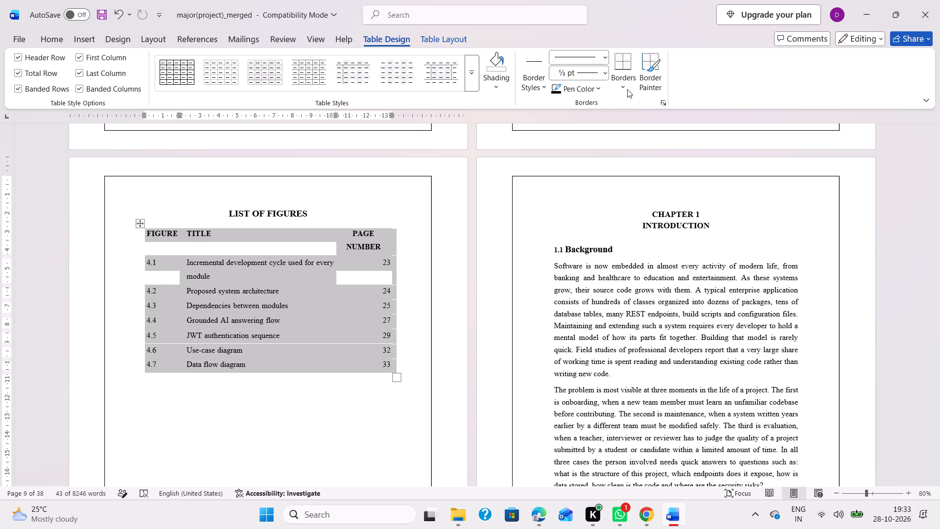
click(627, 89)
click(654, 192)
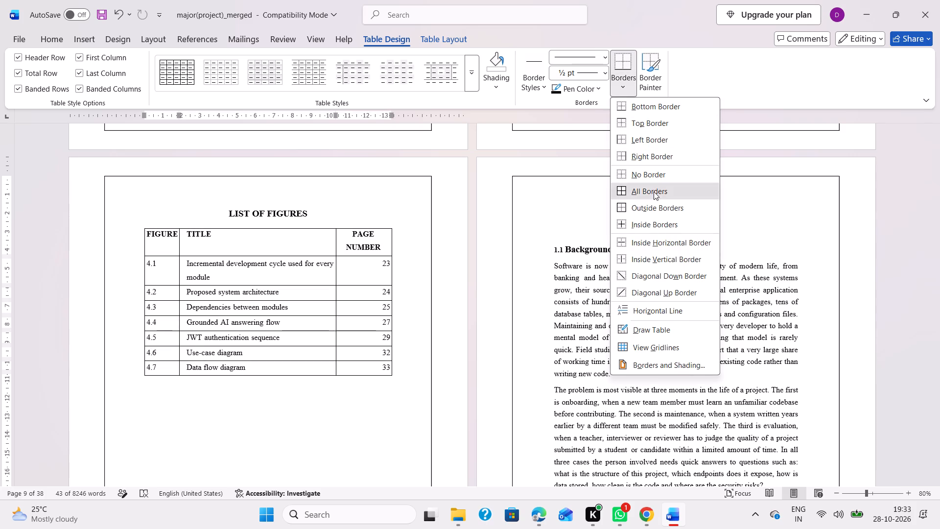
click(188, 239)
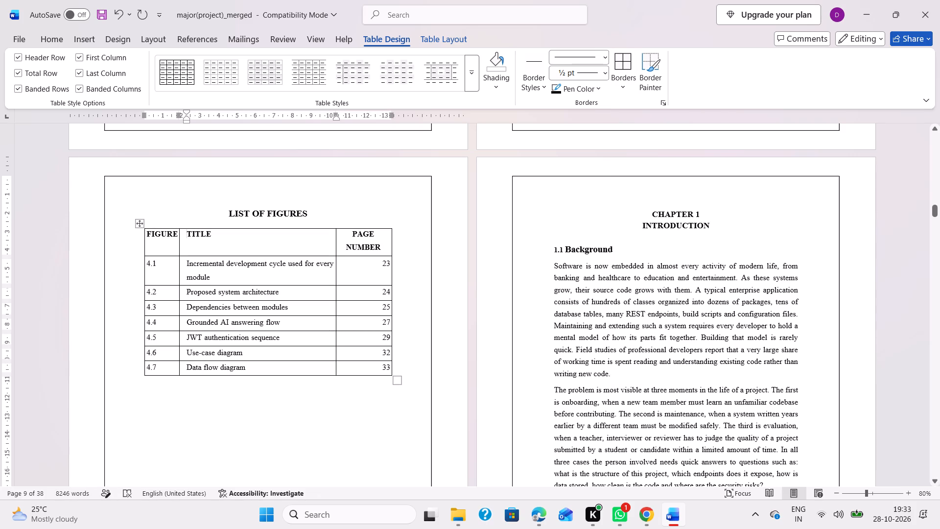
Widen the PAGE NUMBER column slightly by moving the outer edge of the List of Figures table outward.
drag(392, 239, 404, 238)
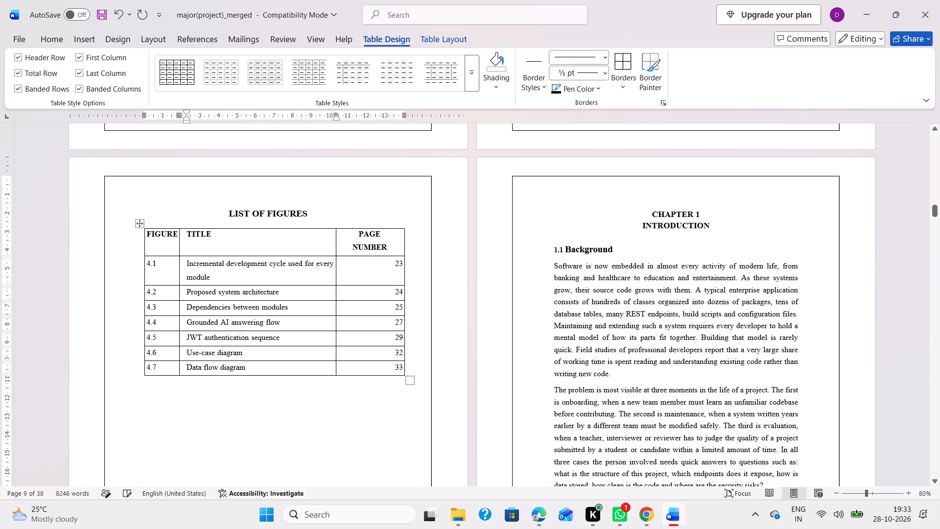
Center the page numbers for figures 4.1 to 4.7 in the PAGE NUMBER column.
drag(392, 261, 405, 380)
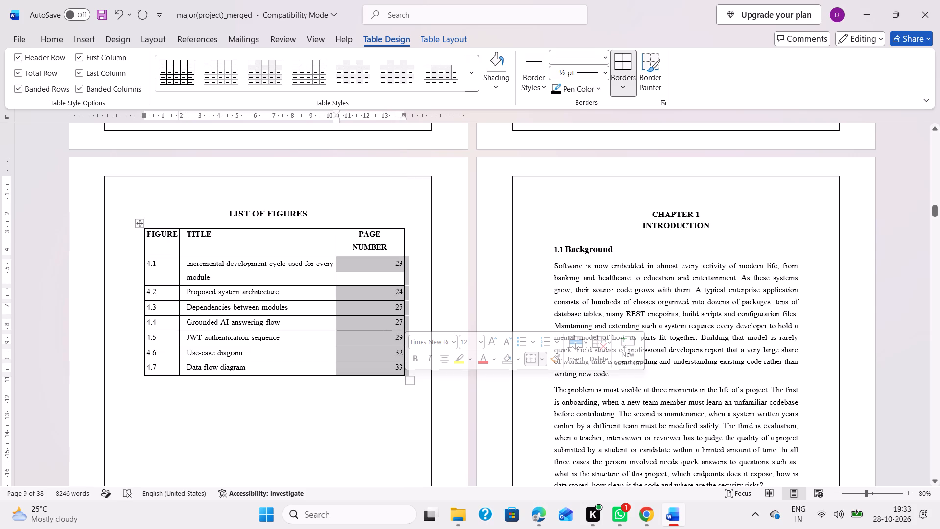
click(62, 39)
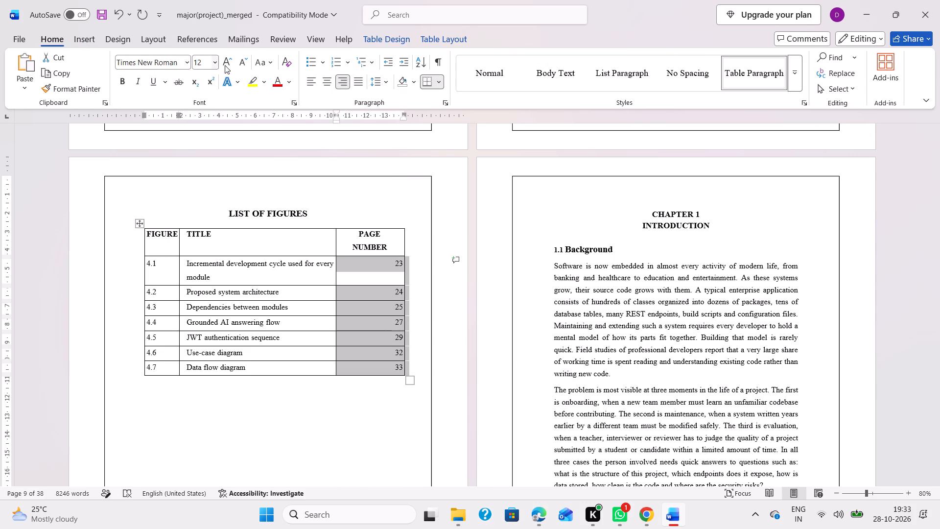
click(333, 82)
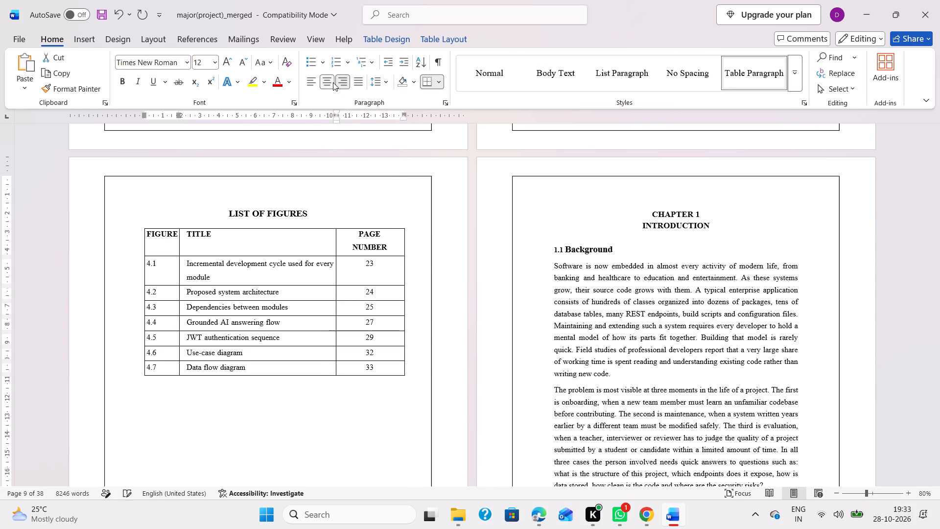
click(270, 278)
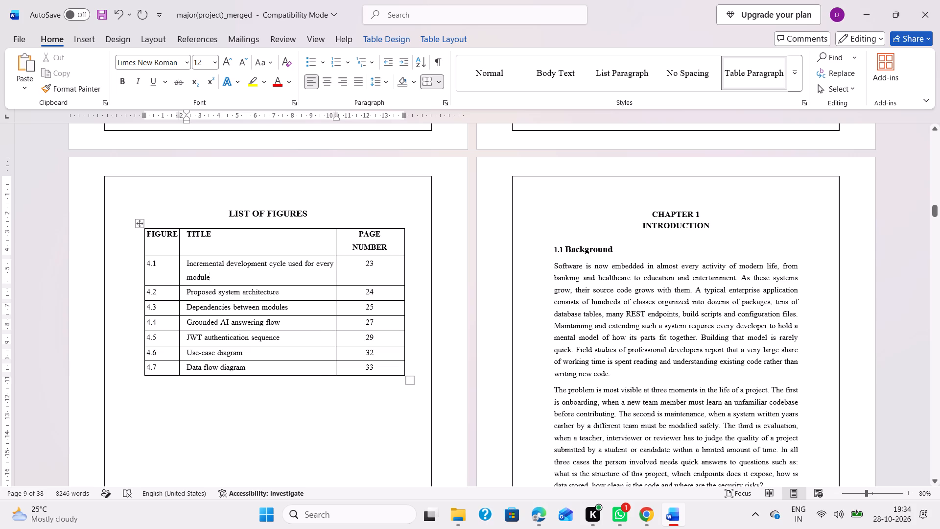
Center the TITLE header in the List of Figures table.
drag(184, 234, 218, 238)
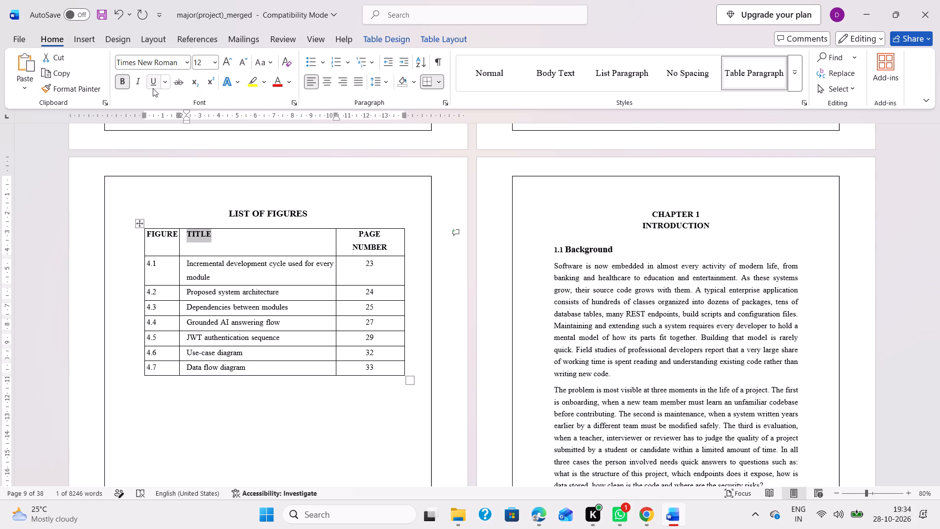
click(327, 83)
click(322, 346)
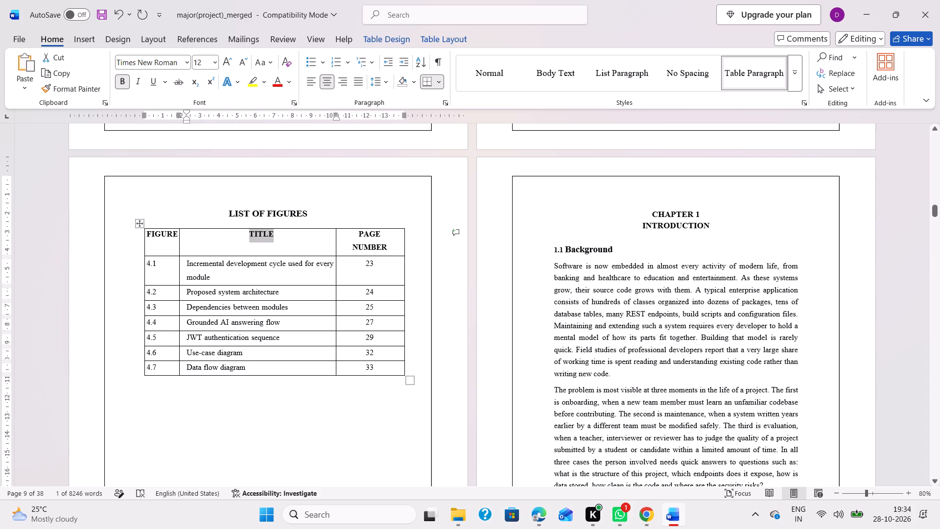
click(304, 412)
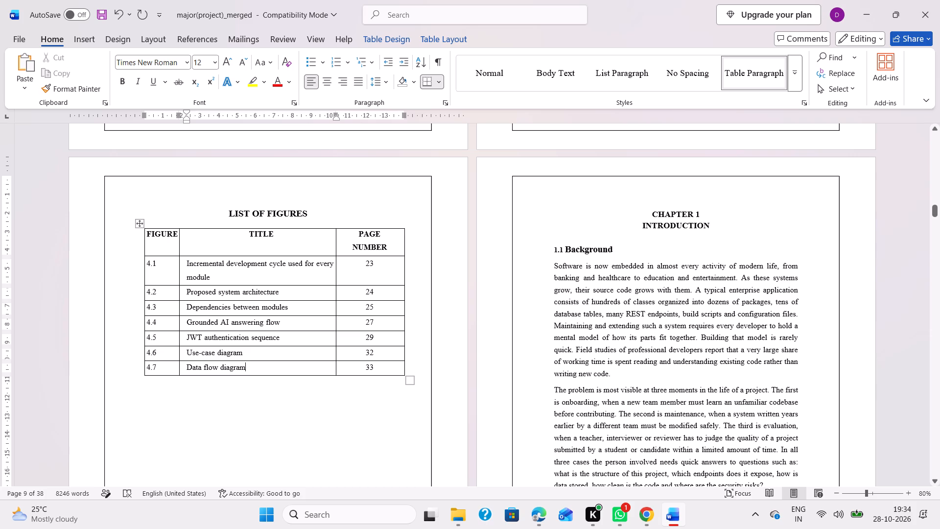
Center the figure numbers 4.1 to 4.7 in the FIGURE column of the List of Figures table.
drag(145, 261, 159, 361)
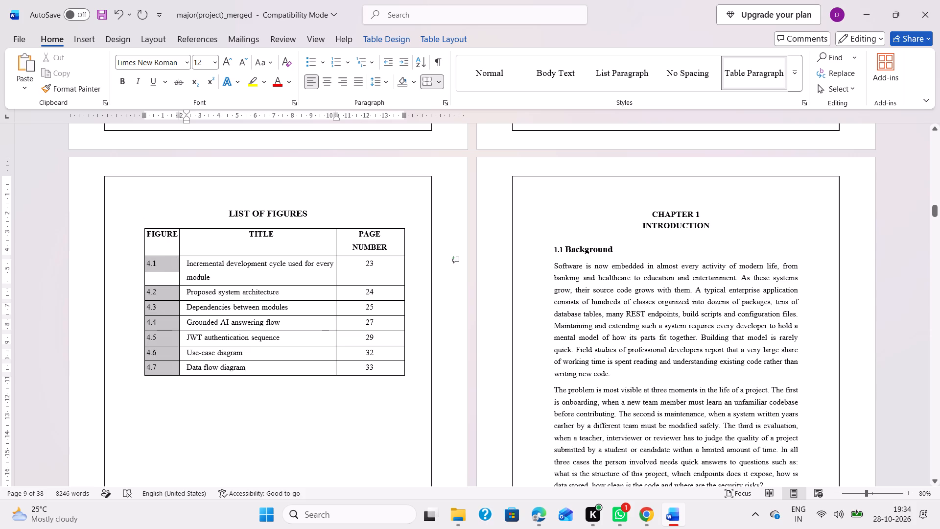
drag(159, 361, 158, 364)
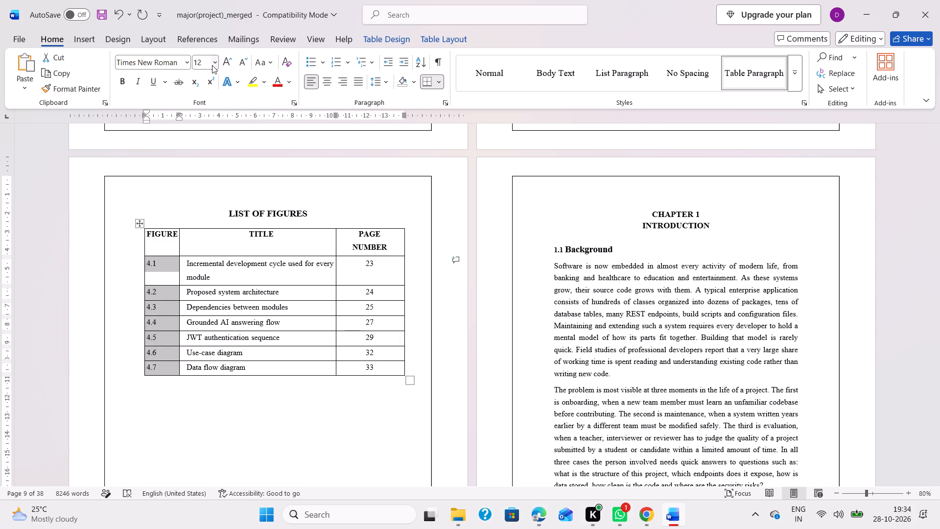
click(328, 85)
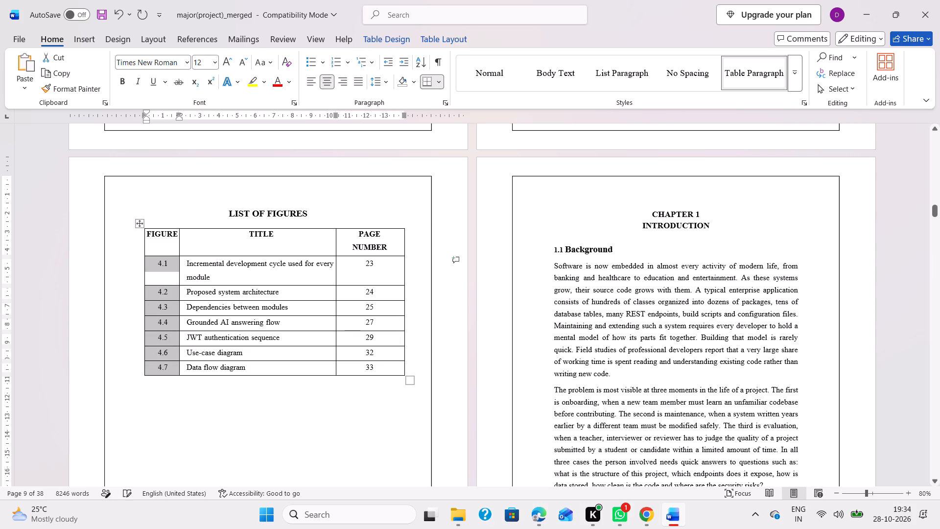
click(296, 414)
scroll(296, 414, down, 3)
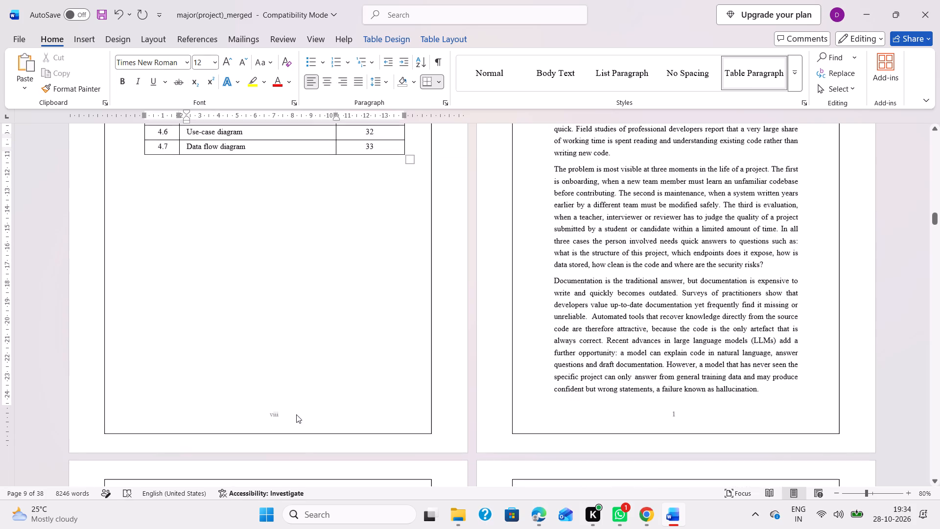
Look through the Chapter 1 pages from 1.1 Background to 1.8 Organization of the Report, checking headings, body text and layout.
scroll(624, 443, down, 1)
scroll(594, 371, down, 4)
scroll(588, 302, down, 1)
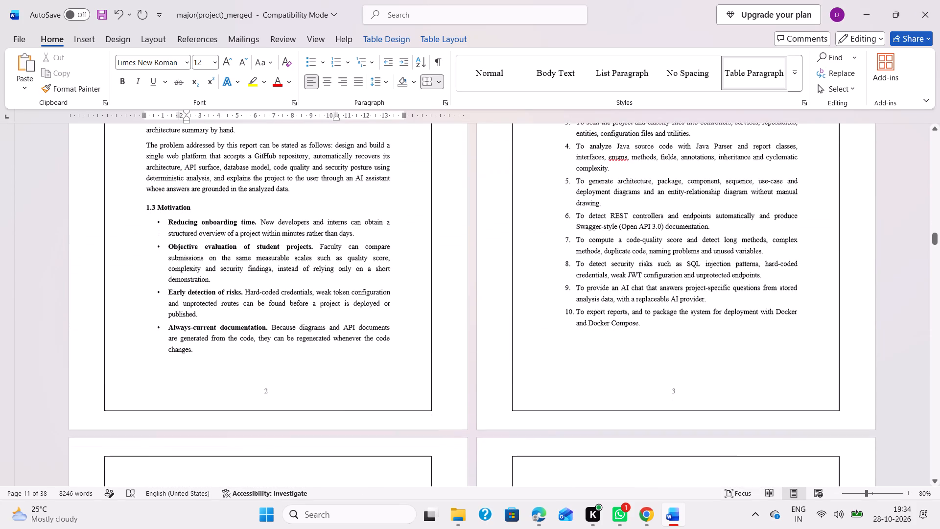
scroll(588, 302, down, 1)
scroll(568, 355, down, 2)
scroll(509, 315, down, 1)
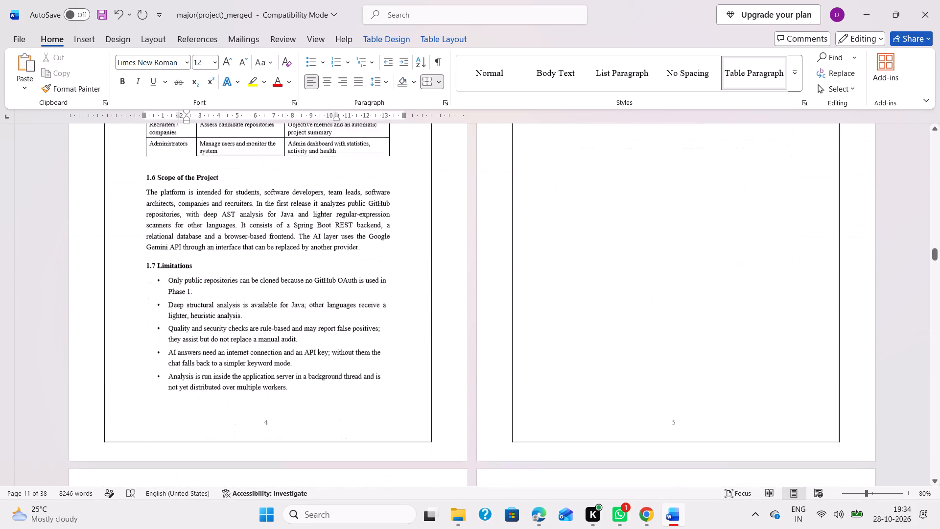
scroll(309, 240, up, 2)
scroll(329, 356, up, 1)
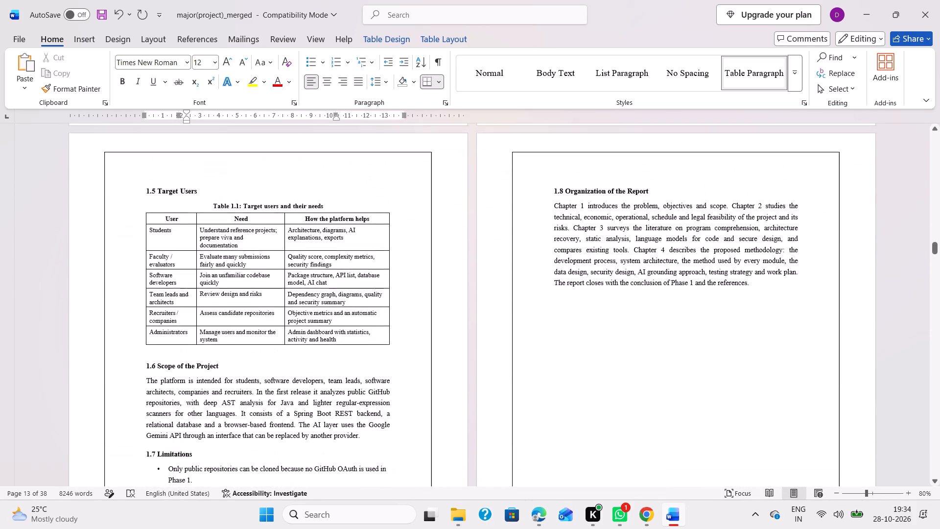
scroll(329, 356, up, 1)
scroll(258, 390, up, 2)
scroll(400, 350, up, 1)
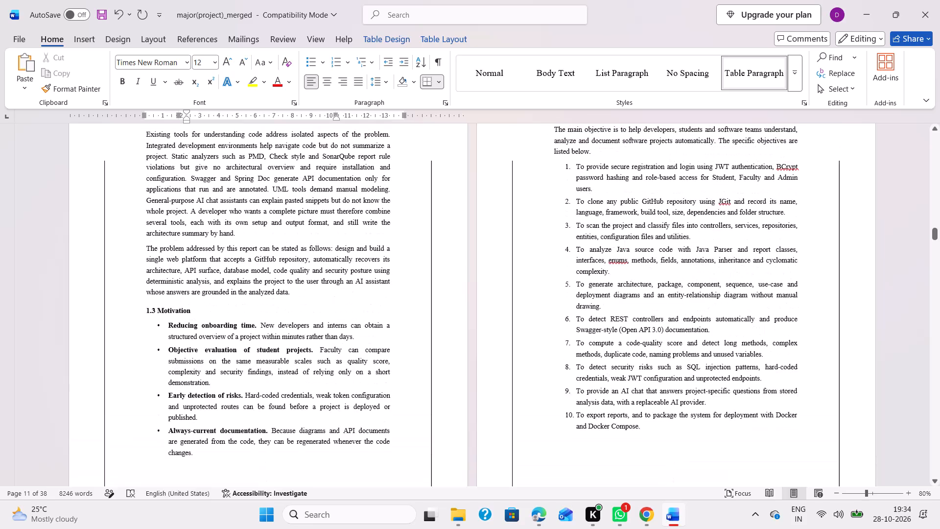
scroll(322, 359, up, 1)
scroll(258, 359, up, 1)
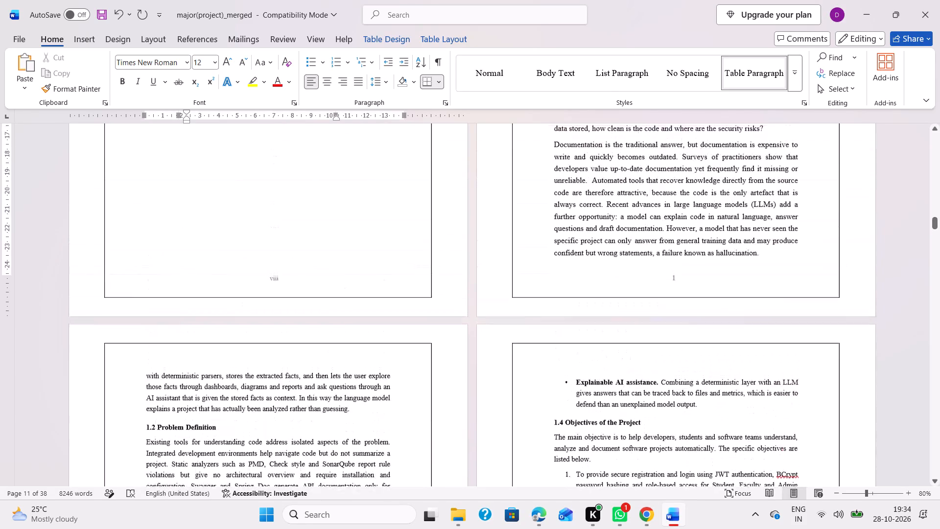
scroll(559, 334, up, 3)
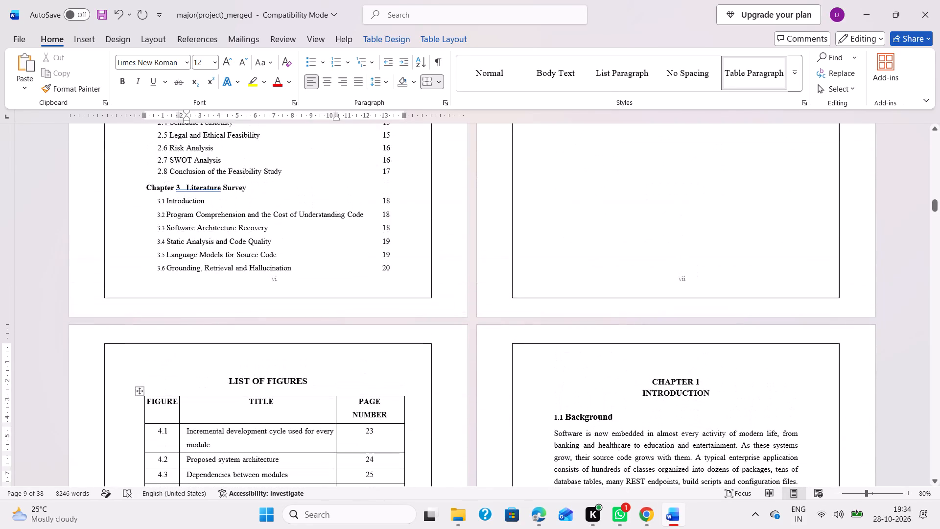
scroll(556, 407, down, 4)
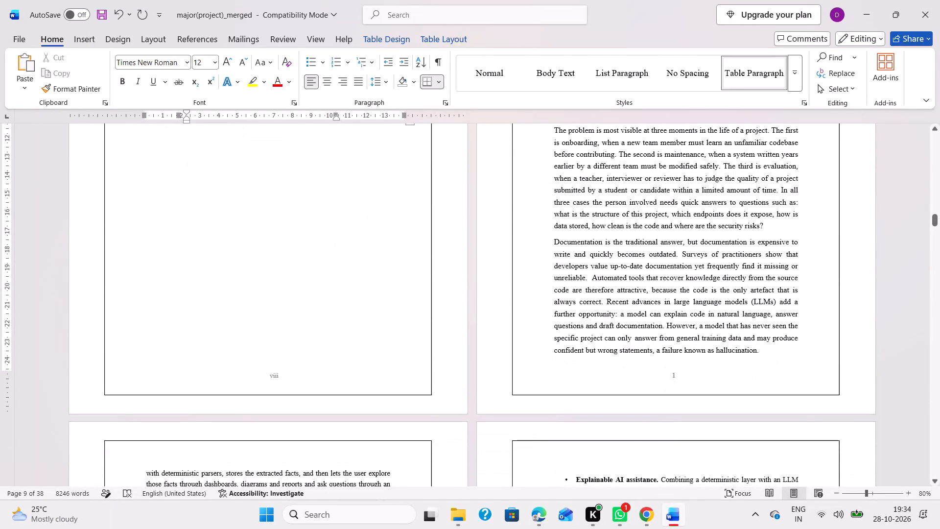
ctrl+scroll(552, 429, down, 1)
scroll(577, 320, up, 1)
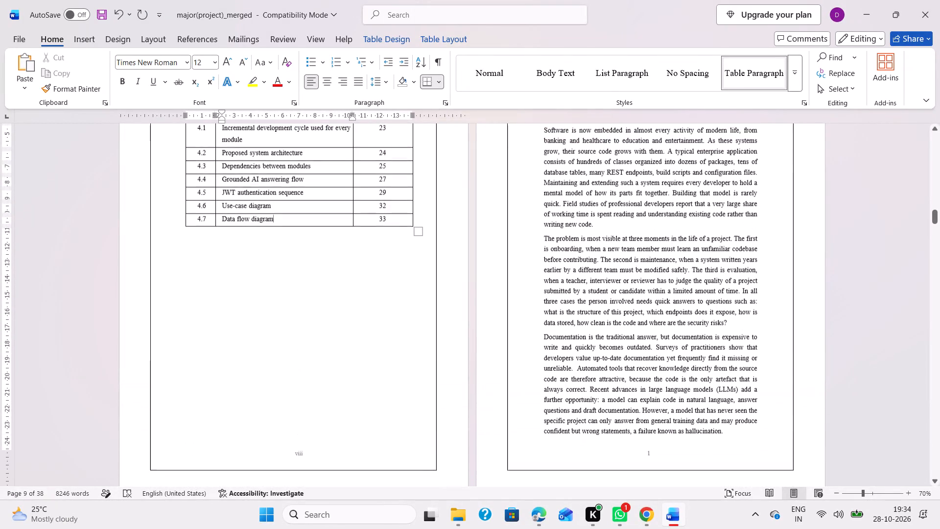
scroll(577, 320, up, 2)
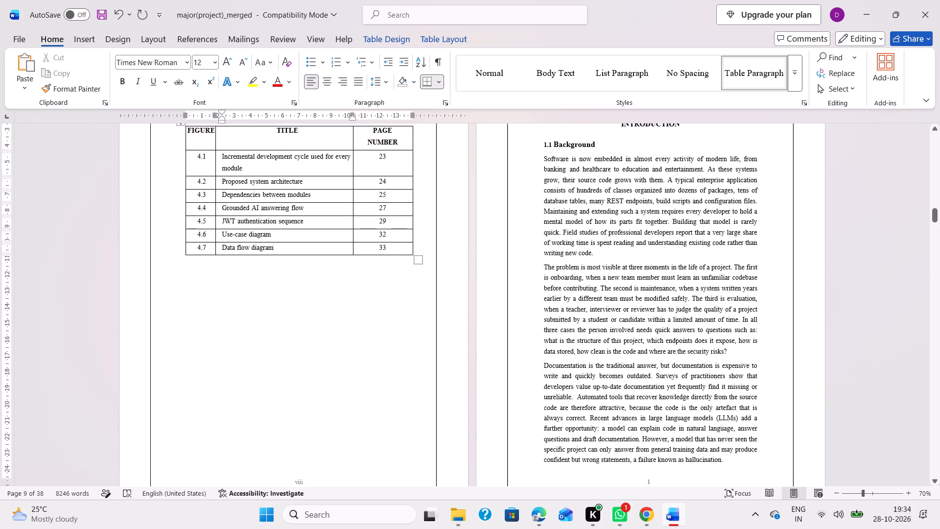
Check the font size of the 1.1 Background heading and of the body paragraphs beneath it.
click(540, 157)
drag(598, 146, 550, 144)
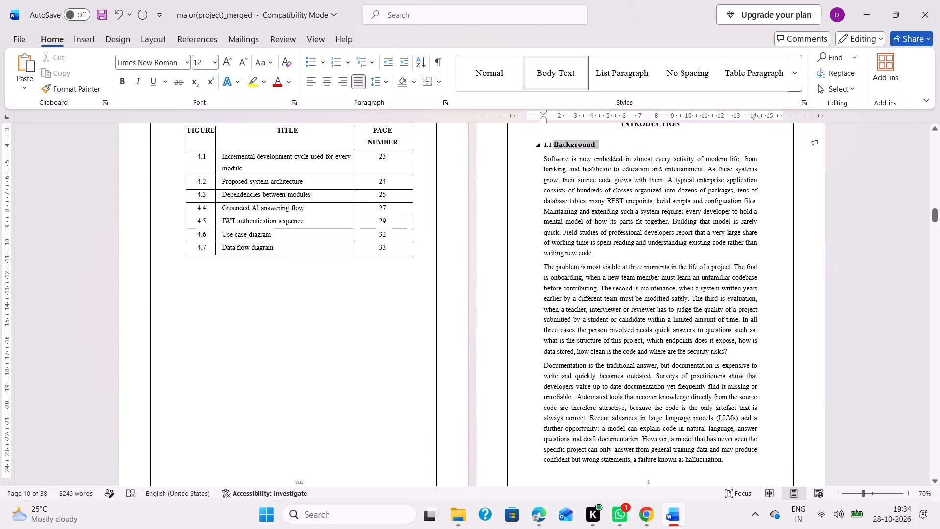
drag(550, 144, 544, 144)
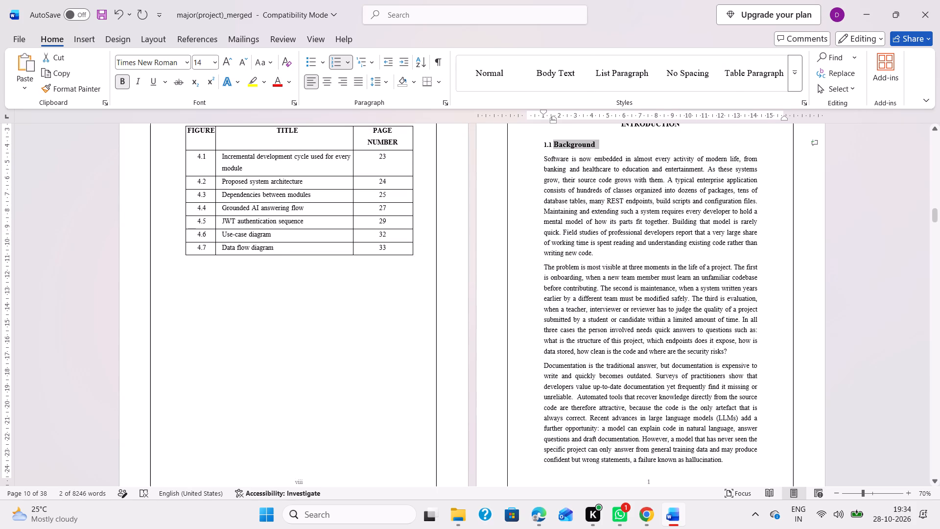
drag(536, 155, 674, 450)
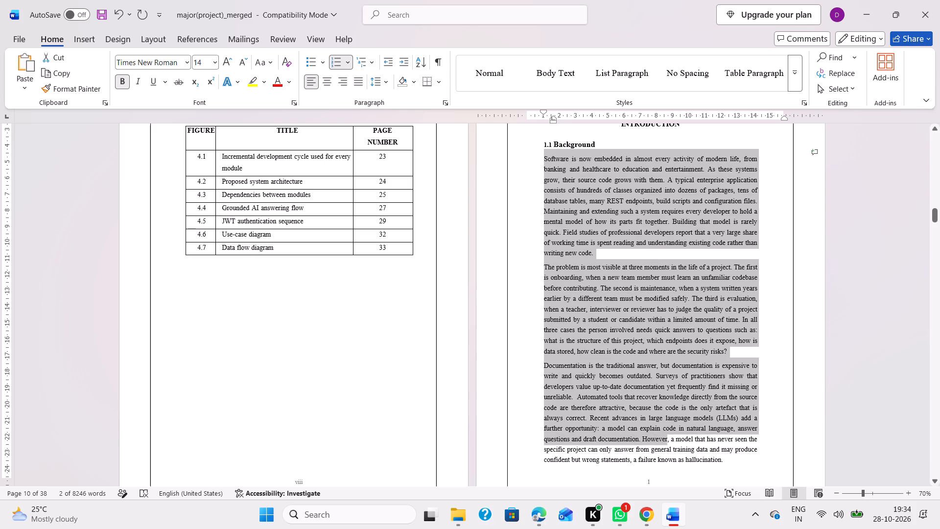
drag(674, 450, 729, 458)
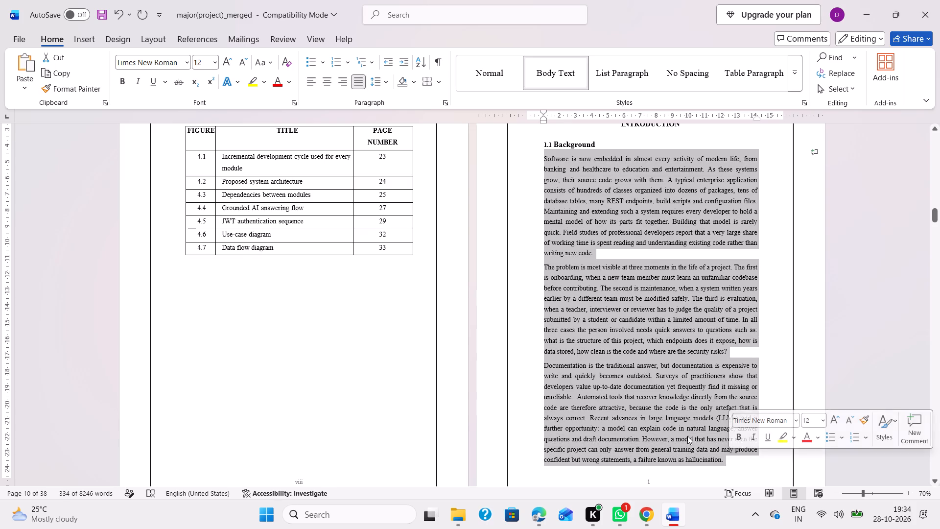
Set the Problem Definition heading text of section 1.2 to font size 14.
scroll(633, 375, down, 5)
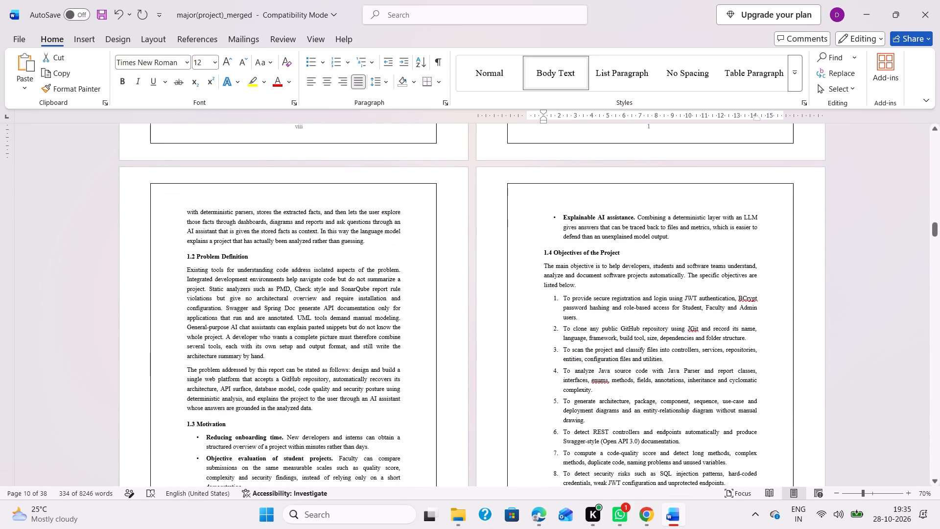
click(291, 400)
drag(260, 255, 177, 254)
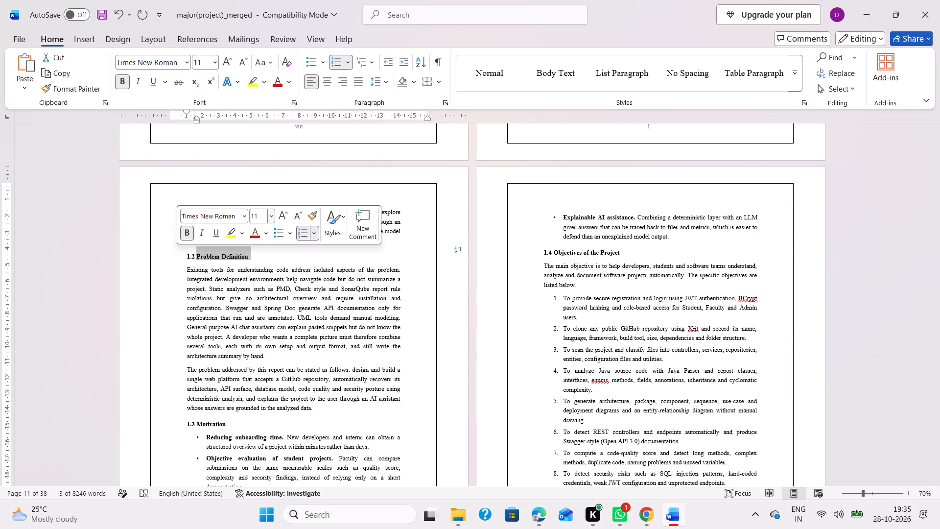
click(256, 217)
text(14)
key(Return)
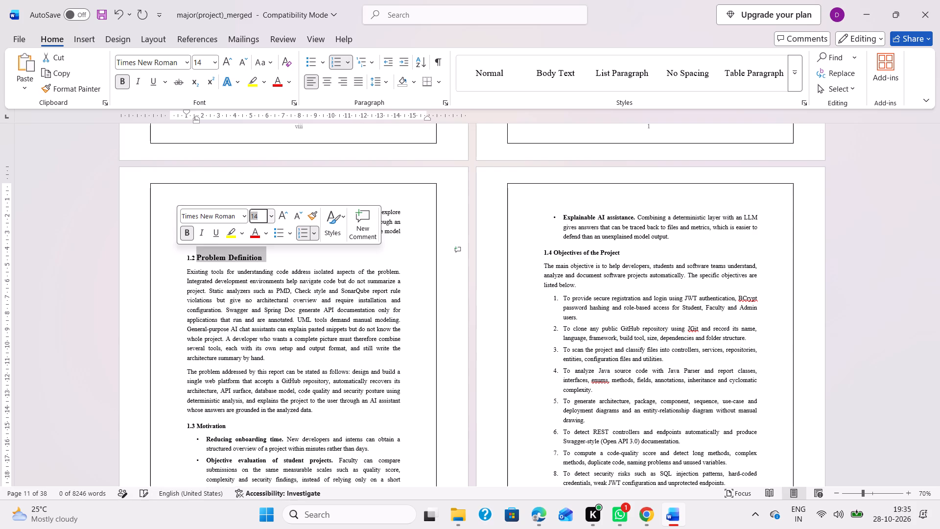
click(369, 362)
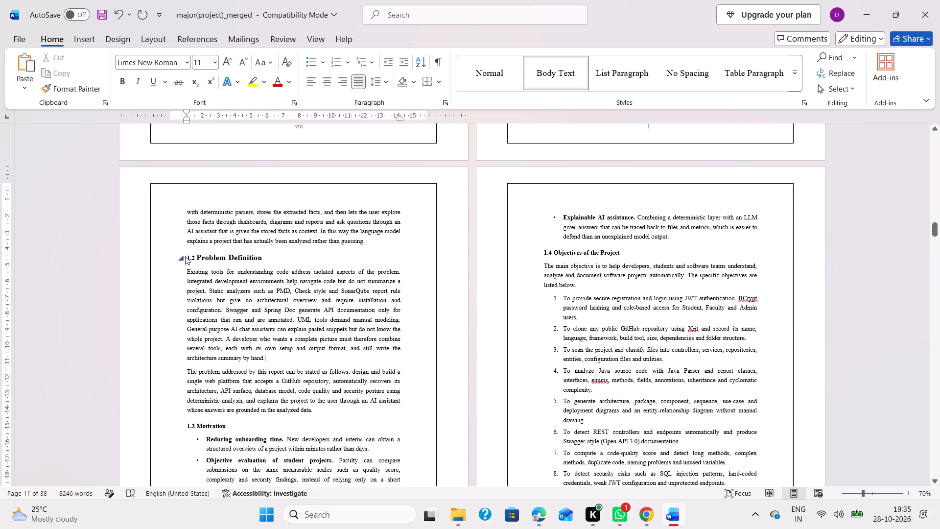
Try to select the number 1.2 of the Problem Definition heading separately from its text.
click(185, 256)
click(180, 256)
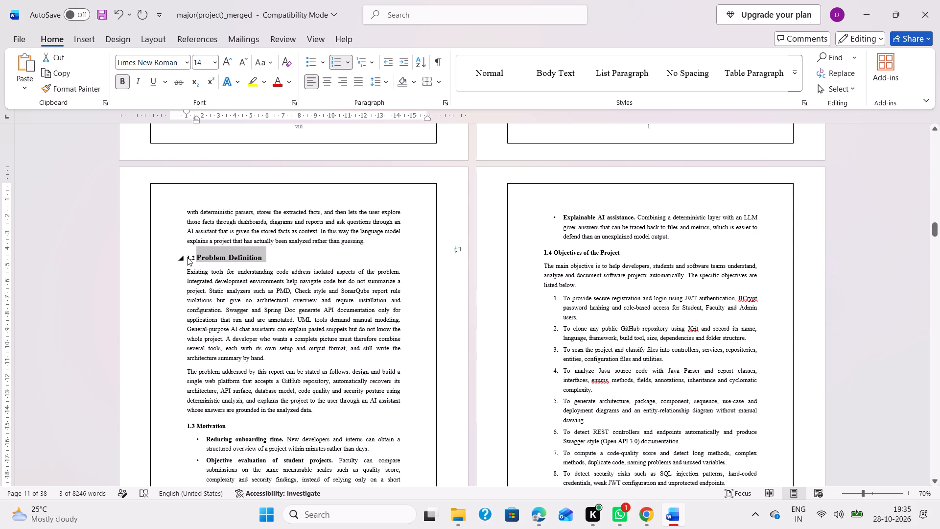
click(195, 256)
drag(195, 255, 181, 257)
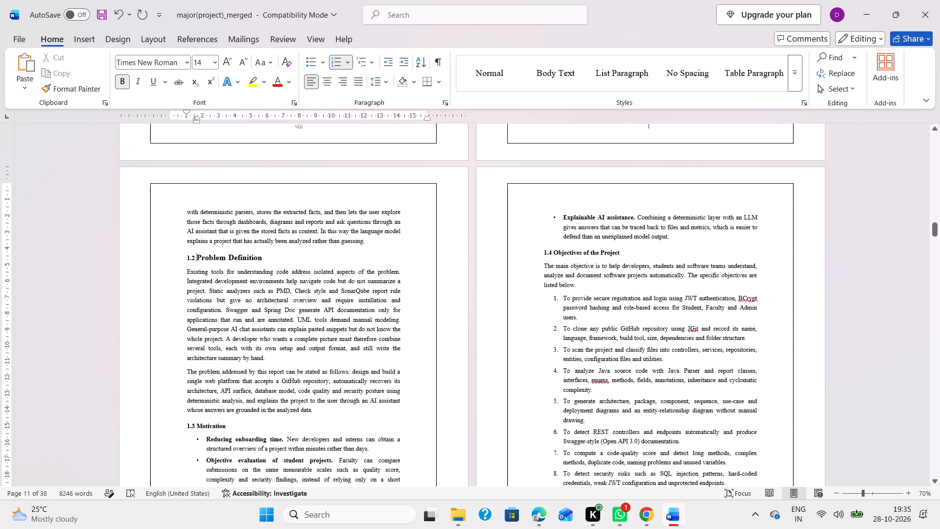
Set the paragraph above the 1.2 heading, starting "with deterministic parsers", to font size 12.
drag(183, 211, 383, 242)
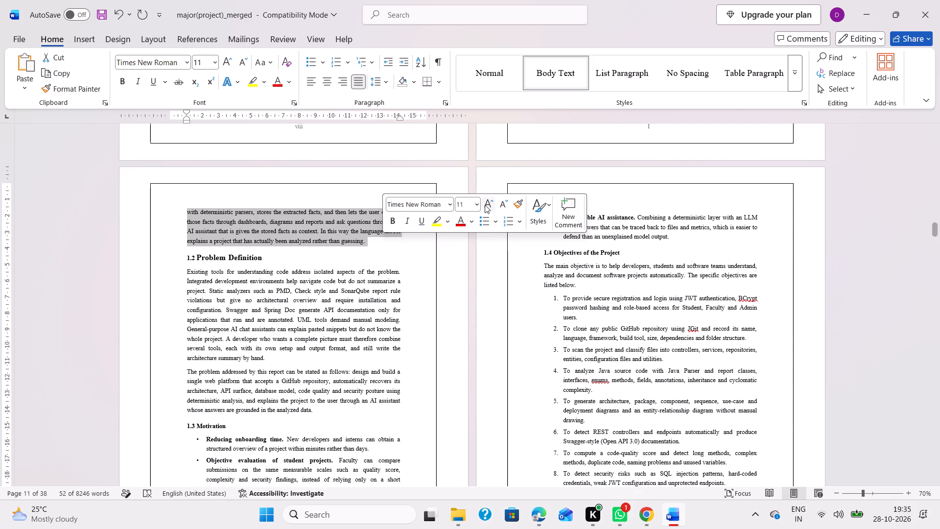
click(460, 203)
text(12)
key(Return)
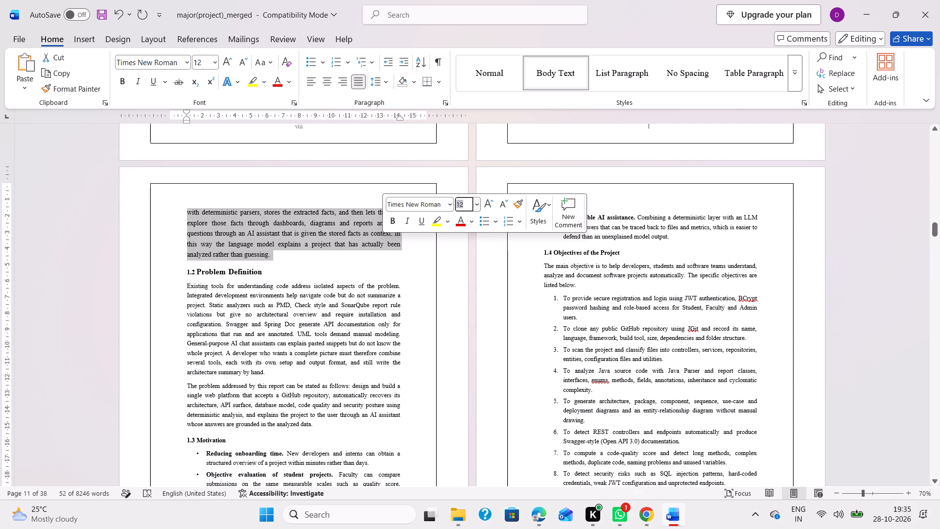
Set both body paragraphs of section 1.2 Problem Definition to font size 12.
drag(183, 285, 347, 491)
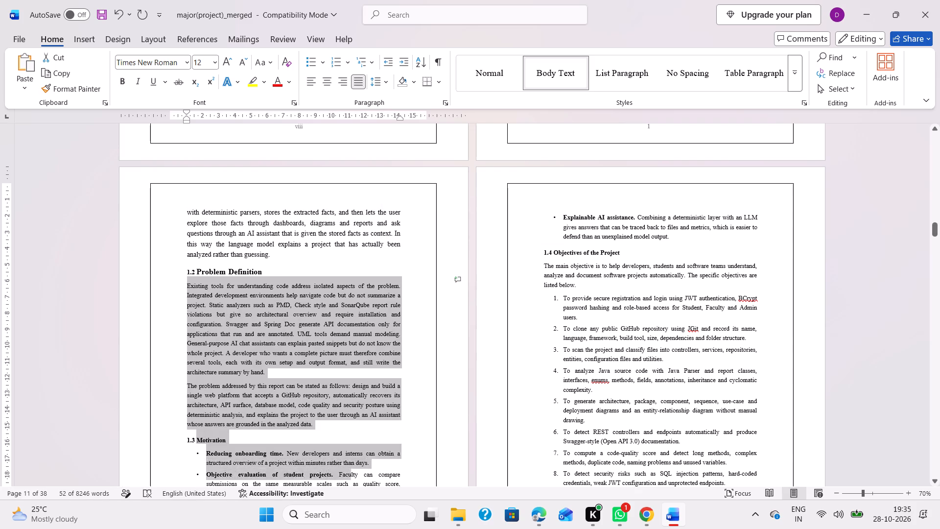
drag(347, 491, 329, 411)
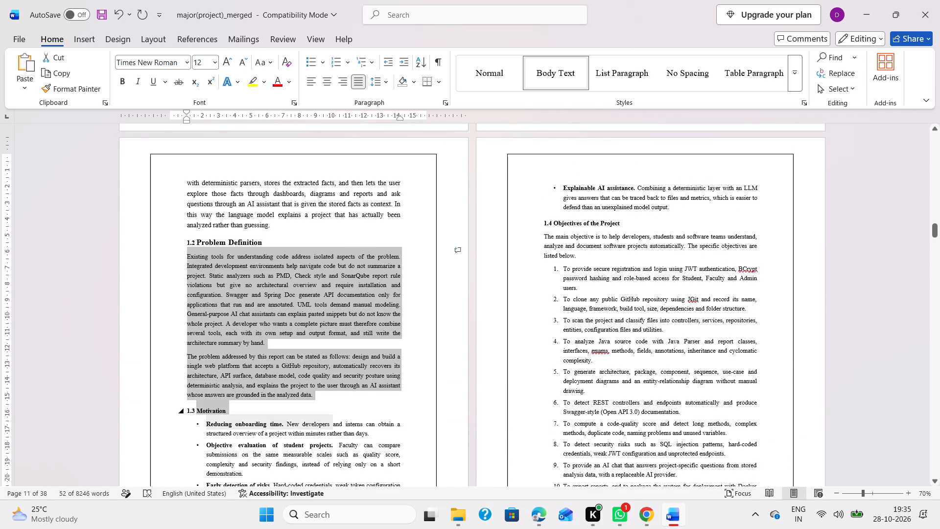
drag(329, 411, 327, 393)
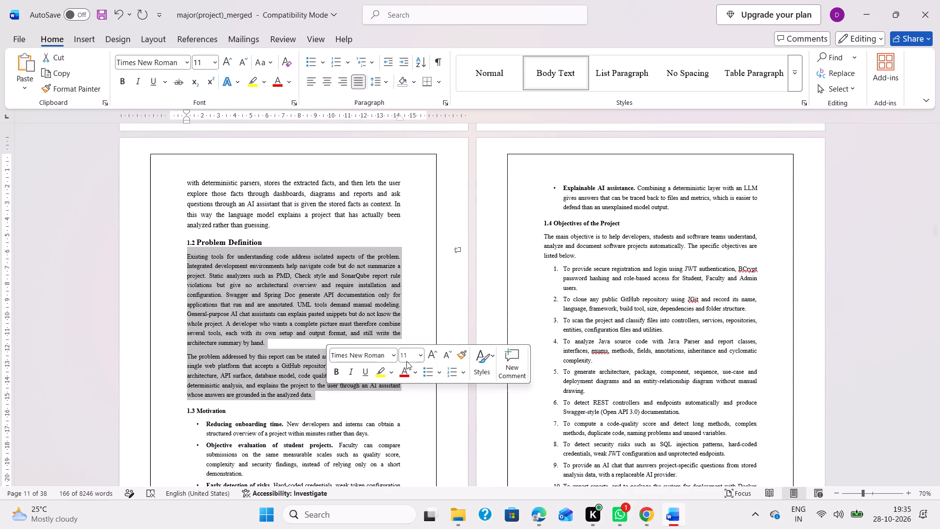
click(408, 354)
text(12)
key(Return)
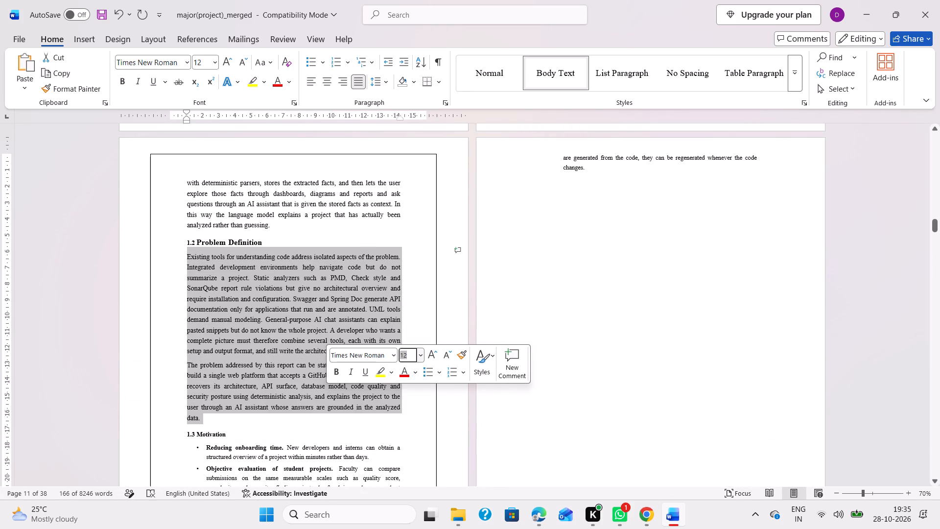
click(322, 433)
Set the Motivation heading text of section 1.3 to font size 14.
scroll(322, 433, down, 2)
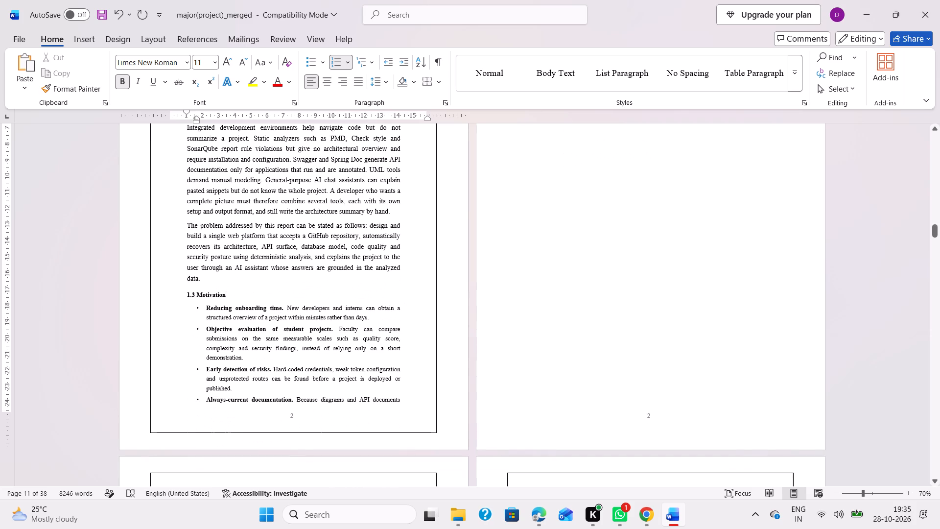
drag(233, 293, 185, 290)
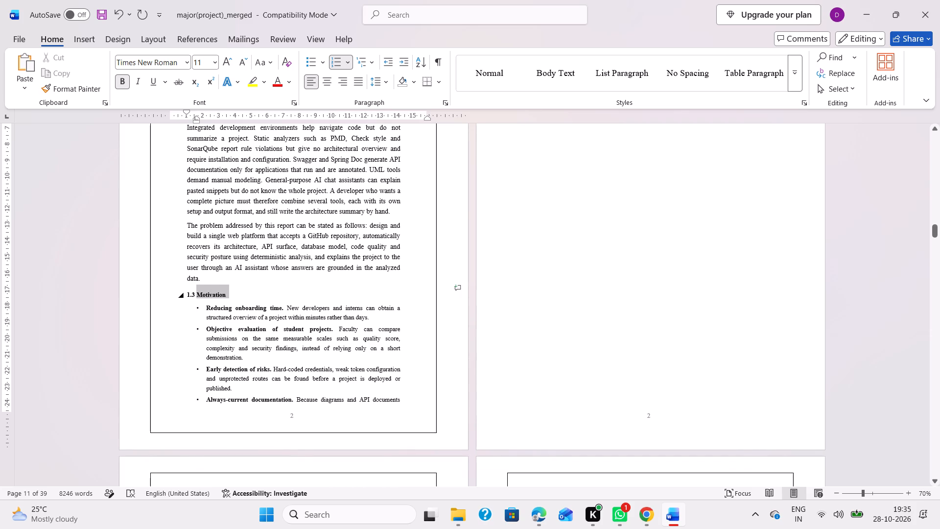
drag(185, 290, 184, 290)
click(265, 252)
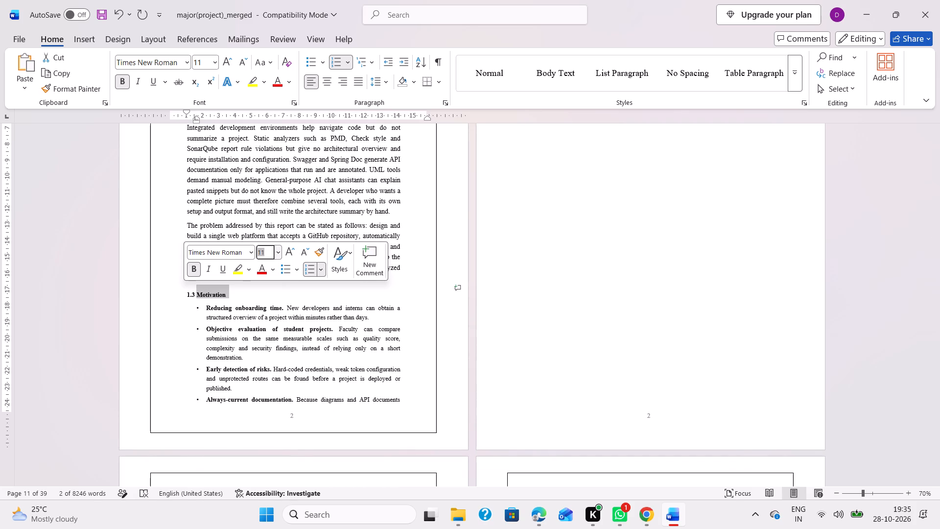
text(14)
key(Return)
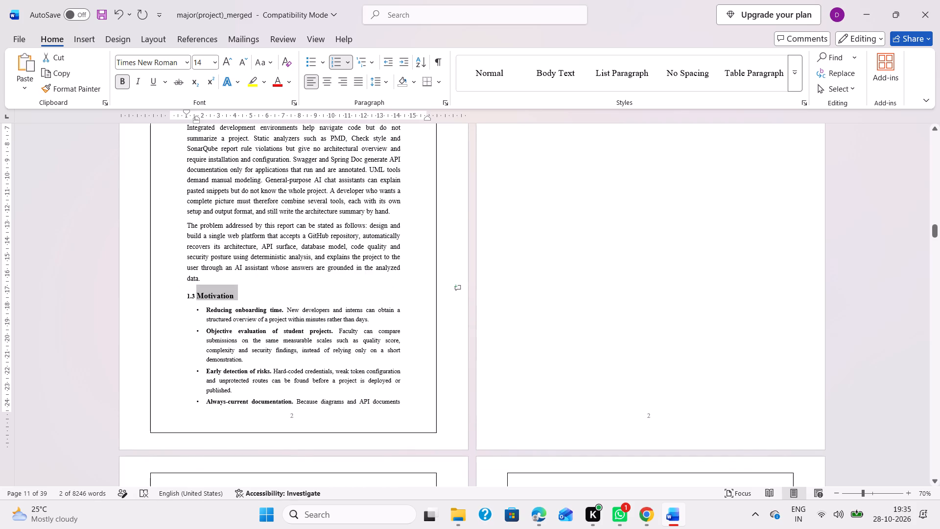
click(196, 318)
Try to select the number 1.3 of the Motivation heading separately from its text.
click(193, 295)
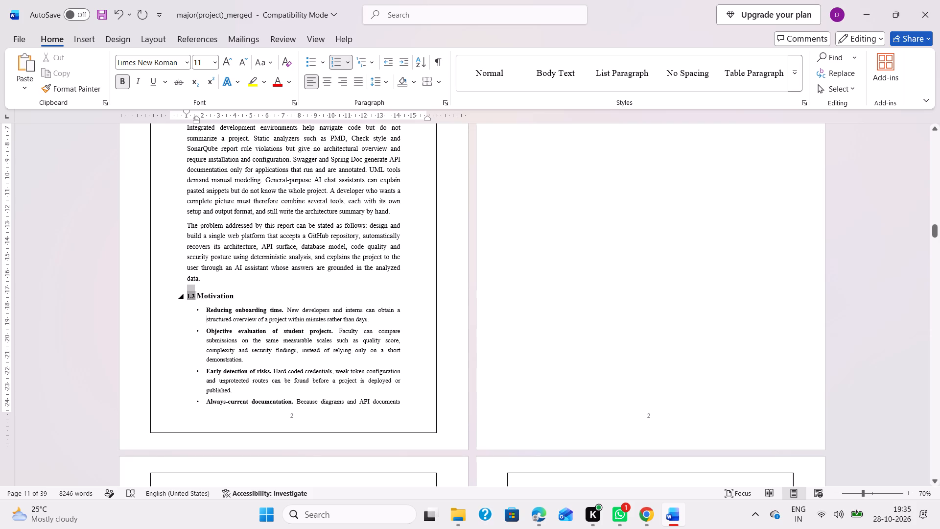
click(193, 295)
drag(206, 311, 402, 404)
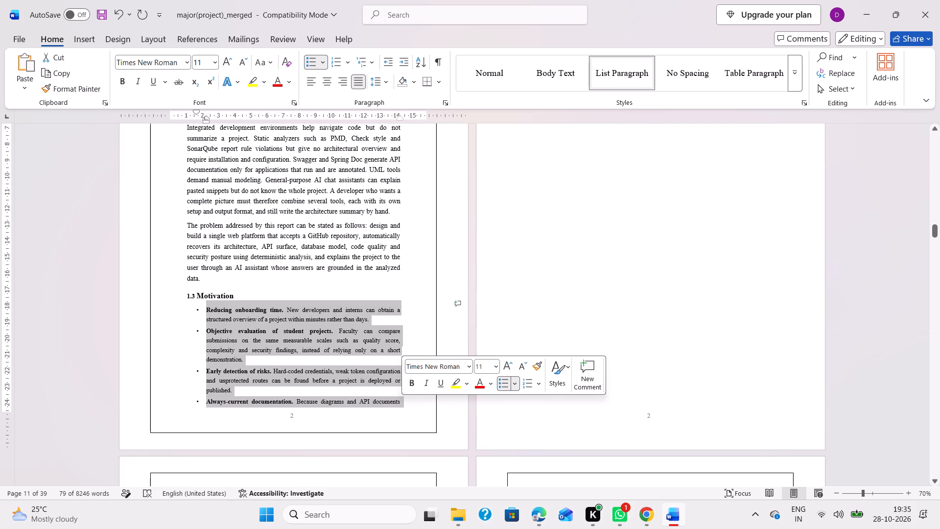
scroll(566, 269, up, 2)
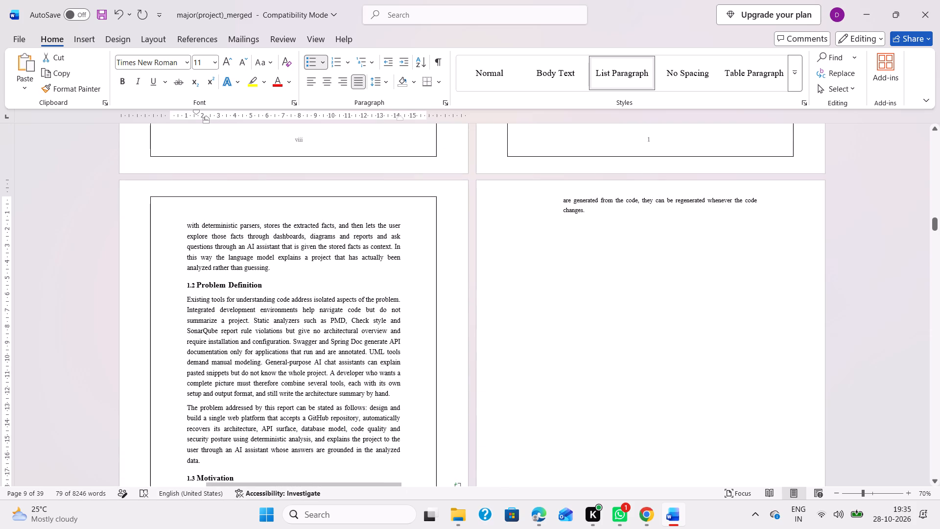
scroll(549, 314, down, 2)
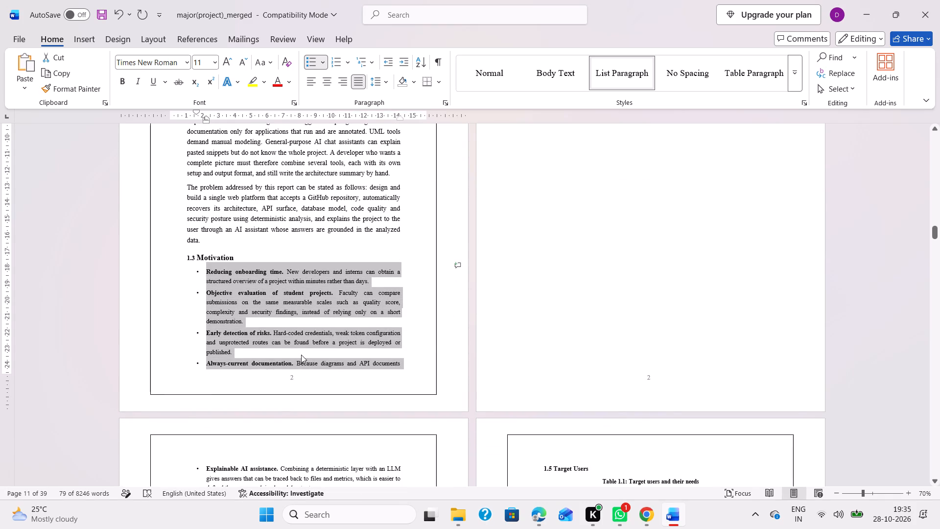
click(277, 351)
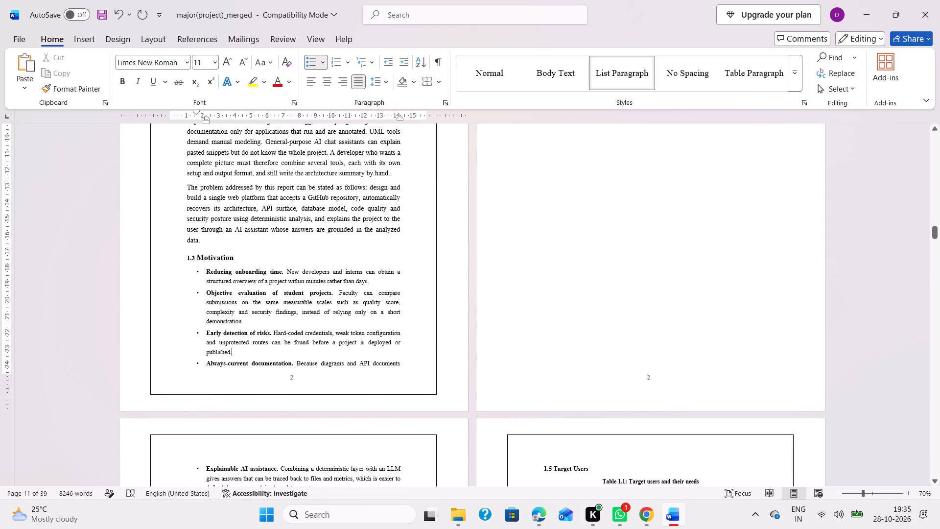
Delete the entire "Always-current documentation" bullet from section 1.3 Motivation, including its continuation on the following page.
drag(191, 362, 647, 201)
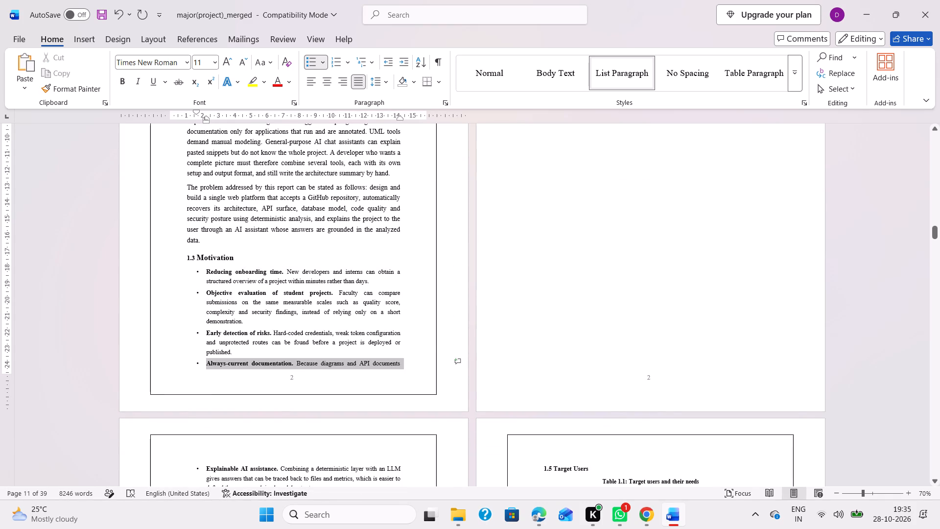
drag(647, 201, 691, 150)
scroll(644, 281, up, 3)
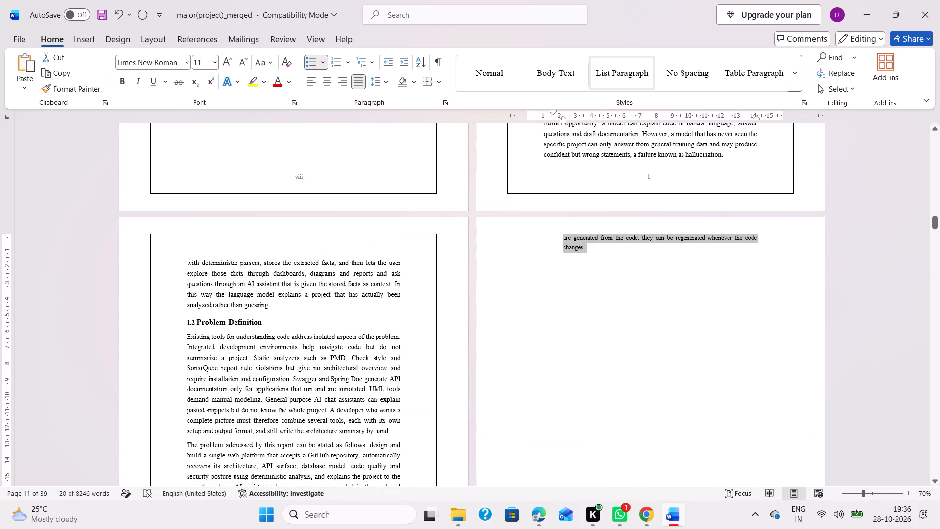
key(BackSpace)
scroll(622, 369, up, 2)
click(577, 292)
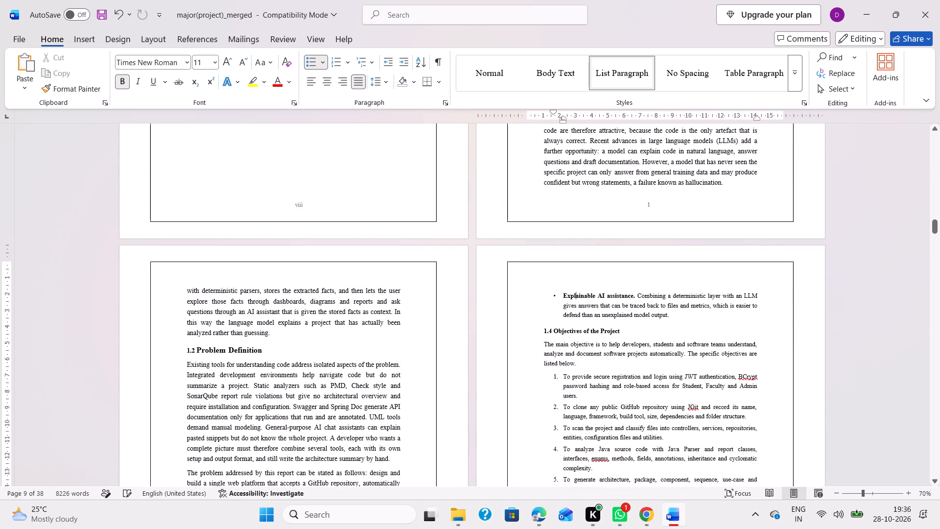
Set the first three Motivation bullets, from "Reducing onboarding time" through "Early detection of risks", to font size 12.
scroll(562, 313, down, 3)
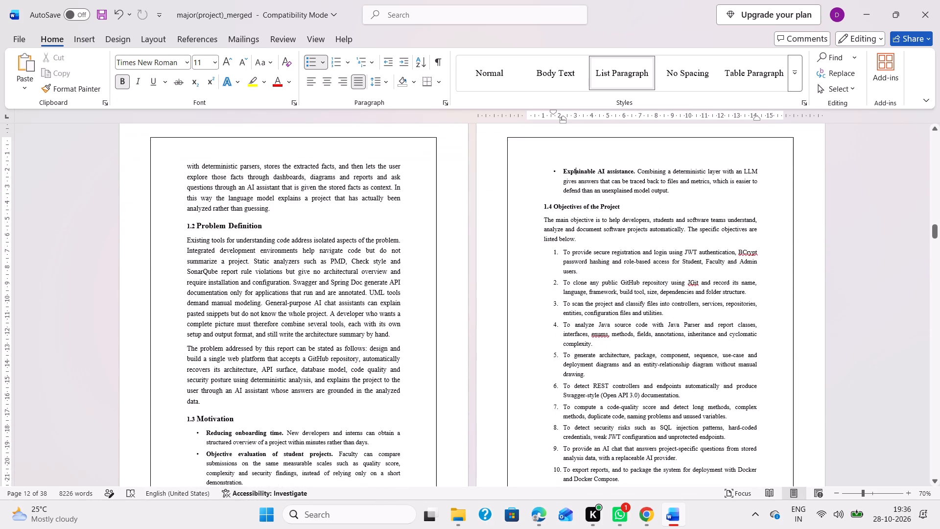
scroll(233, 389, down, 2)
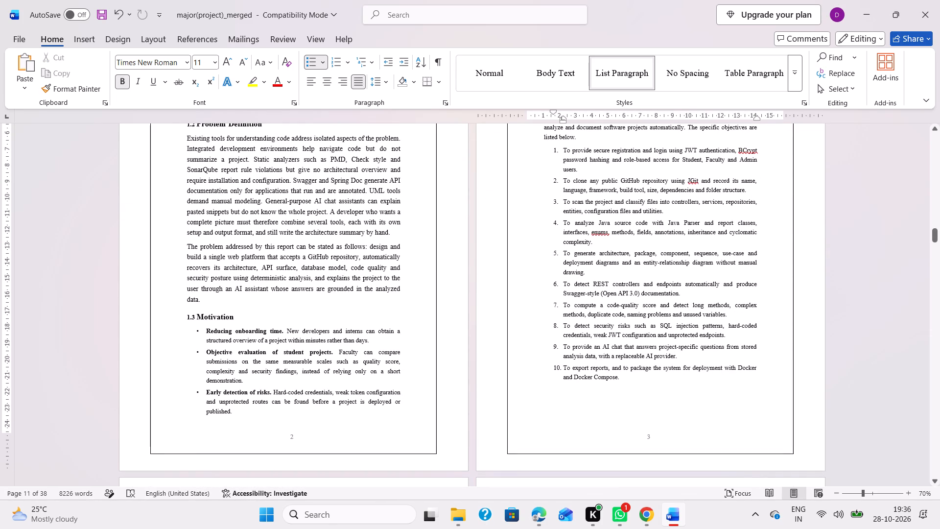
drag(204, 330, 239, 412)
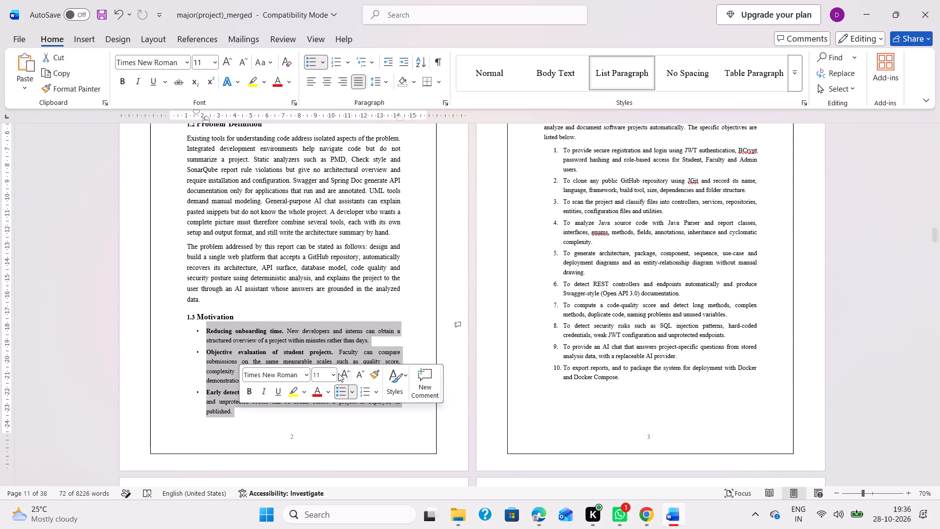
click(322, 375)
text(12)
key(Return)
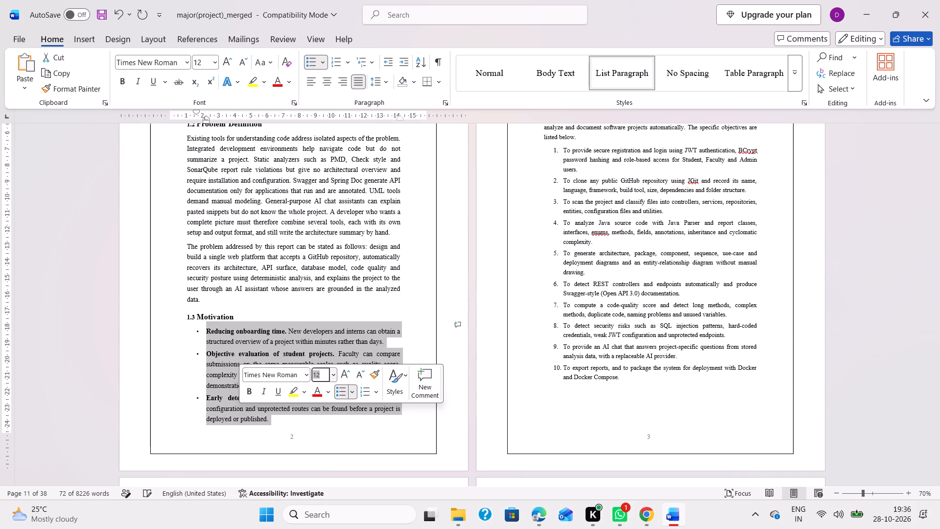
click(569, 299)
Set the "Explainable AI assistance" bullet above section 1.4 to font size 12.
scroll(569, 299, up, 1)
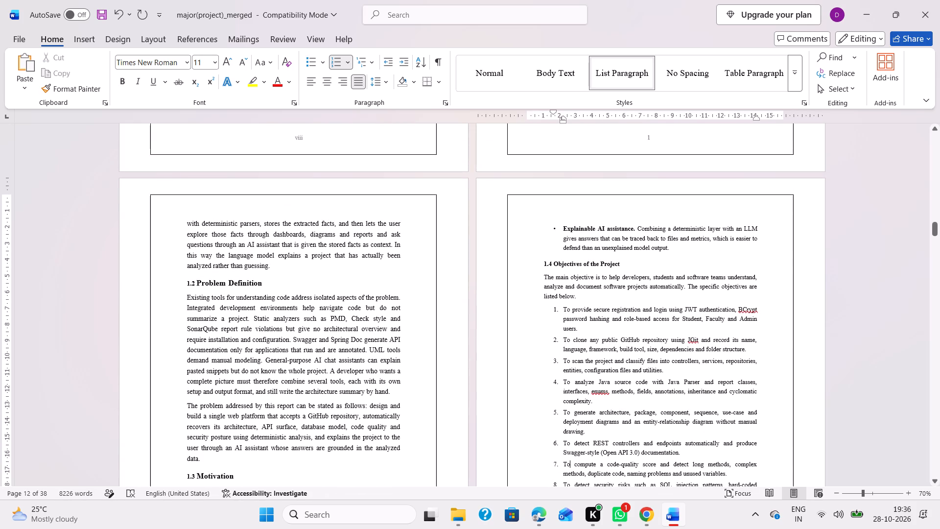
drag(560, 227, 569, 241)
drag(569, 241, 697, 250)
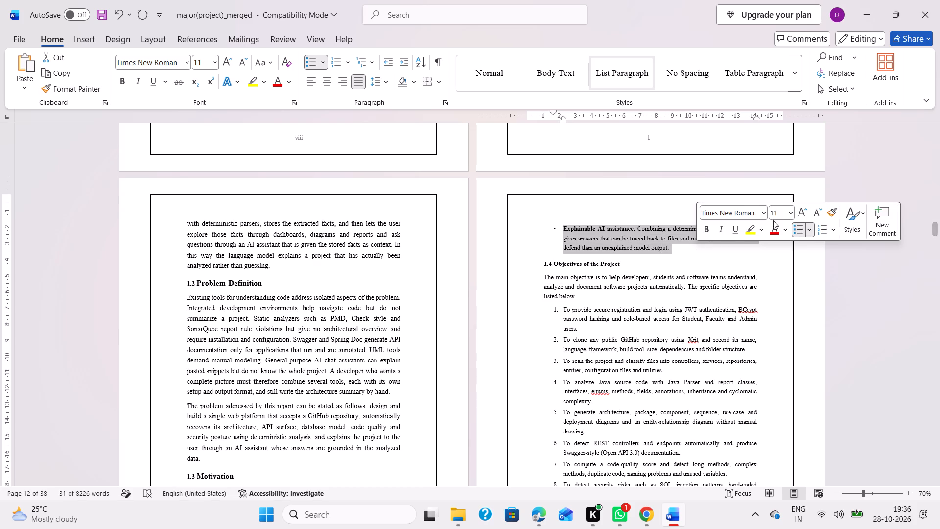
click(779, 211)
text(12)
key(Return)
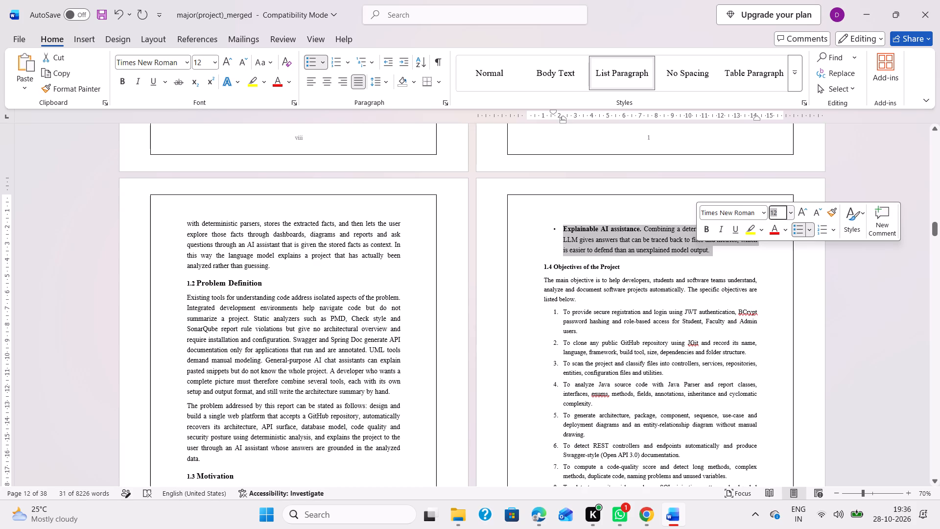
click(530, 274)
Set the introductory paragraph and all ten numbered objectives of section 1.4 to font size 12.
drag(540, 281, 606, 528)
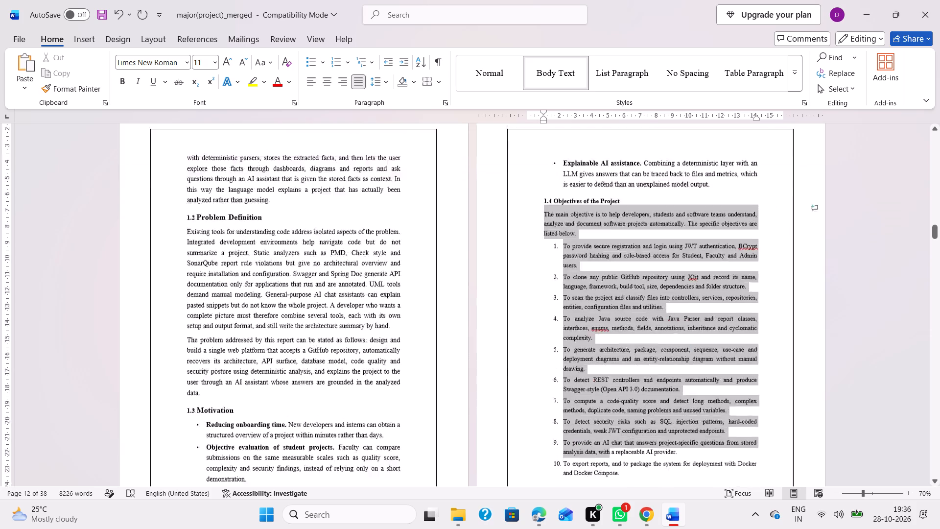
drag(606, 528, 678, 261)
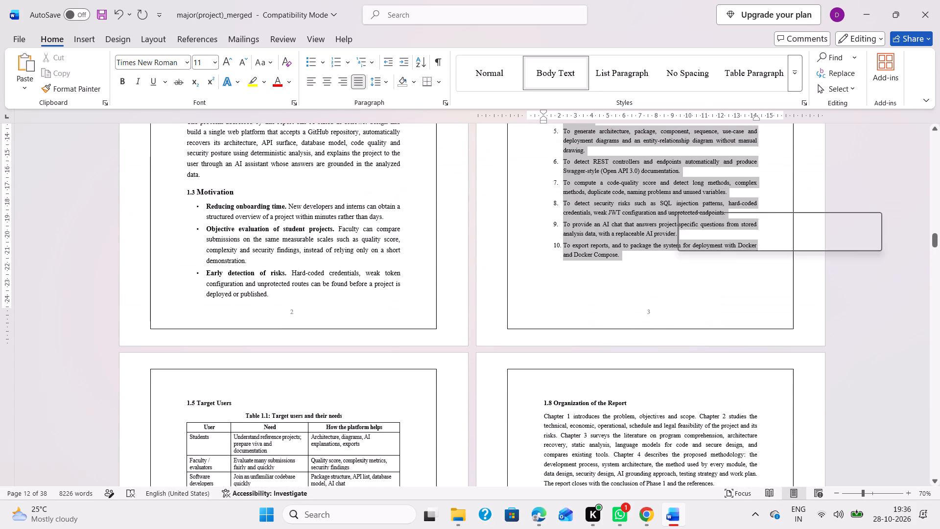
click(758, 224)
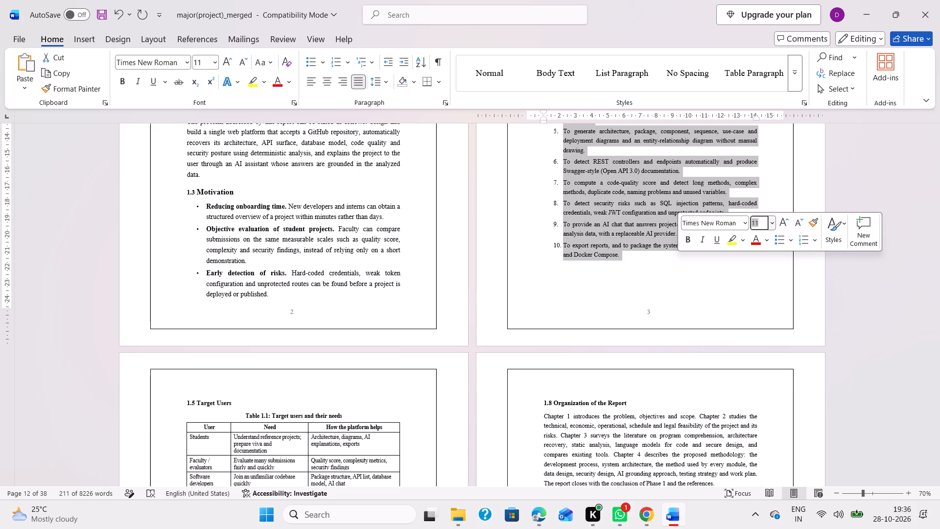
text(12)
key(Return)
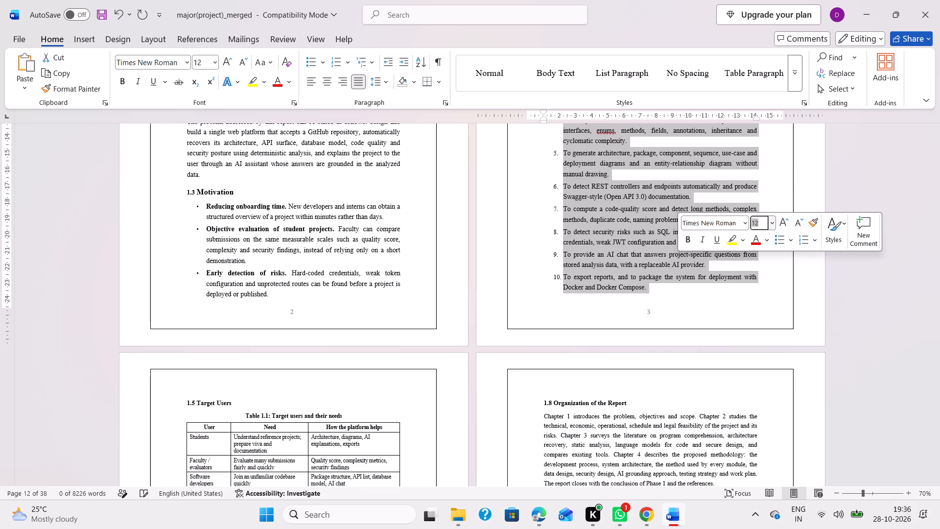
click(684, 309)
Set the Objectives of the Project heading text of section 1.4 to font size 14.
scroll(684, 309, up, 1)
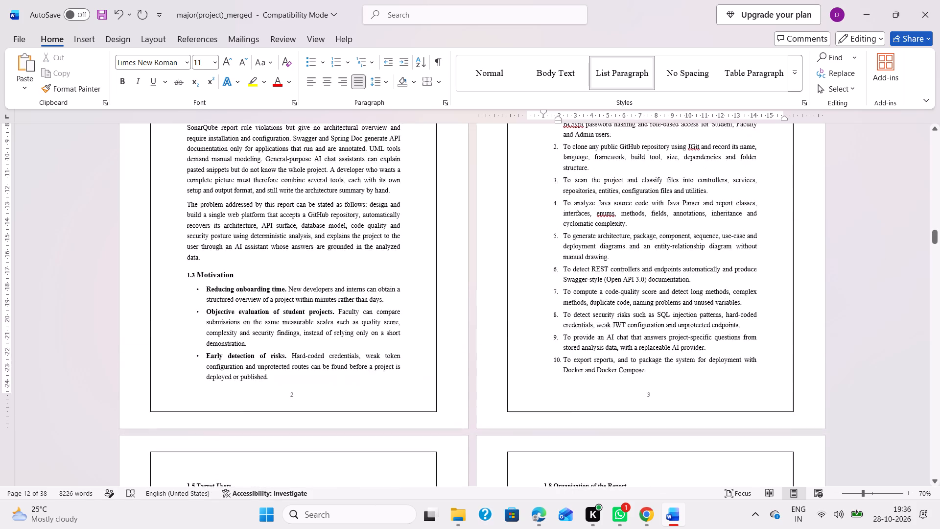
scroll(684, 309, up, 2)
scroll(634, 366, down, 1)
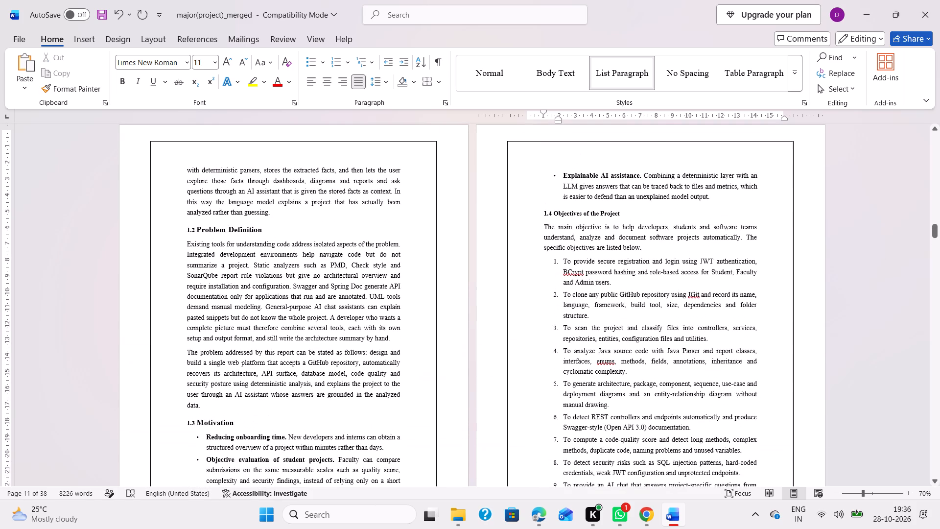
scroll(634, 366, down, 1)
scroll(634, 366, up, 2)
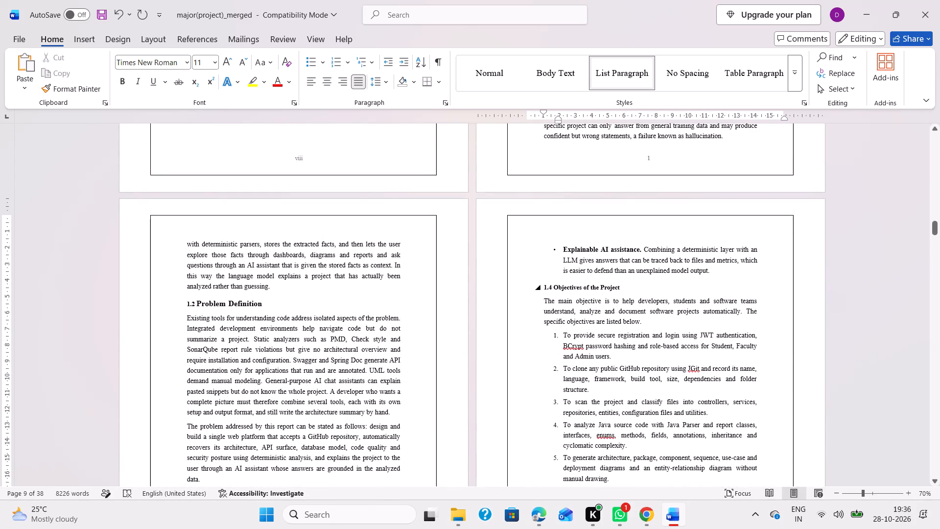
drag(628, 289, 541, 287)
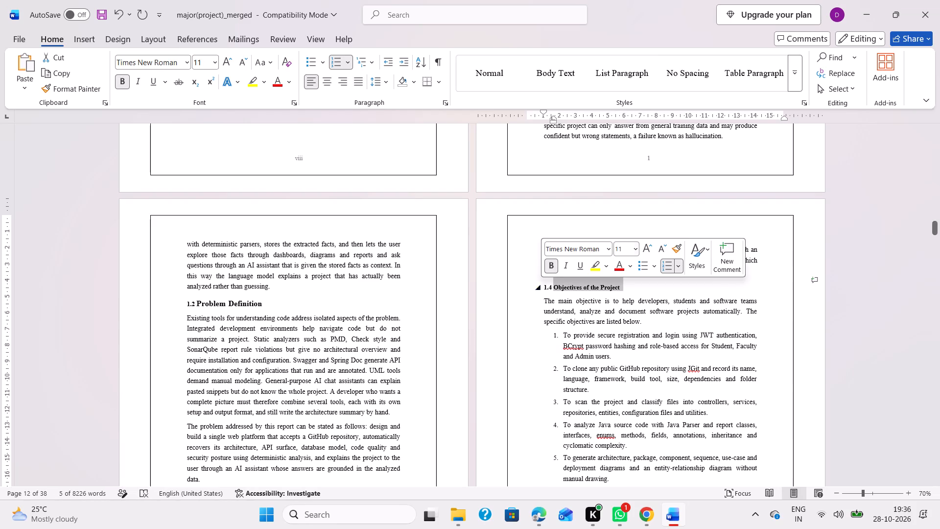
click(622, 248)
key(1)
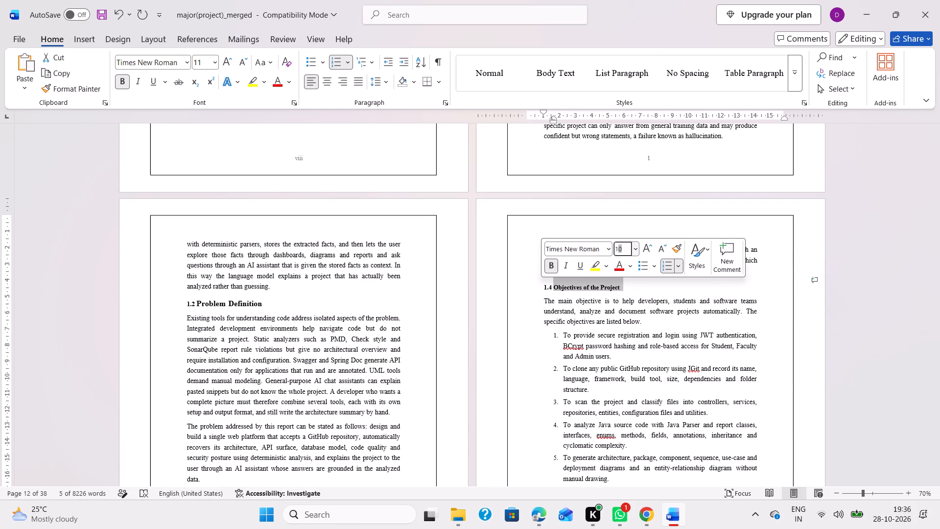
key(4)
key(Return)
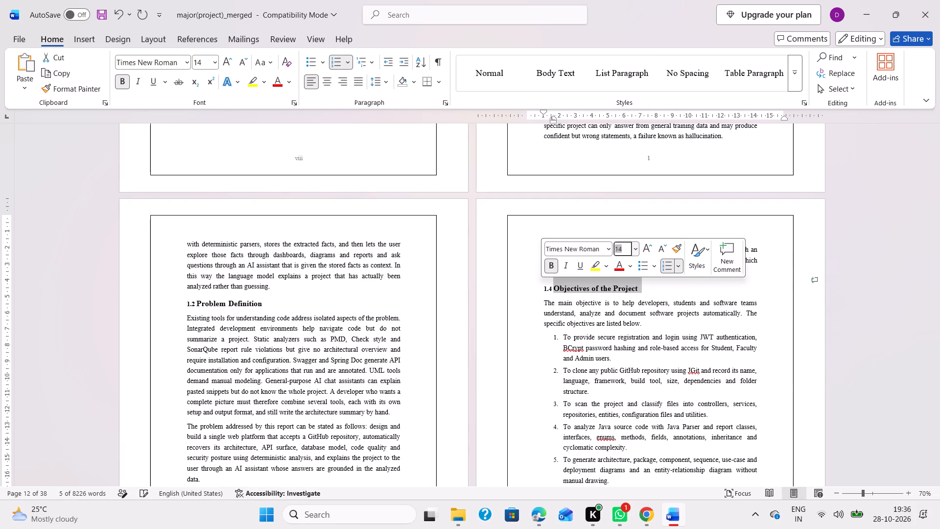
click(626, 380)
Set the Target Users heading text of section 1.5 to font size 14.
scroll(626, 380, down, 5)
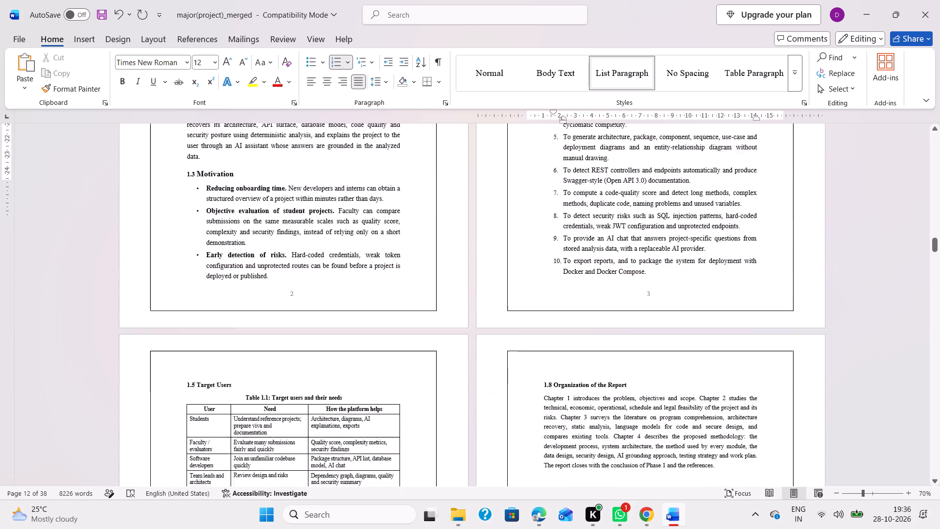
scroll(626, 380, down, 1)
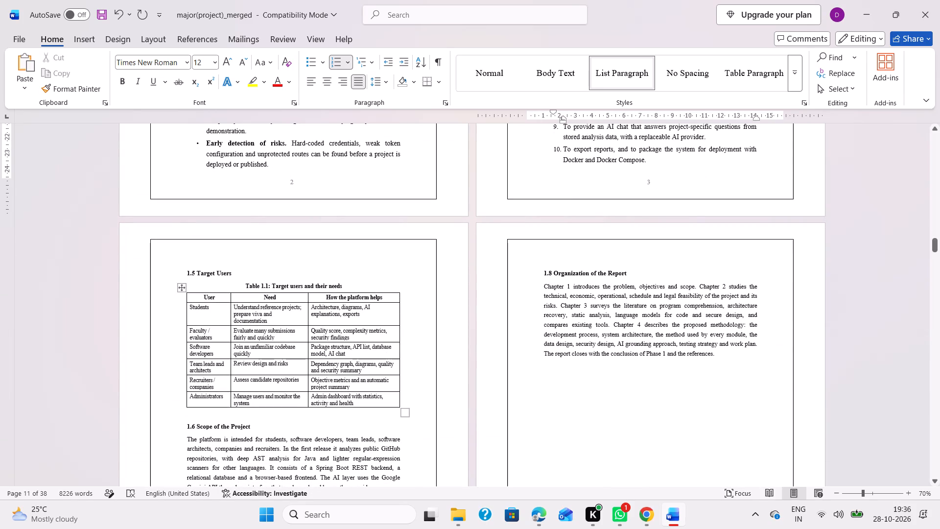
scroll(282, 337, down, 1)
drag(246, 229, 187, 220)
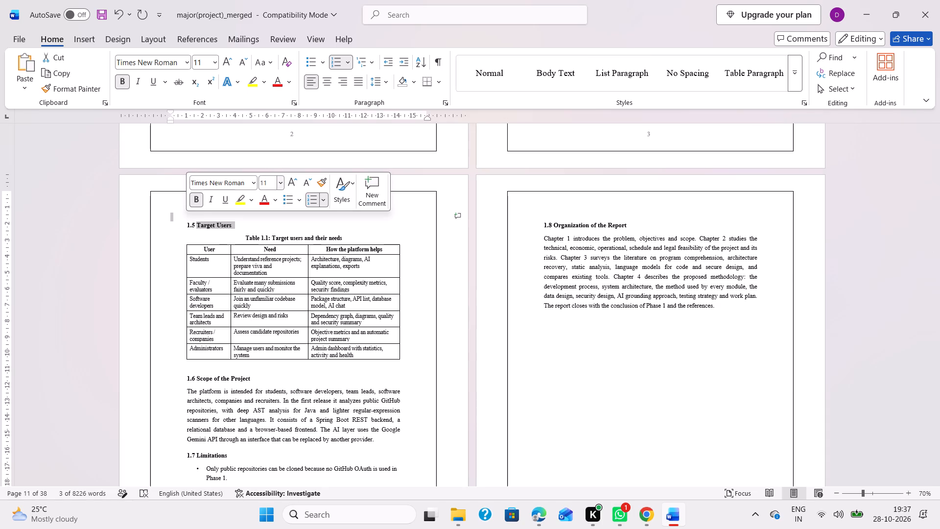
click(274, 181)
text(14)
key(Return)
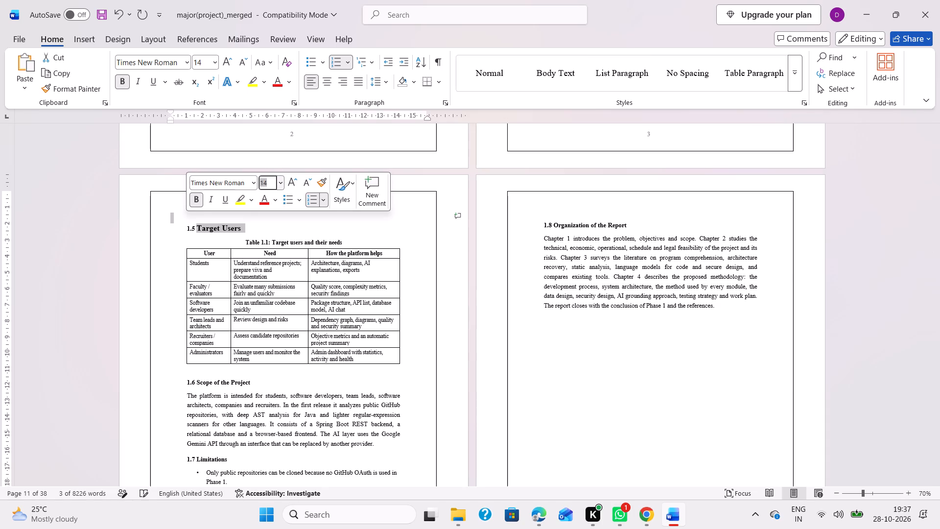
click(275, 322)
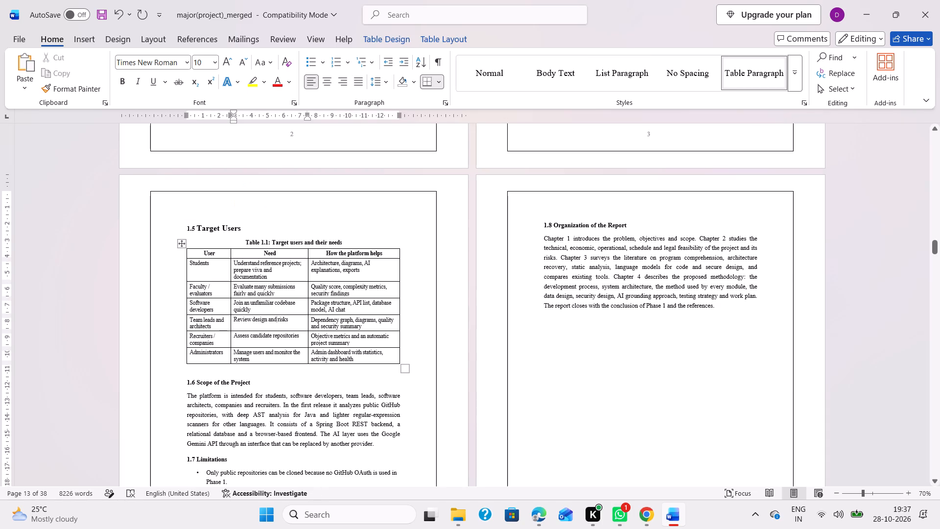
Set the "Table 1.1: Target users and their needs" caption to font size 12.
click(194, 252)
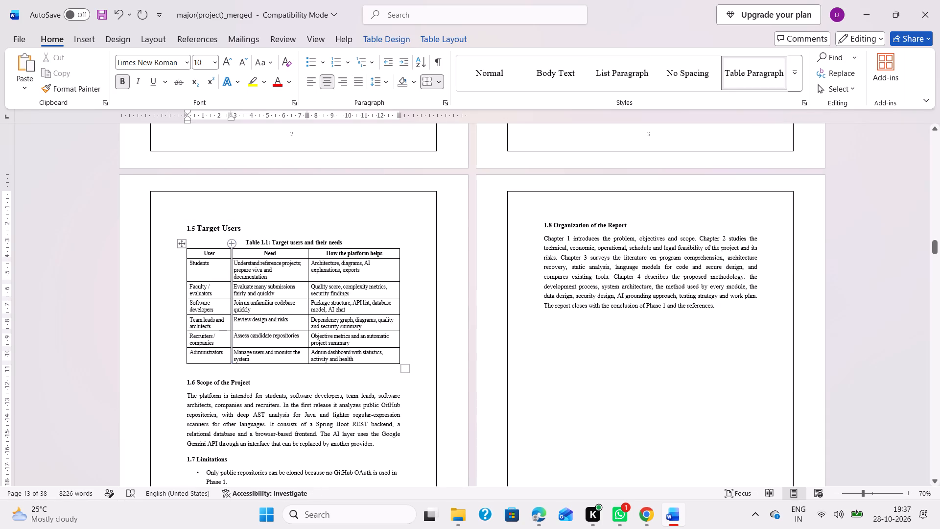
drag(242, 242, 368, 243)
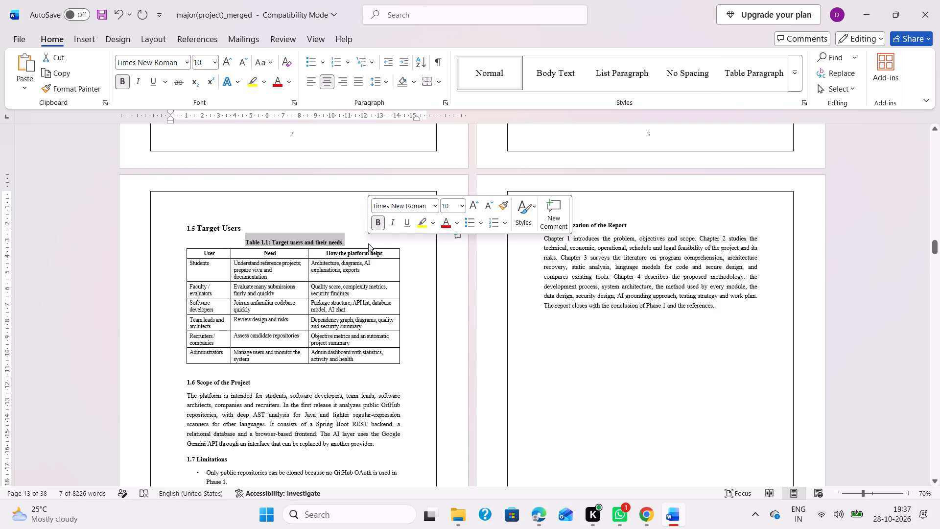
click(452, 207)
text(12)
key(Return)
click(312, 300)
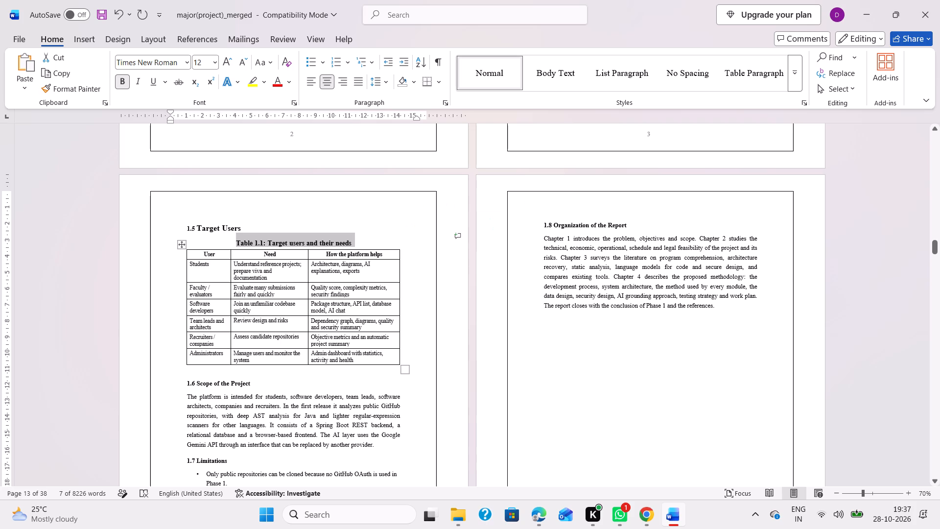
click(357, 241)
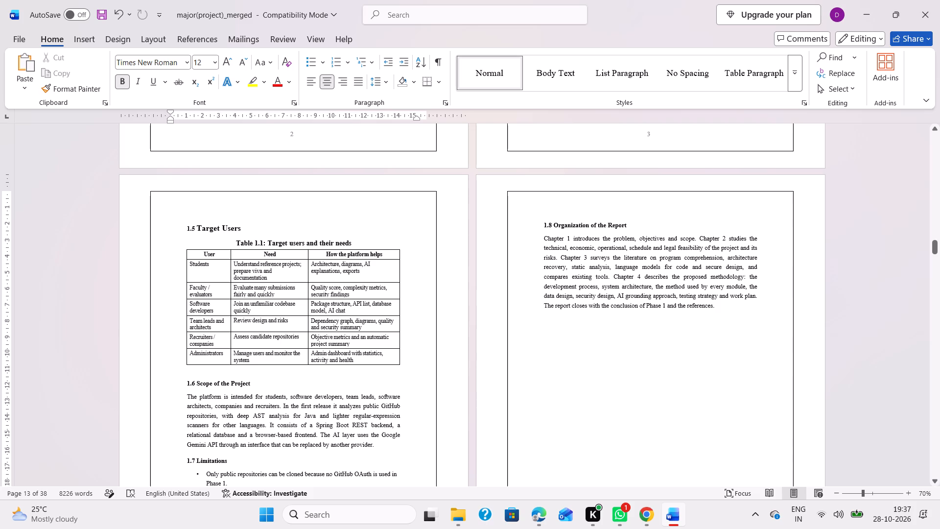
Set the "Table 1.1: Target users and their needs" caption to font size 11.
drag(319, 246, 280, 242)
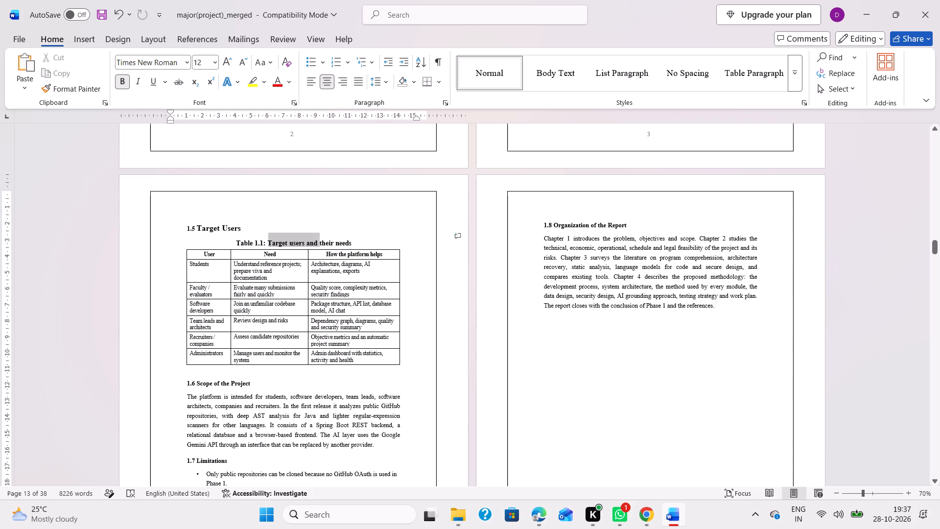
drag(280, 242, 254, 241)
click(236, 244)
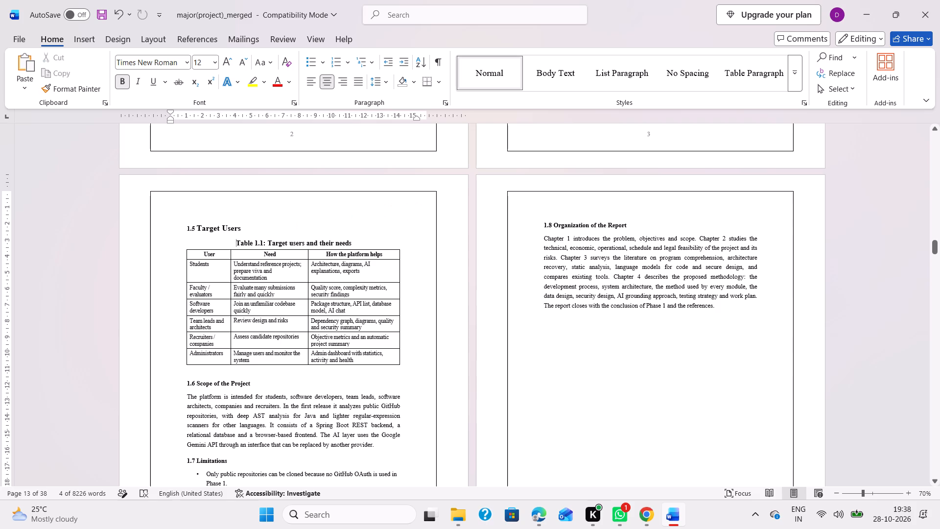
drag(234, 242, 365, 240)
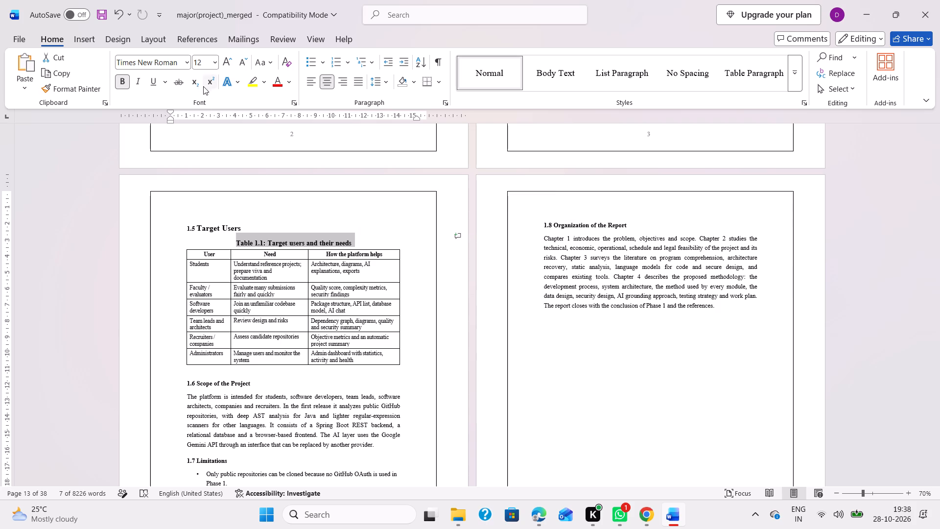
click(204, 60)
text(11)
key(Return)
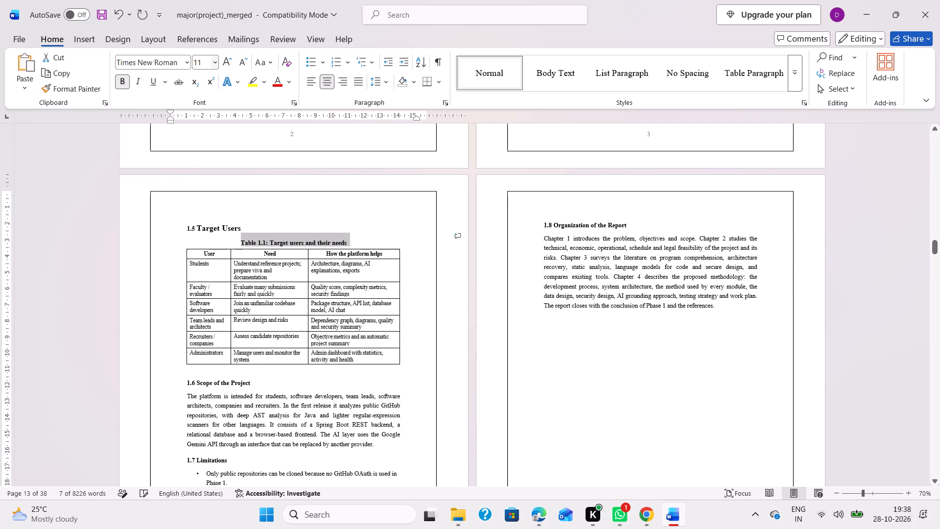
click(388, 313)
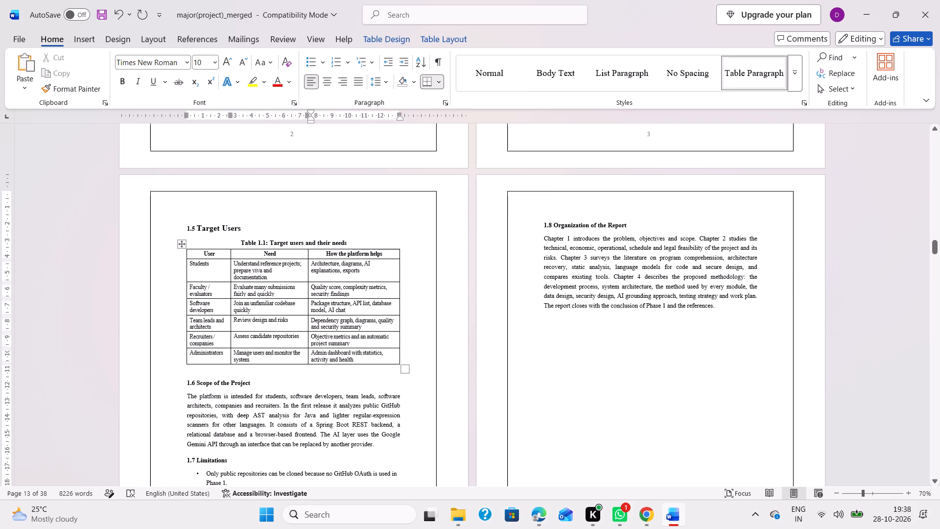
Set all the text in Table 1.1, including its header row, to font size 12.
drag(195, 253, 291, 281)
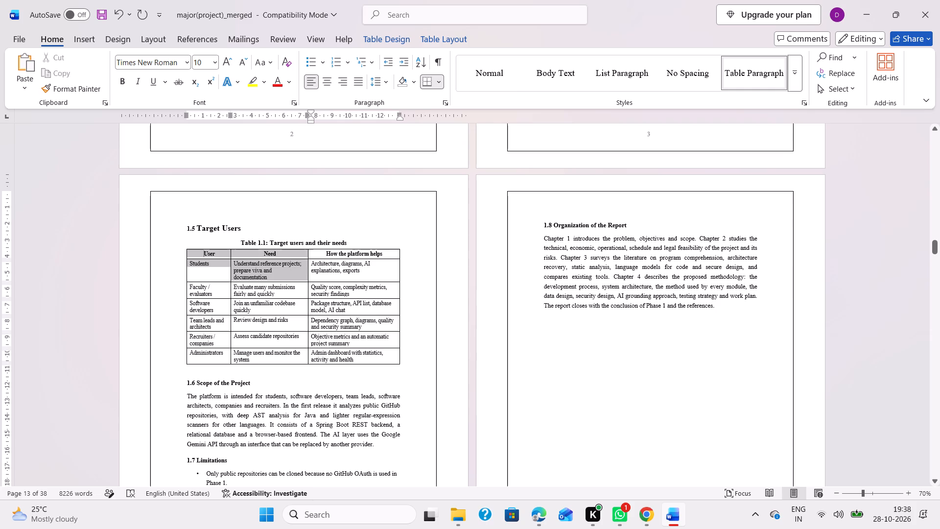
drag(291, 281, 392, 359)
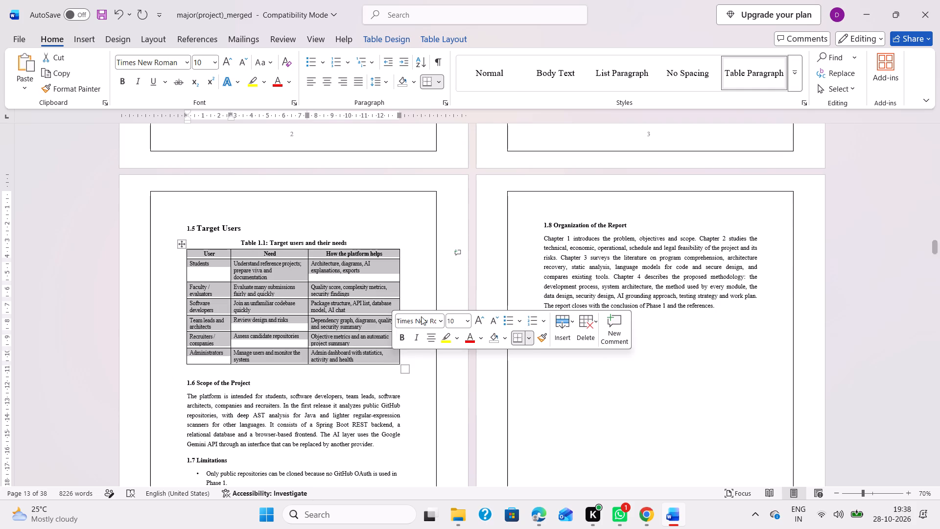
click(455, 320)
text(12)
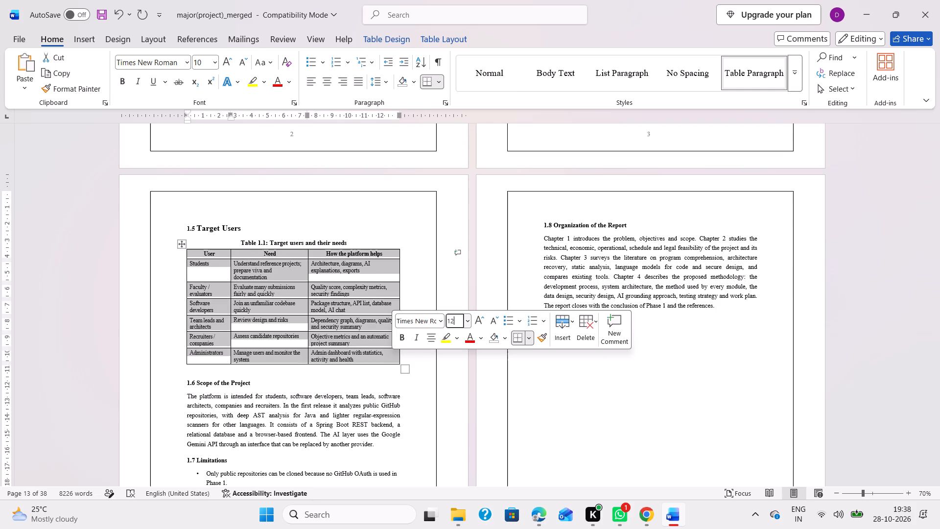
key(Return)
click(443, 377)
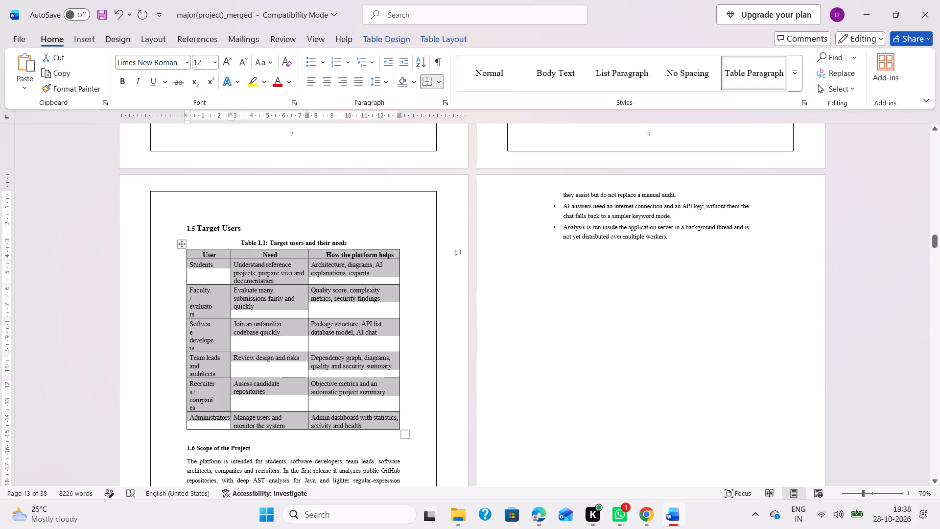
click(393, 336)
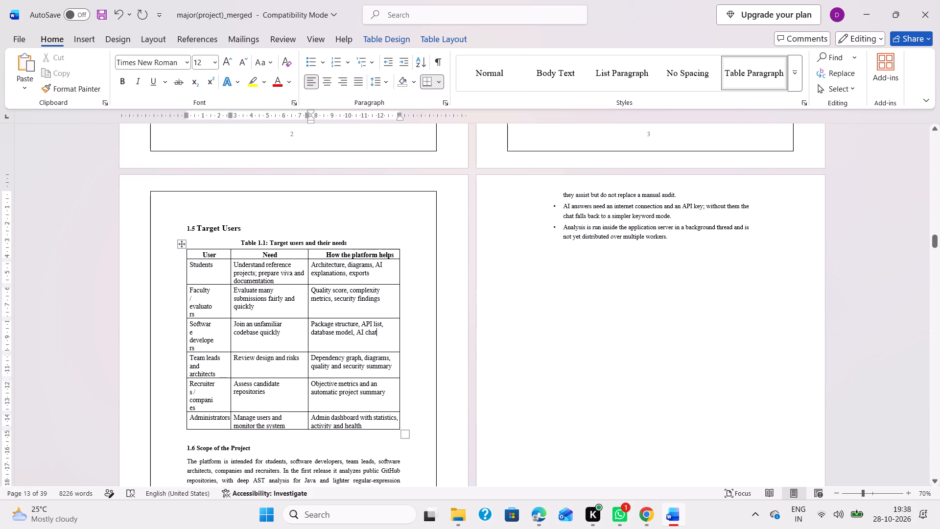
Widen the User column of Table 1.1 slightly by moving its border with the Need column.
drag(230, 274, 240, 274)
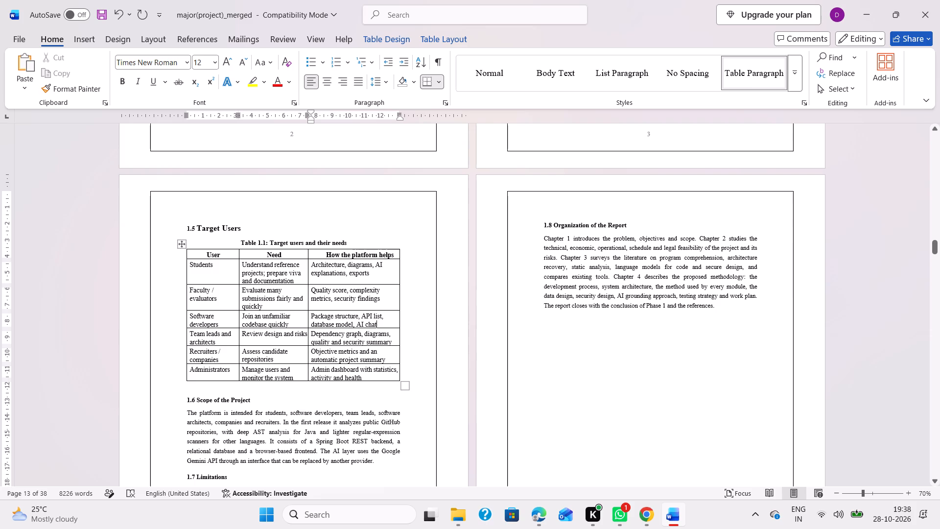
Set the Scope of the Project heading text of section 1.6 to font size 14.
scroll(315, 304, down, 3)
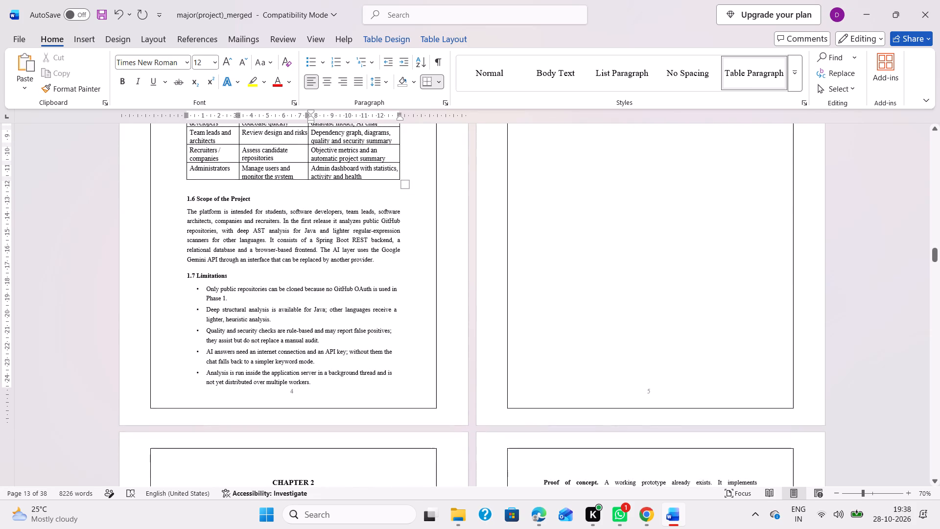
scroll(315, 304, down, 3)
scroll(326, 286, up, 3)
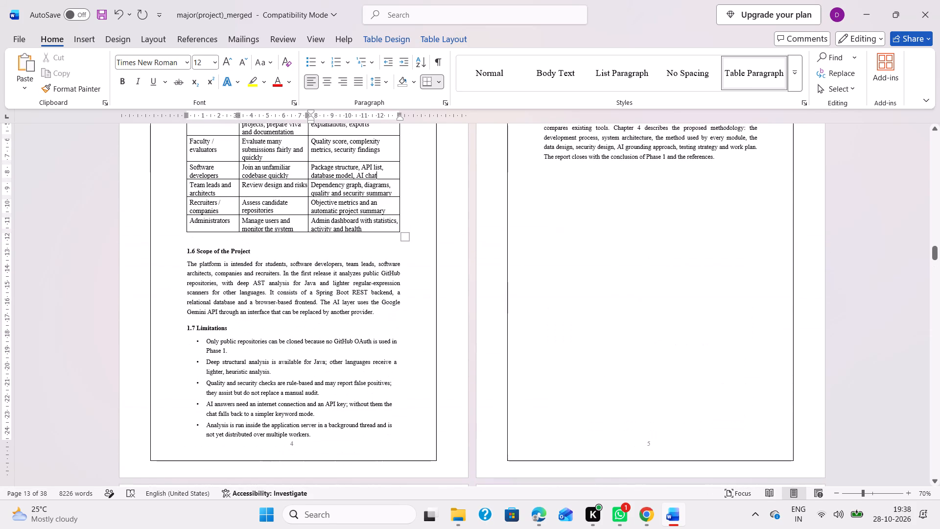
drag(261, 250, 184, 246)
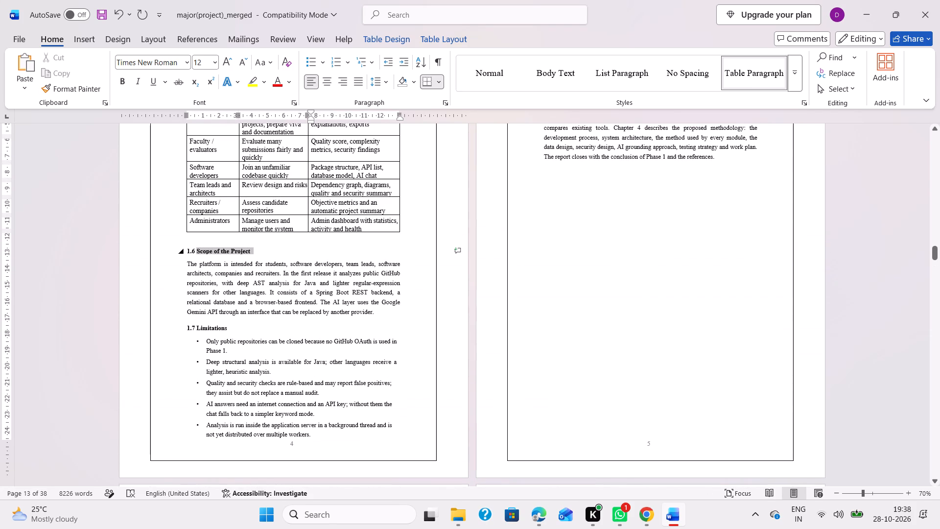
drag(184, 246, 186, 248)
click(269, 212)
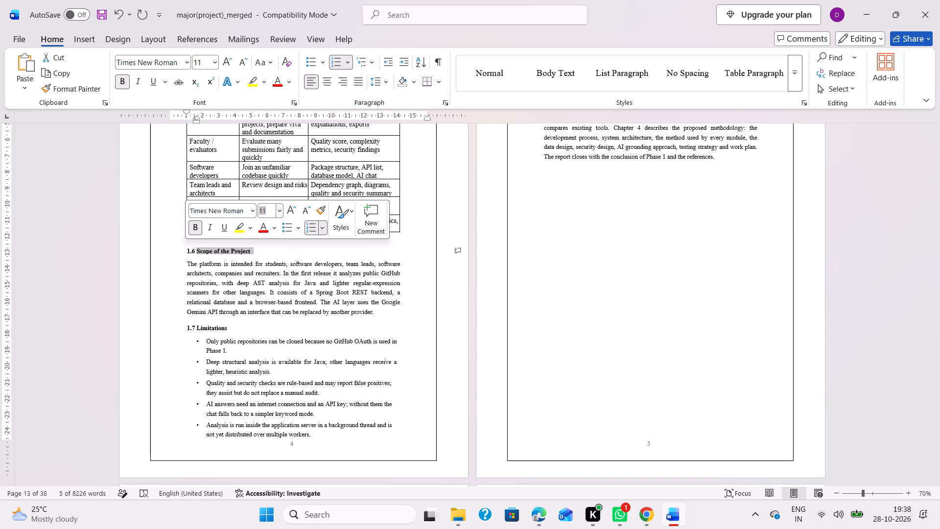
text(14)
key(Return)
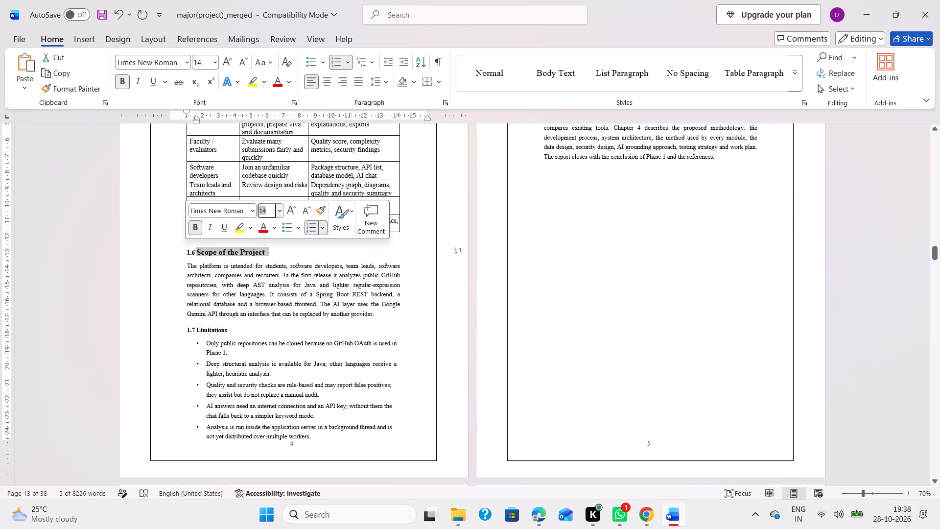
click(313, 338)
Set the Limitations heading text of section 1.7 to font size 14.
drag(246, 330, 199, 330)
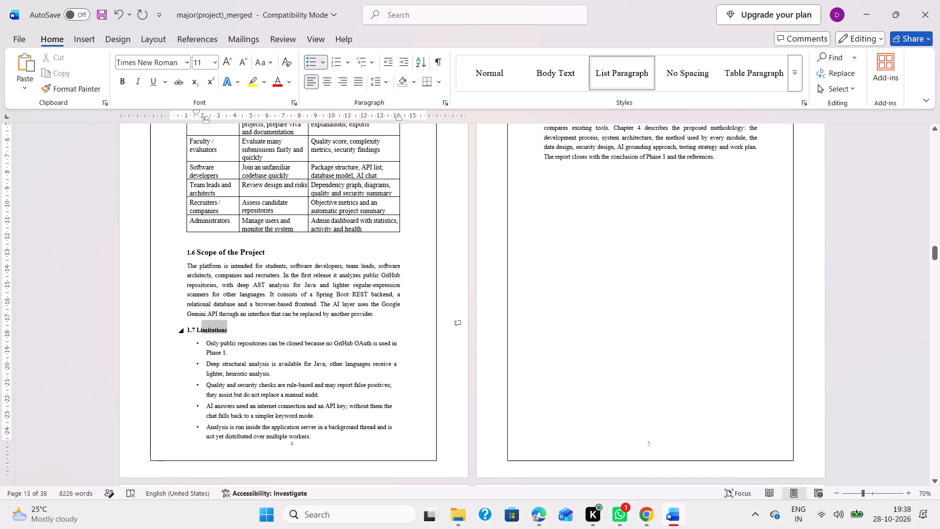
drag(199, 330, 193, 331)
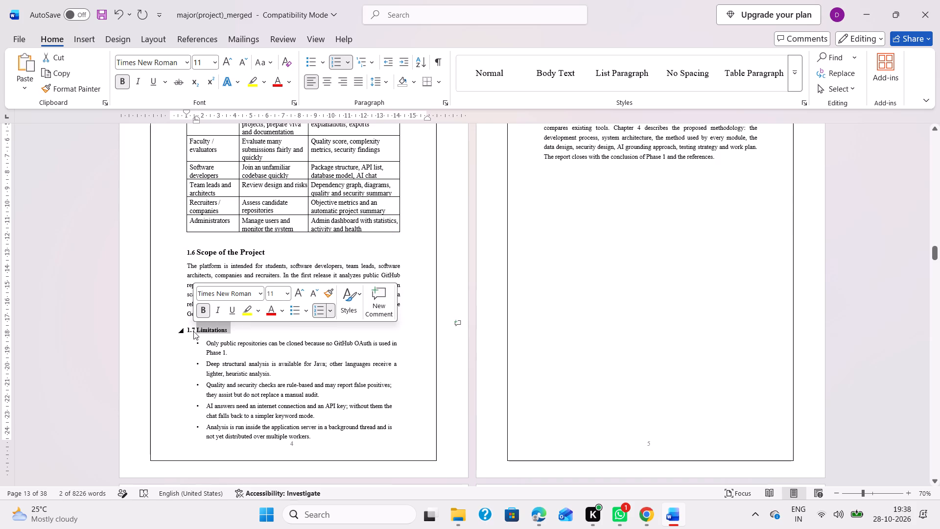
click(277, 295)
text(14)
key(Return)
click(356, 382)
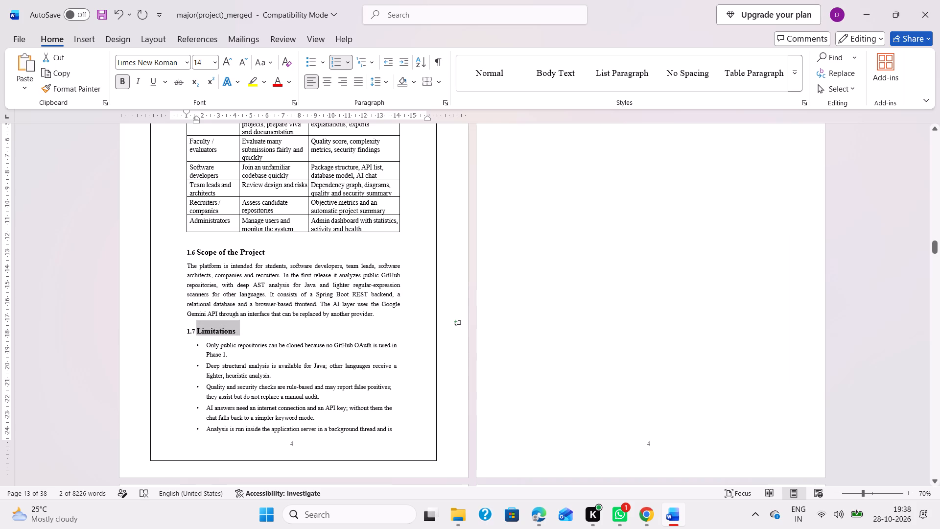
Delete the last bullet of section 1.7, about analysis running inside the application server in a background thread.
drag(194, 427, 209, 427)
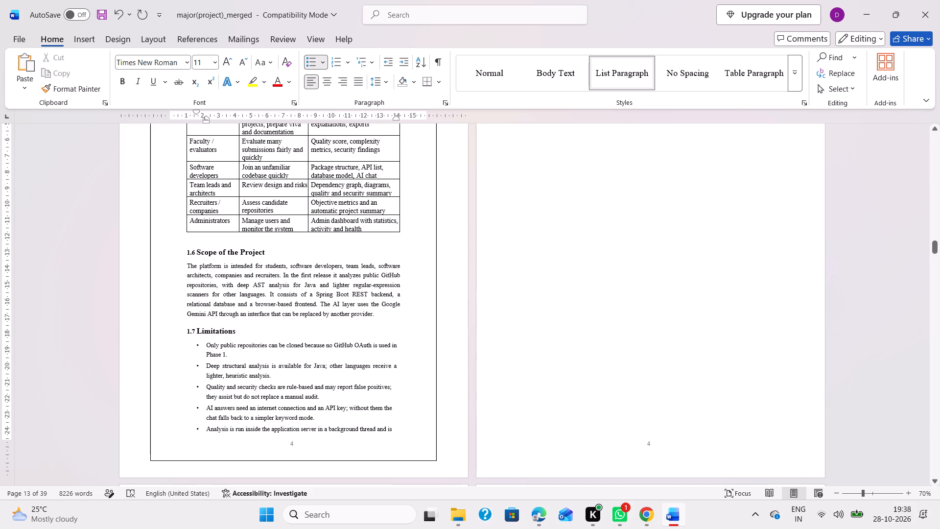
drag(209, 427, 714, 324)
scroll(714, 324, up, 3)
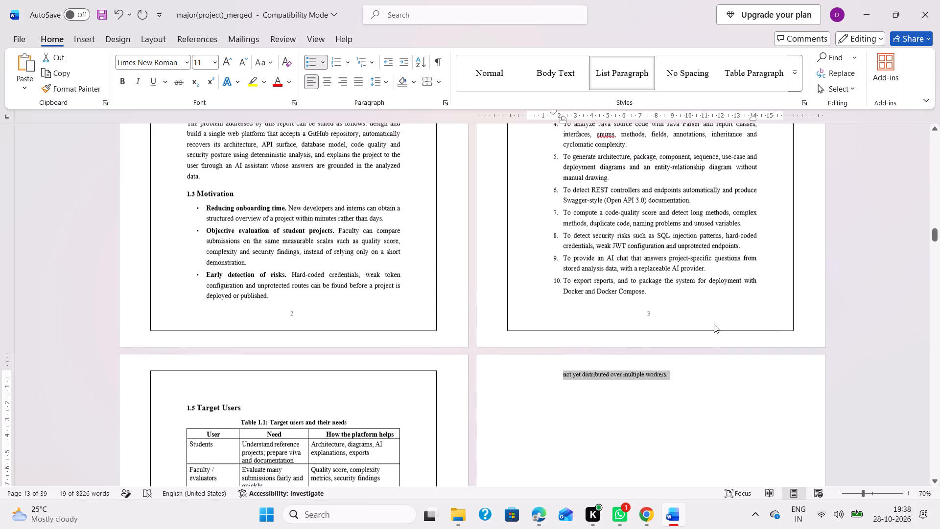
key(BackSpace)
Set the Organization of the Report heading text of section 1.8 to font size 14.
scroll(620, 379, up, 4)
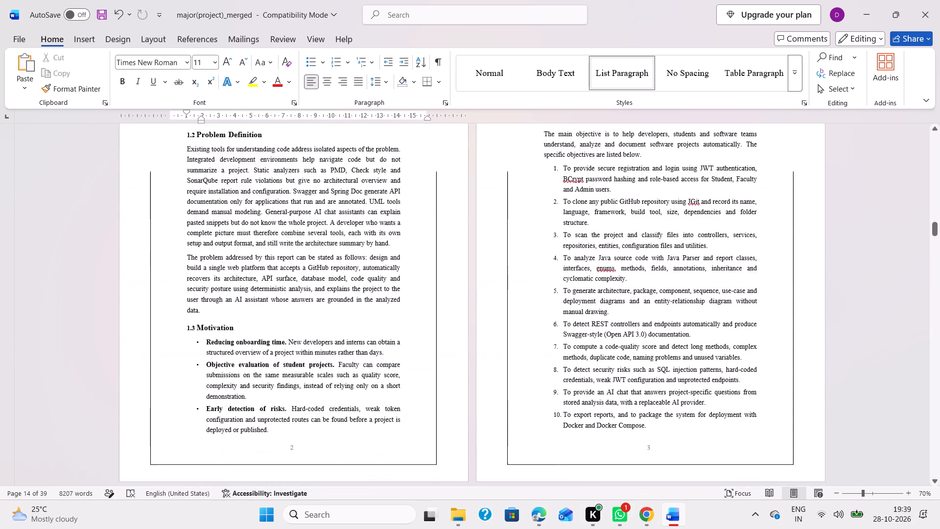
scroll(620, 379, down, 8)
drag(644, 213, 556, 214)
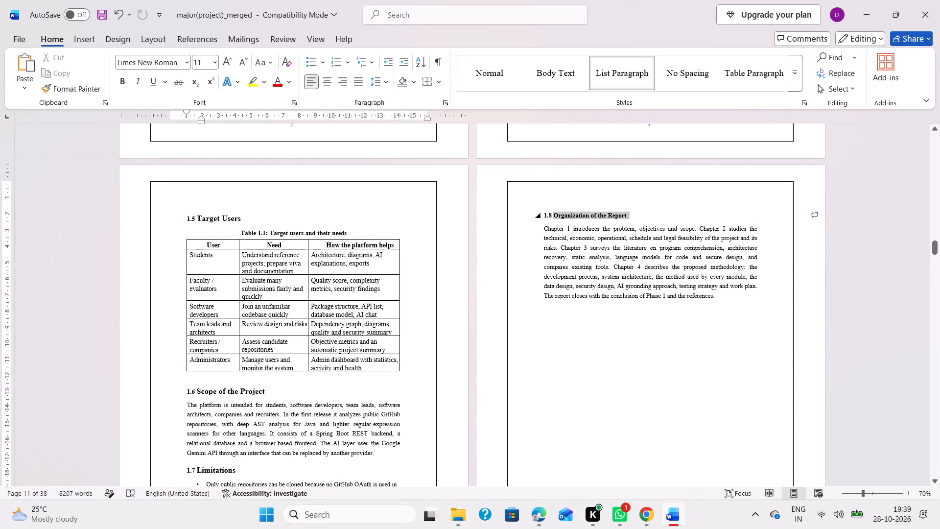
drag(556, 214, 540, 214)
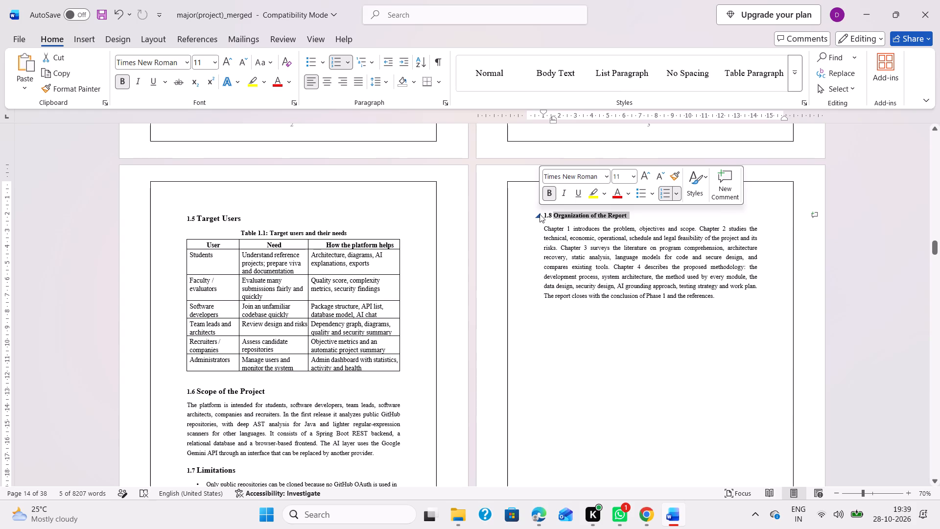
click(620, 175)
text(14)
key(Return)
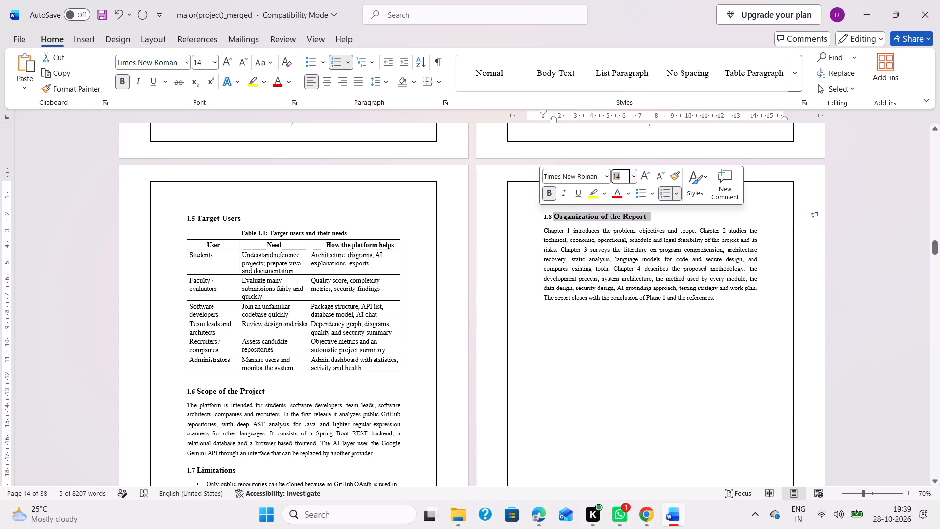
Set the body paragraph of section 1.8, Organization of the Report, to font size 12.
click(536, 229)
drag(536, 229, 752, 312)
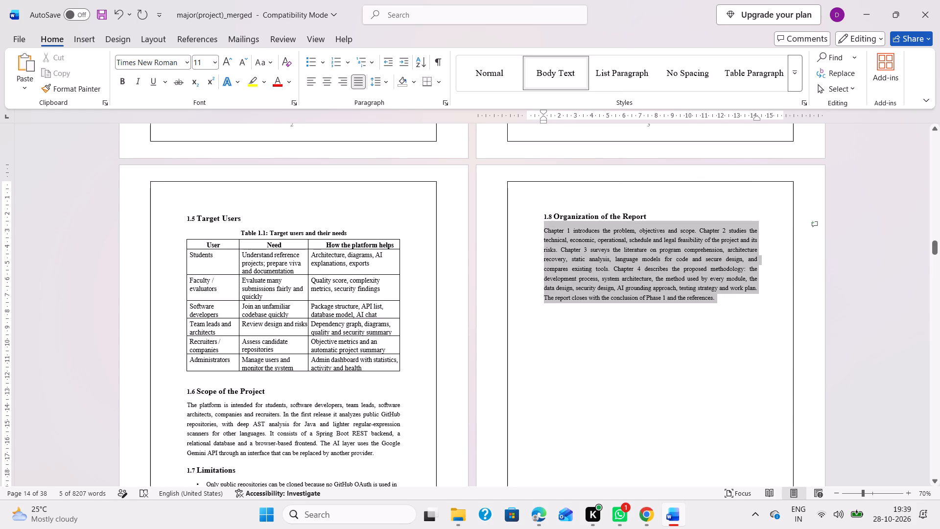
drag(752, 312, 752, 313)
click(820, 275)
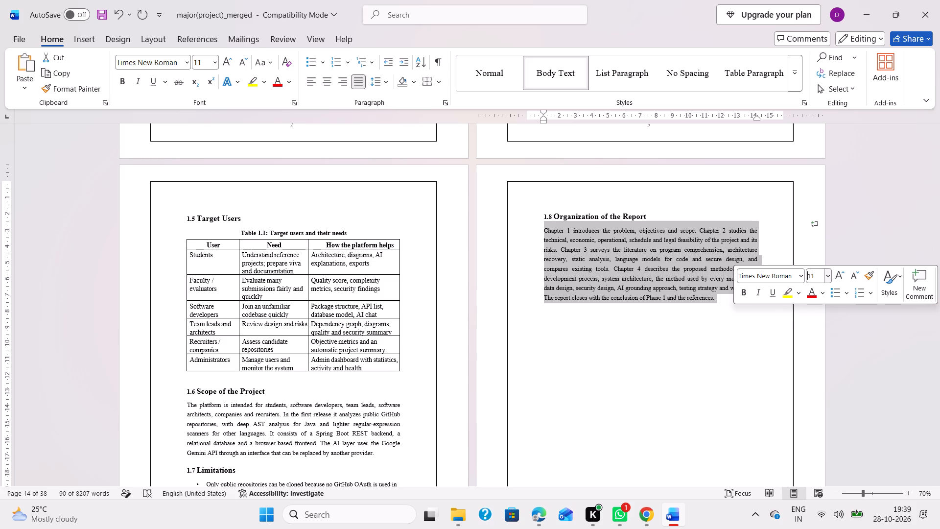
text(12)
key(Return)
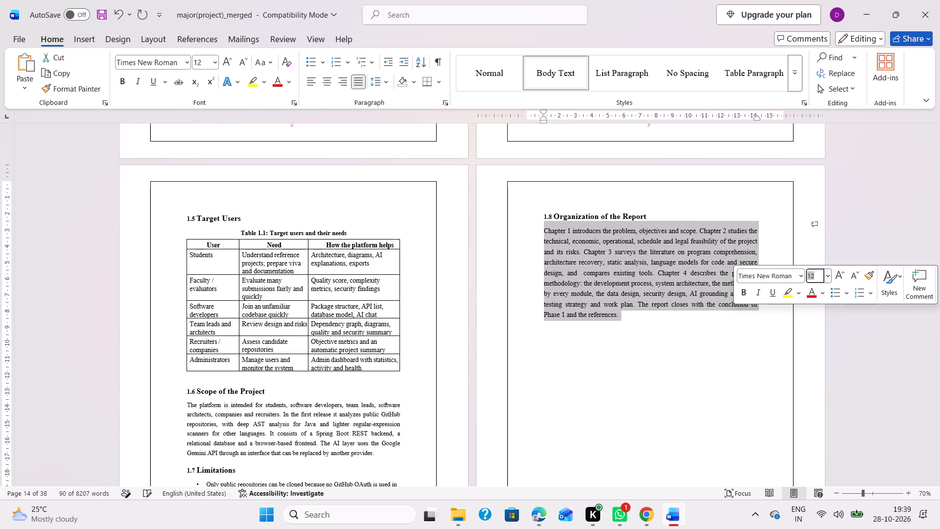
click(681, 345)
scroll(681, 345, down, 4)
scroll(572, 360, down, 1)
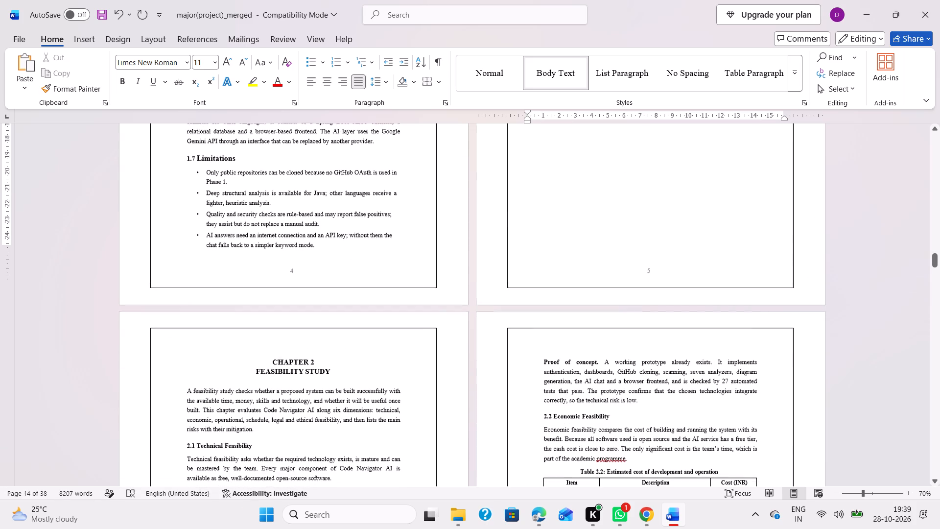
Set the two-line Chapter 2 Feasibility Study title to 1.5 line spacing and font size 14.
scroll(572, 360, down, 1)
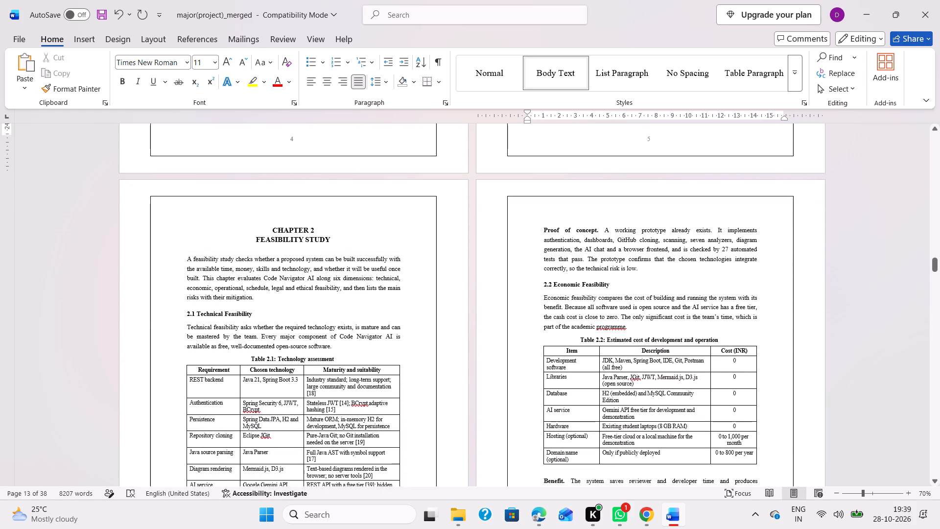
drag(181, 259, 280, 305)
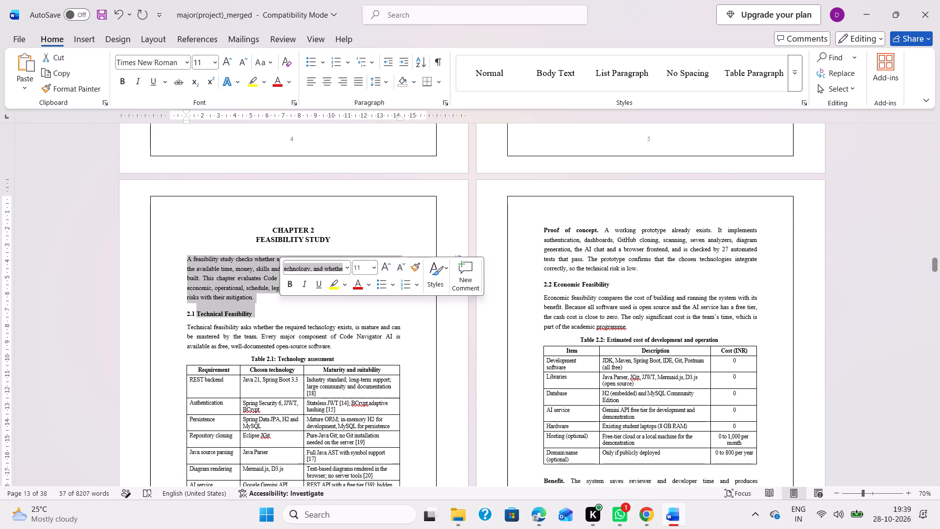
click(332, 240)
drag(339, 240, 304, 234)
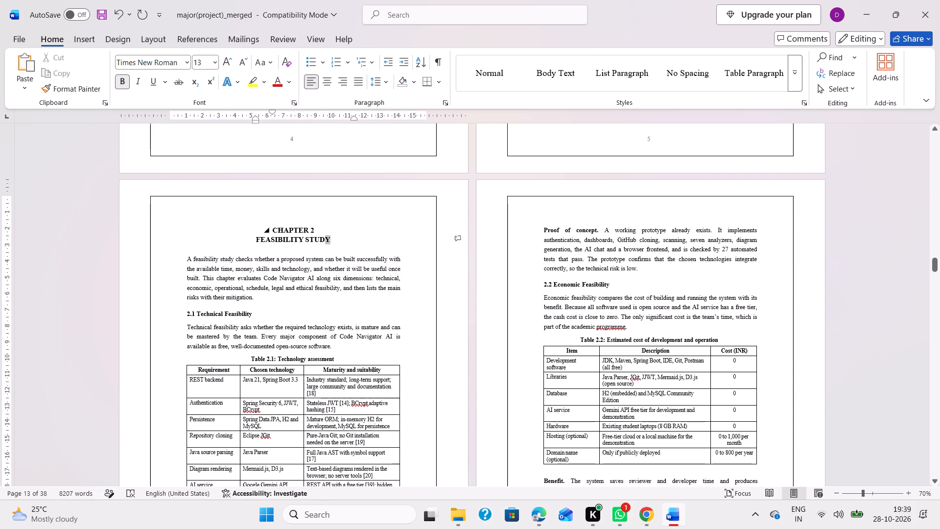
drag(304, 234, 276, 231)
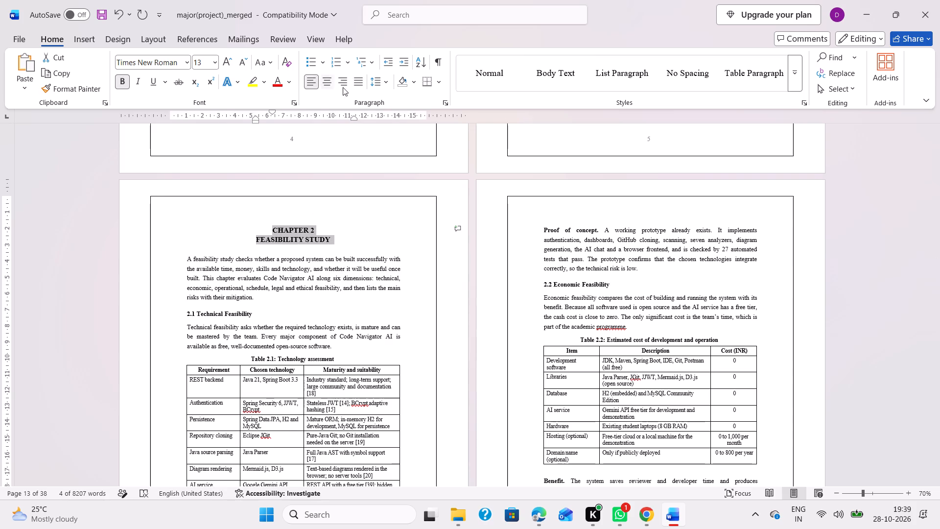
click(389, 81)
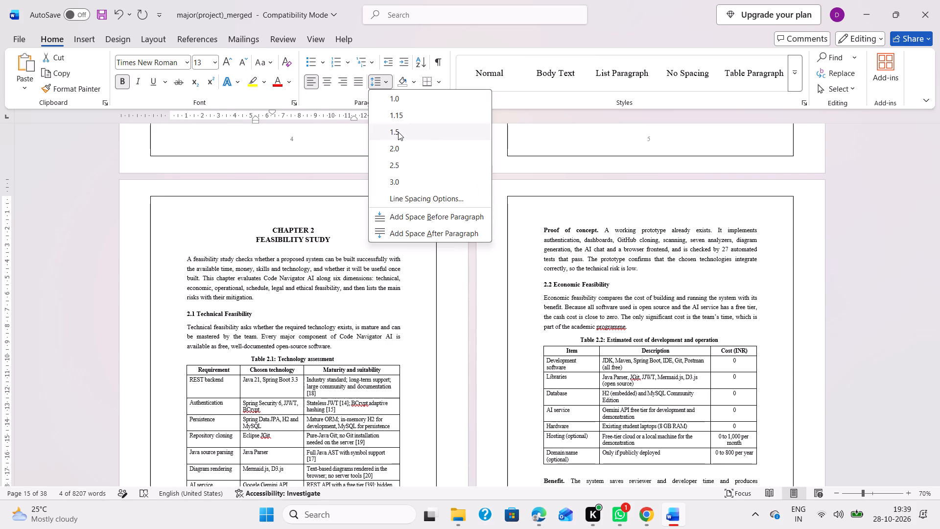
click(398, 132)
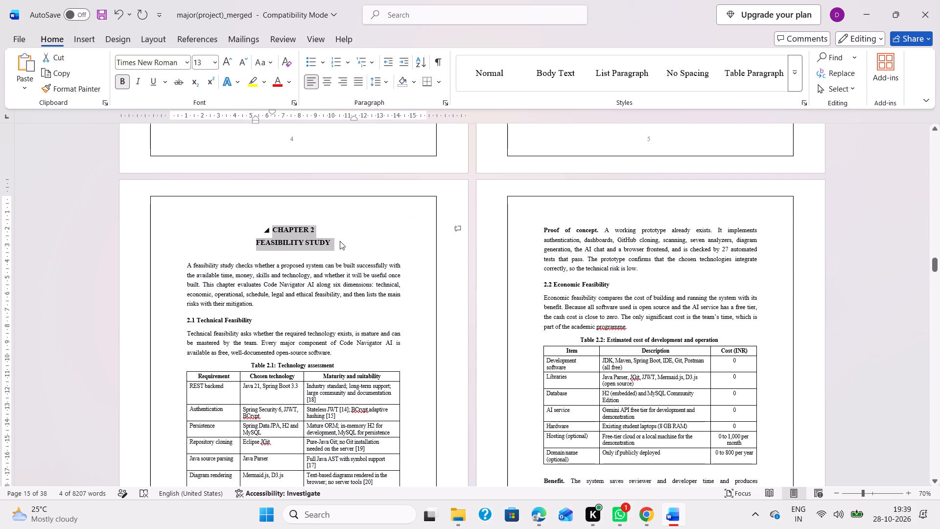
click(203, 63)
text(14)
key(Return)
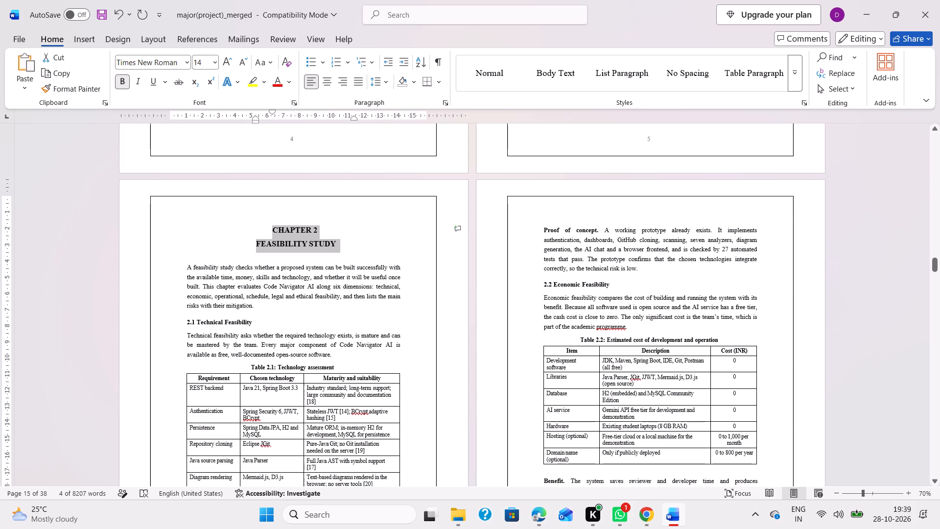
Set the introductory paragraph of Chapter 2, below the Feasibility Study title, to font size 12.
click(183, 261)
drag(184, 268, 266, 300)
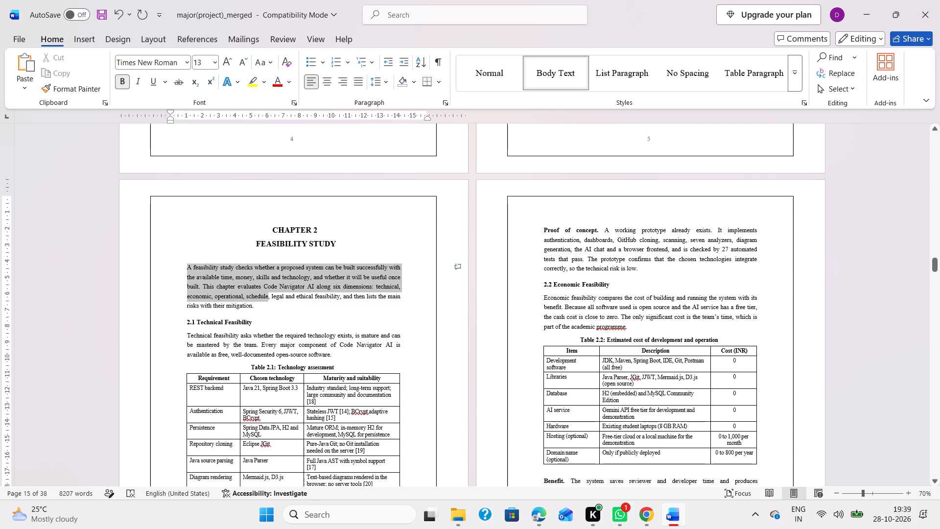
drag(266, 300, 278, 309)
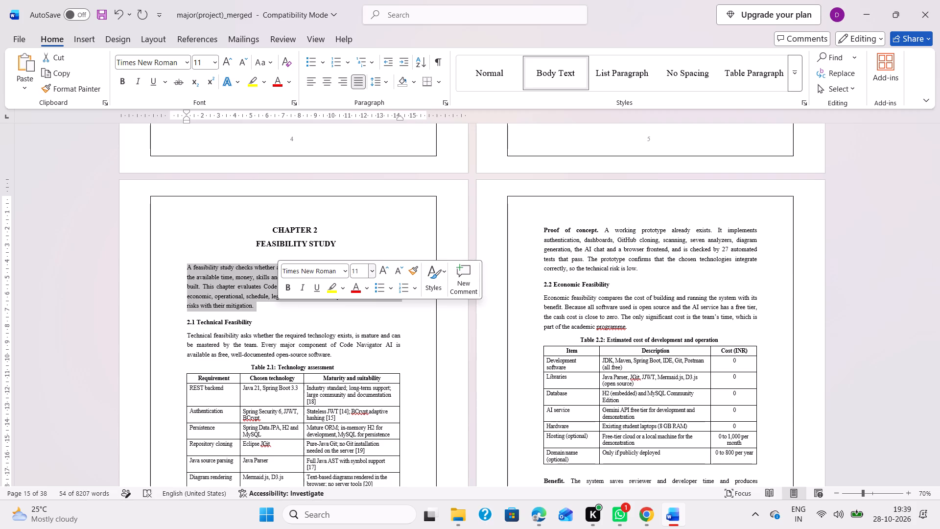
click(354, 270)
text(12)
key(Return)
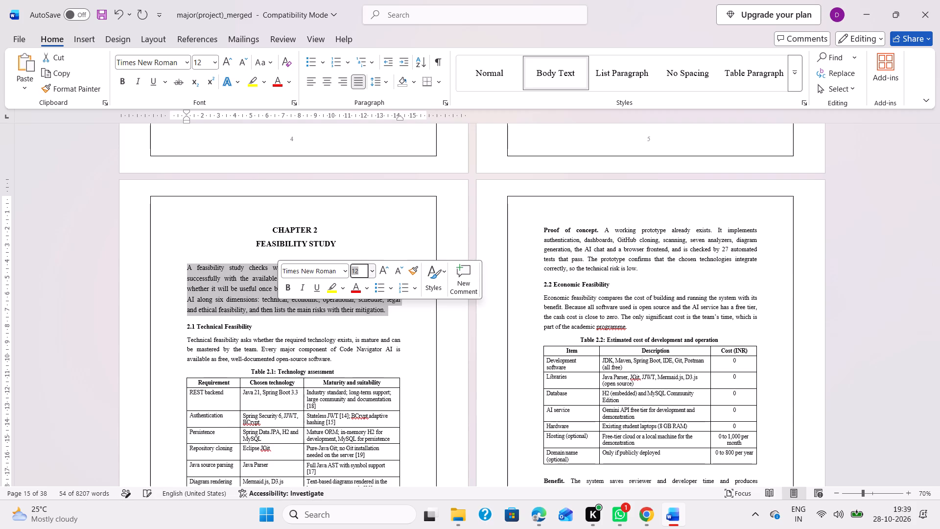
click(357, 332)
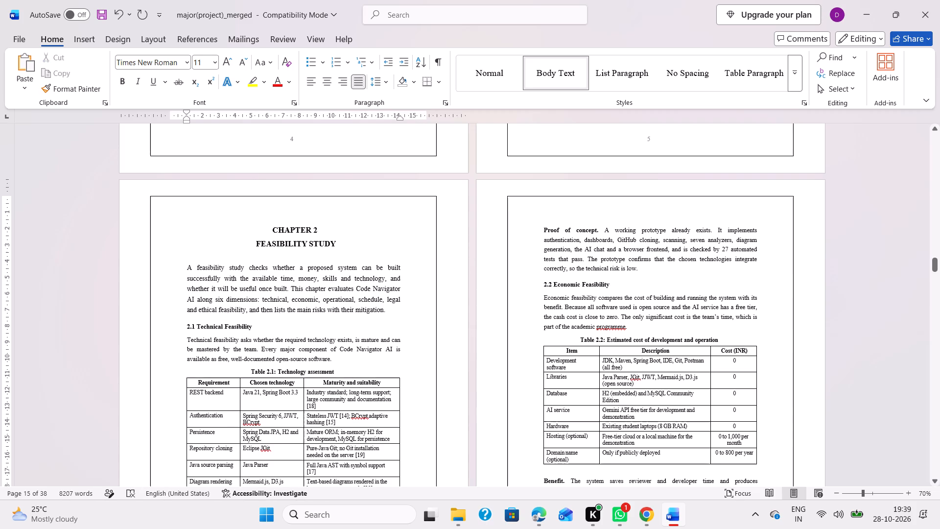
Set the Technical Feasibility heading text of section 2.1 to font size 14.
drag(270, 327, 192, 324)
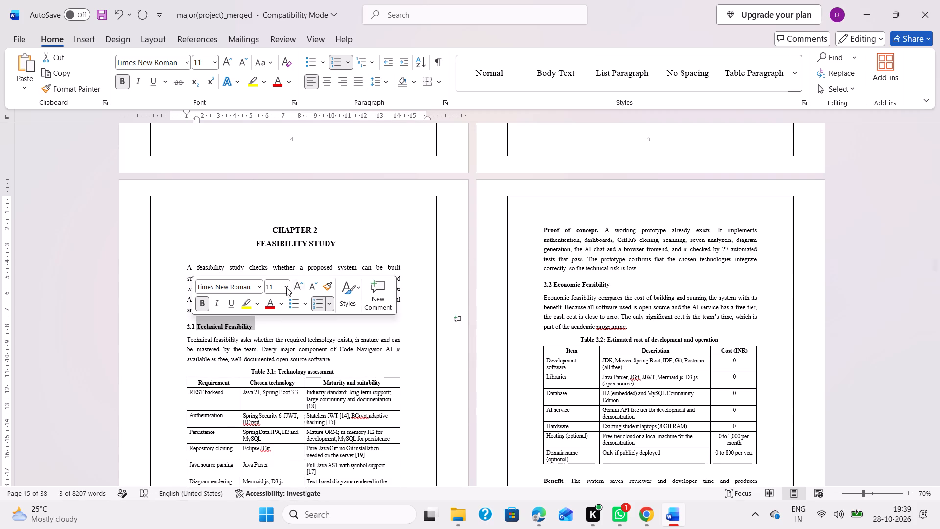
click(272, 286)
text(14)
key(Return)
Set the body paragraph of section 2.1, Technical Feasibility, to font size 12.
drag(180, 338, 354, 364)
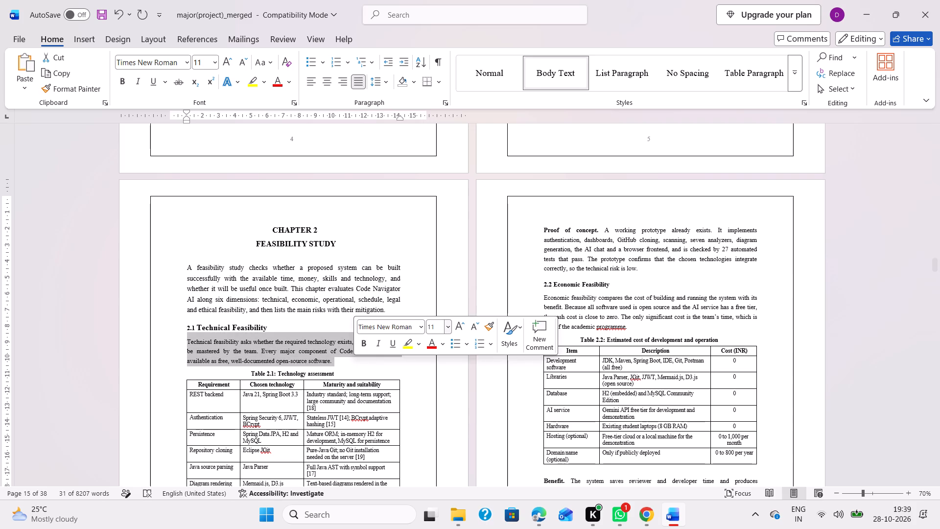
click(431, 327)
text(12)
key(Return)
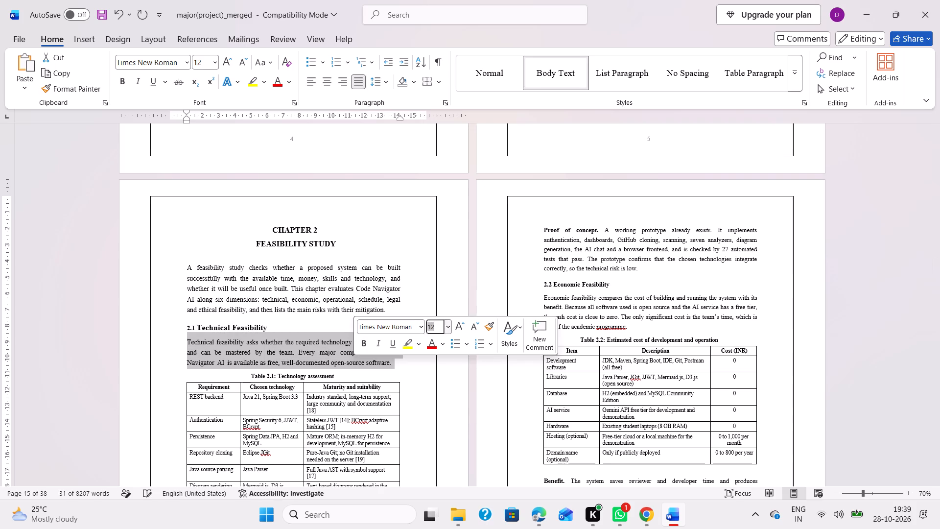
click(391, 411)
Set the caption "Table 2.1: Technology assessment" to font size 12.
scroll(391, 411, down, 1)
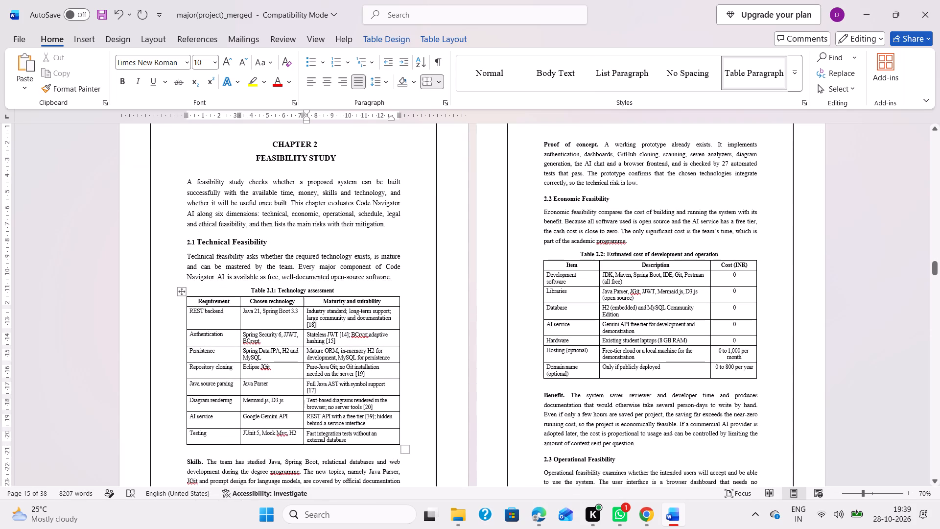
drag(349, 289, 244, 288)
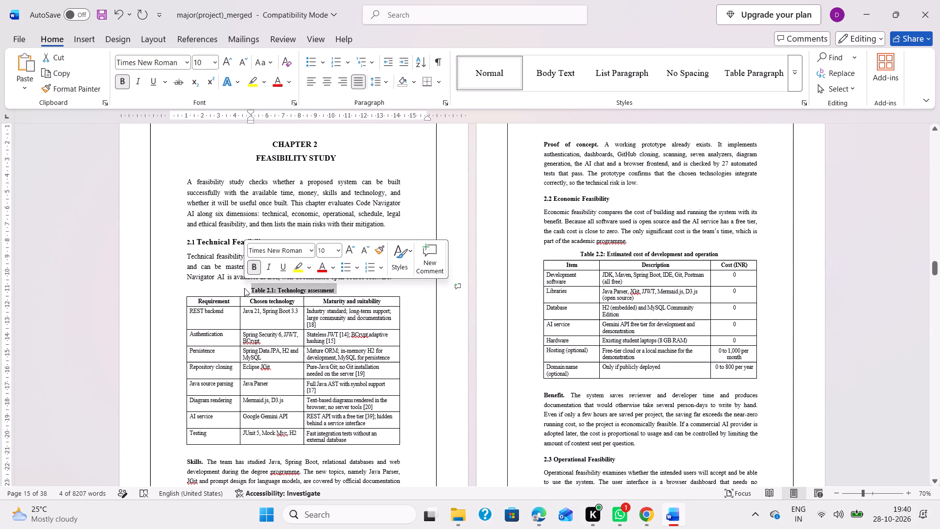
click(326, 250)
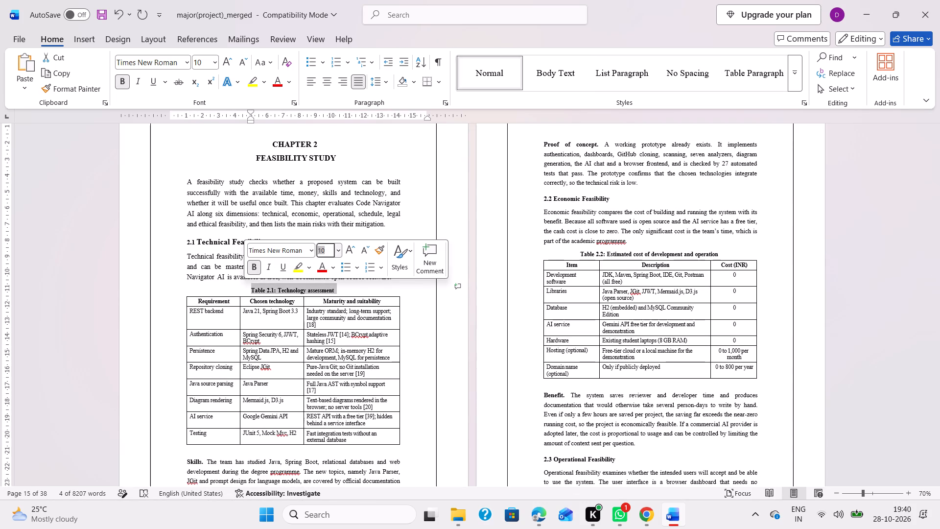
key(1)
key(2)
key(Return)
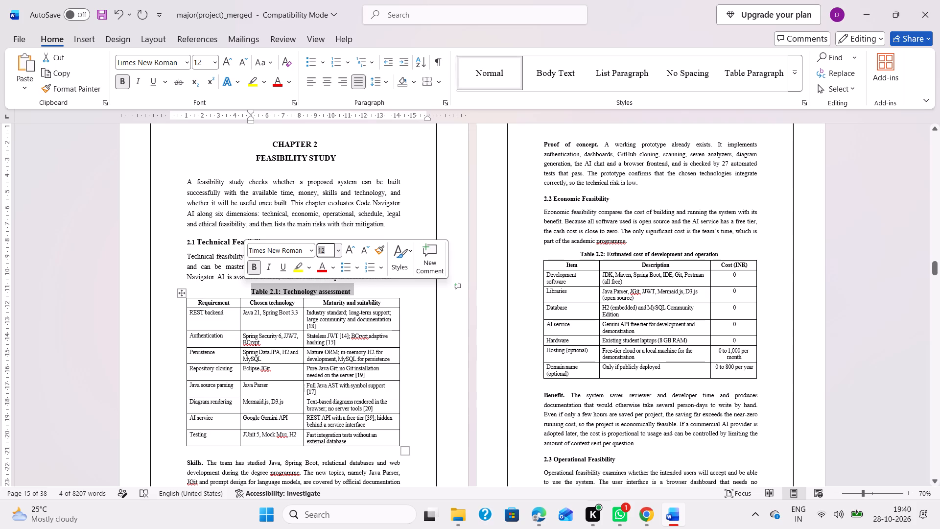
Set all the text inside Table 2.1, Technology assessment, to font size 12.
click(196, 300)
click(195, 302)
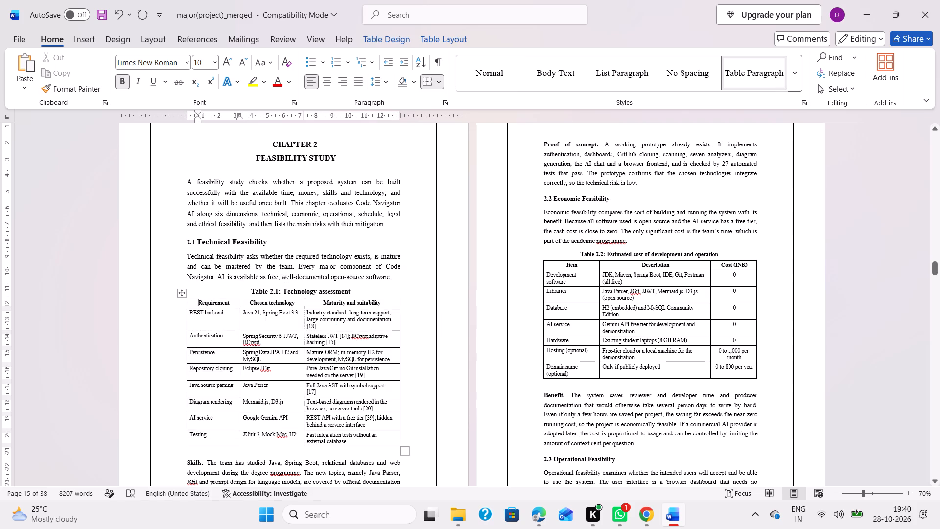
click(179, 294)
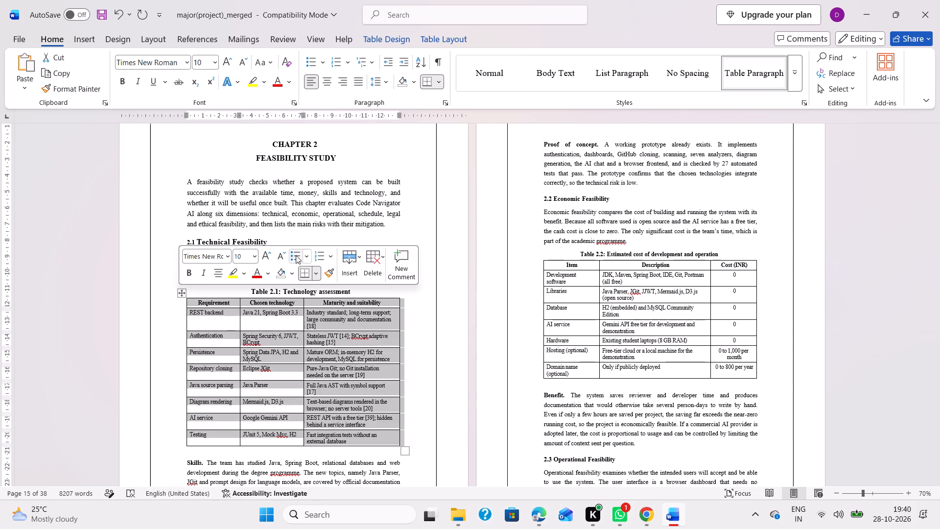
click(244, 258)
text(12)
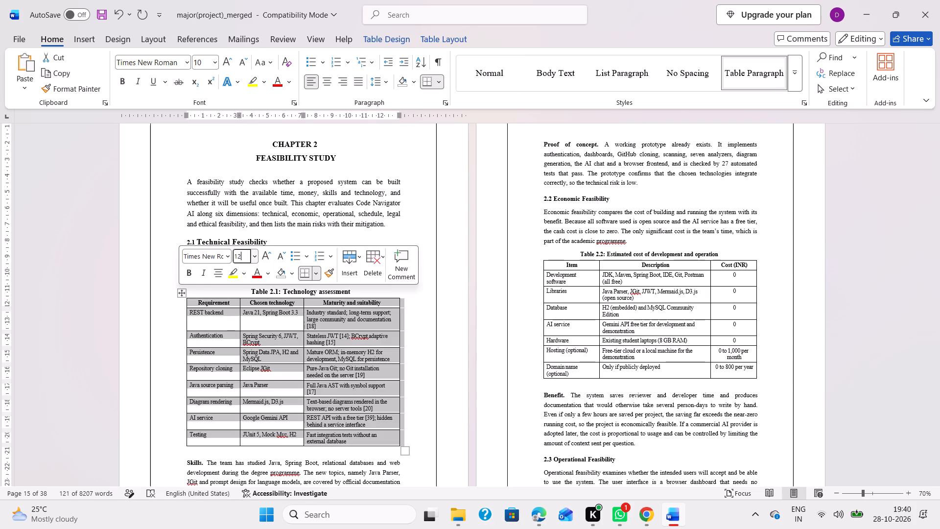
key(Return)
click(339, 407)
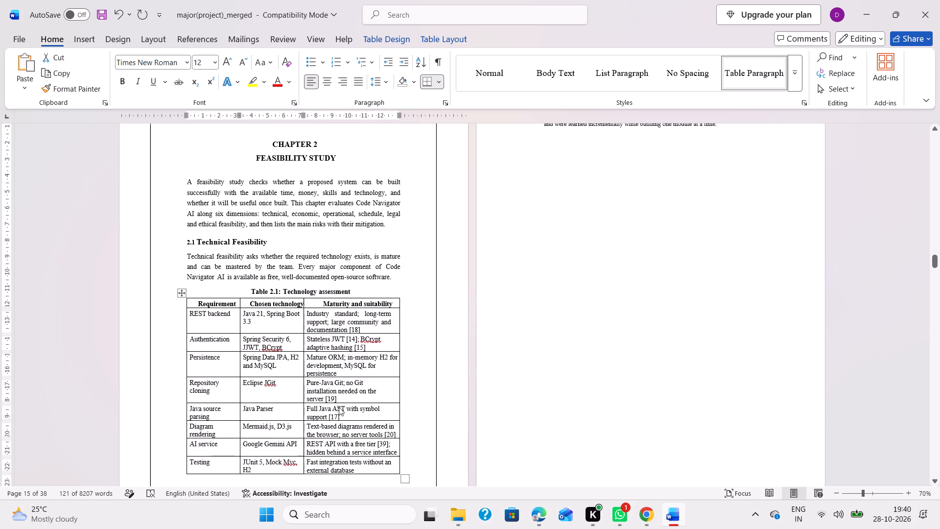
Delete the citation [18] from the REST backend row's Maturity and suitability cell in Table 2.1.
scroll(339, 407, down, 2)
scroll(345, 317, down, 1)
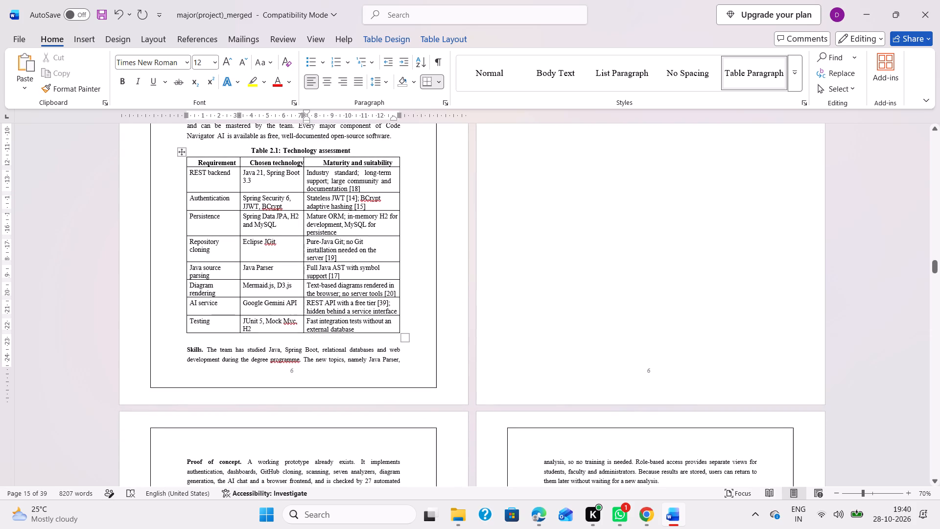
scroll(580, 333, up, 2)
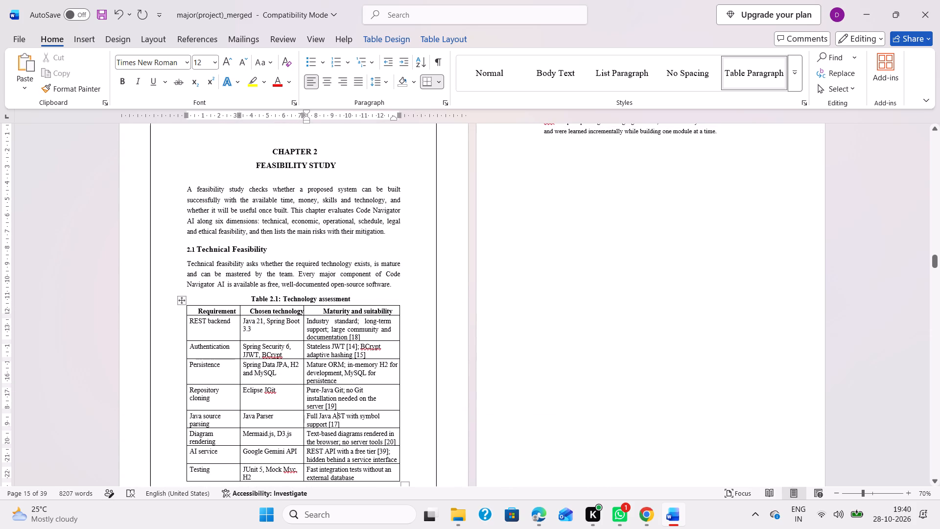
click(368, 337)
key(BackSpace)
key(BackSpace)
key(BackSpace)
key(BackSpace)
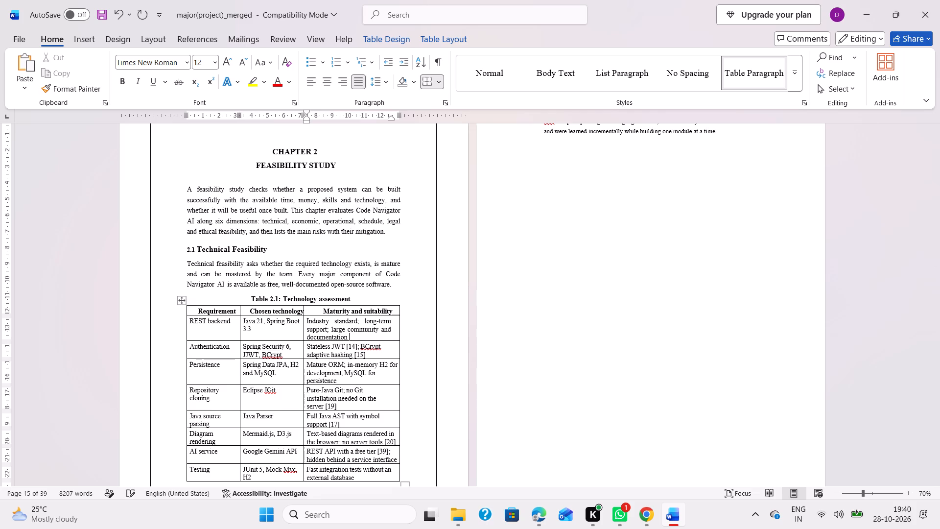
Delete the citations [15] and [14] from the Authentication row's Maturity and suitability cell in Table 2.1.
click(373, 356)
key(BackSpace)
key(BackSpace)
key(BackSpace)
key(BackSpace)
click(357, 347)
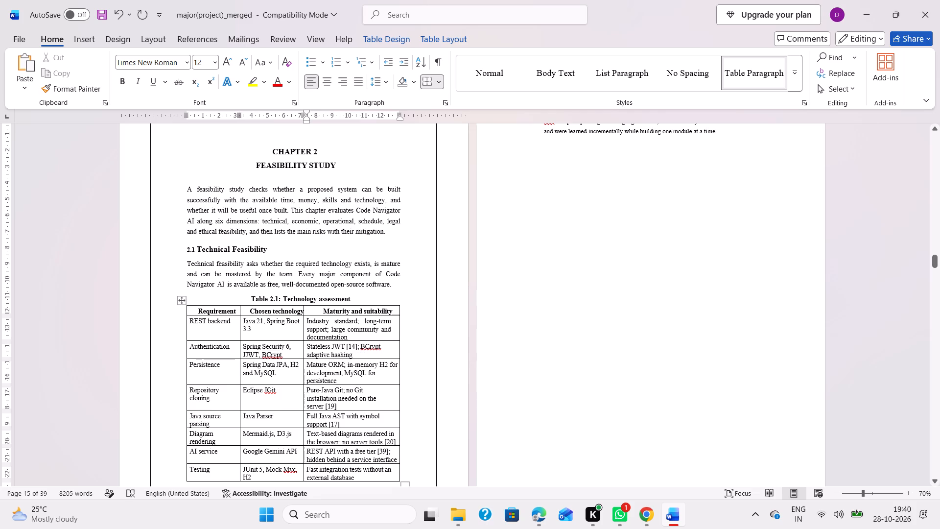
key(BackSpace)
key(BackSpace)
key(BackSpace)
key(BackSpace)
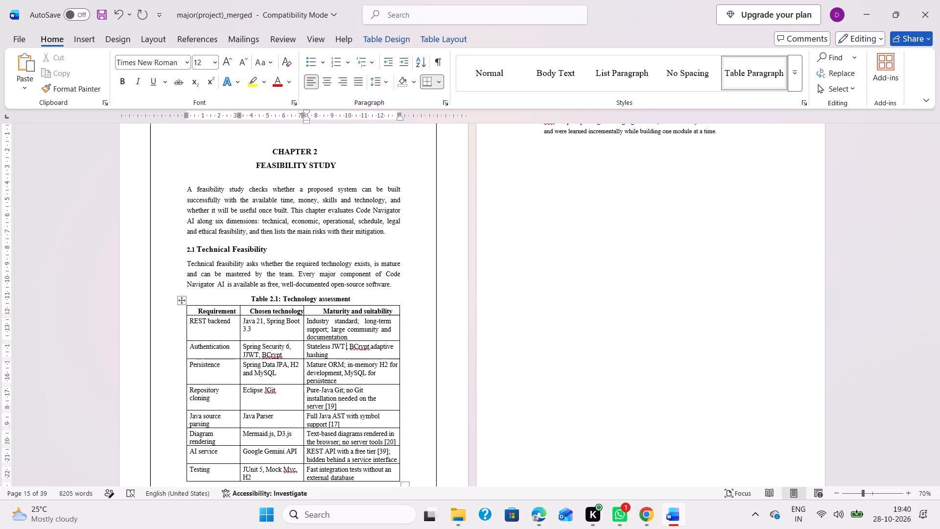
Delete the citation [19] from the Repository cloning row's Maturity and suitability cell in Table 2.1.
scroll(363, 375, down, 1)
click(344, 338)
key(BackSpace)
key(BackSpace)
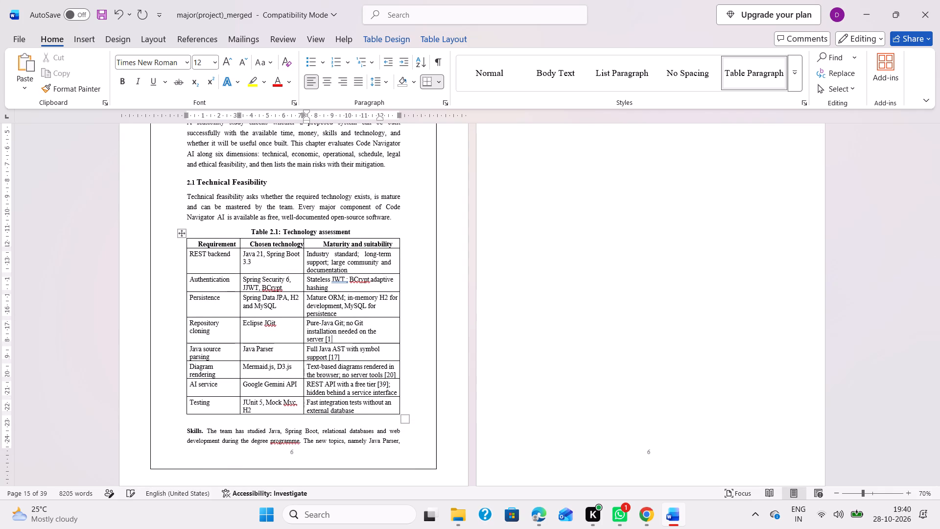
key(BackSpace)
key(BackSpace)
Delete the citation [17] from the Java source parsing row's Maturity and suitability cell in Table 2.1.
click(343, 350)
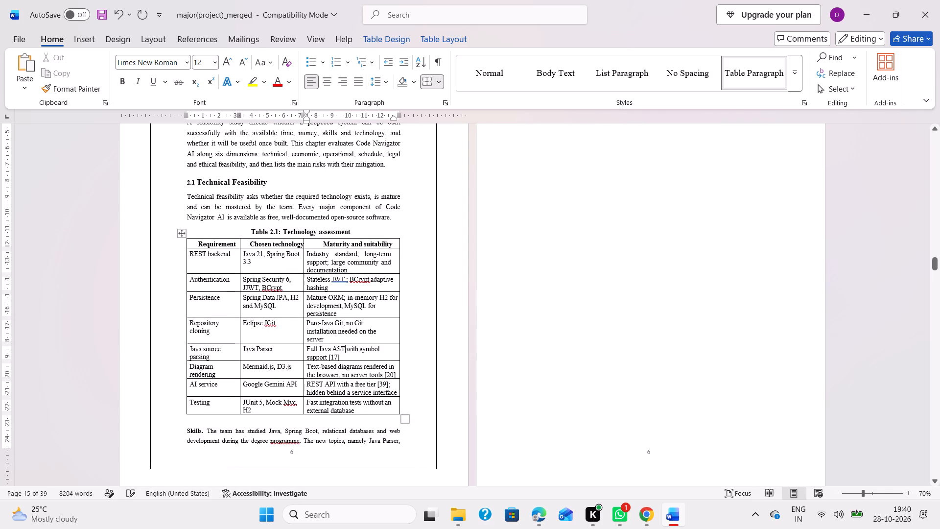
click(345, 353)
key(BackSpace)
key(BackSpace)
key(BackSpace)
key(BackSpace)
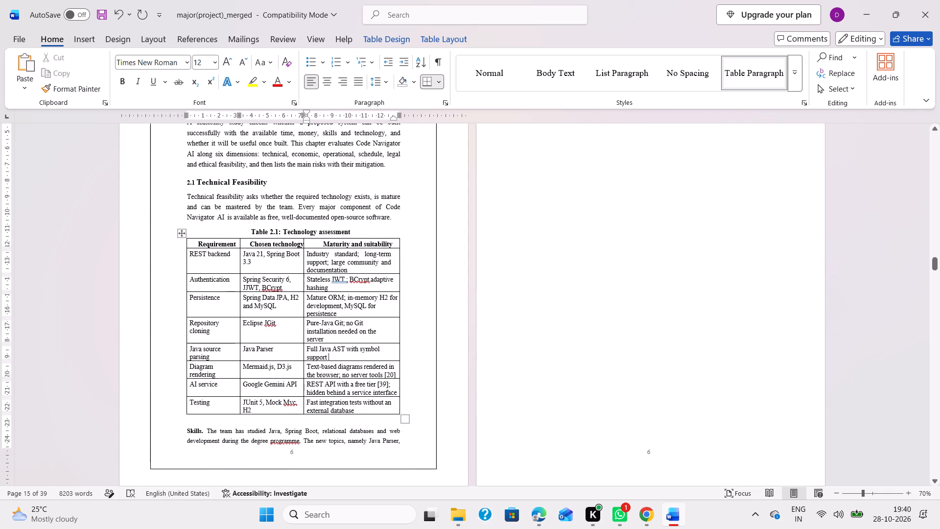
Delete the citation [20] from the Diagram rendering row's Maturity and suitability cell in Table 2.1.
click(398, 376)
key(BackSpace)
key(BackSpace)
key(BackSpace)
key(BackSpace)
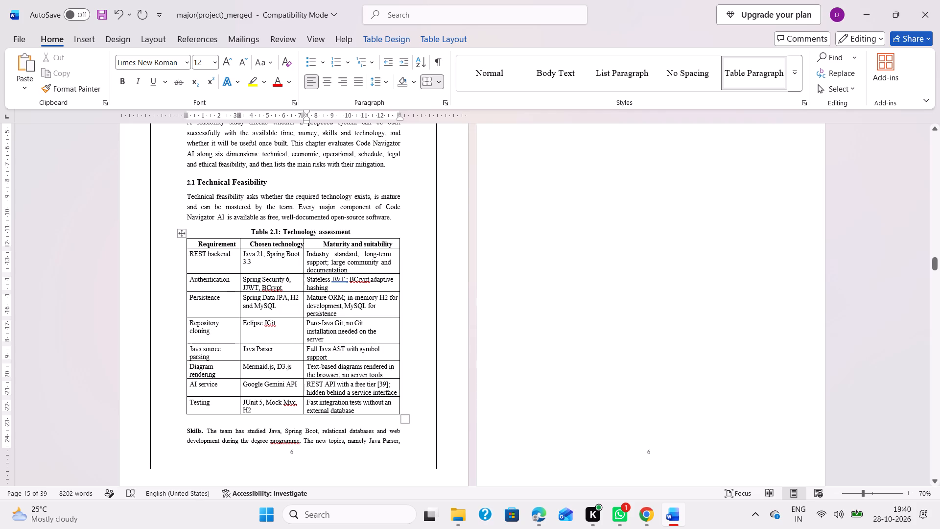
Delete the citation [39] from the AI service row's Maturity and suitability cell in Table 2.1, leaving a space before the semicolon.
click(390, 385)
key(Left)
key(BackSpace)
key(BackSpace)
key(BackSpace)
key(BackSpace)
key(BackSpace)
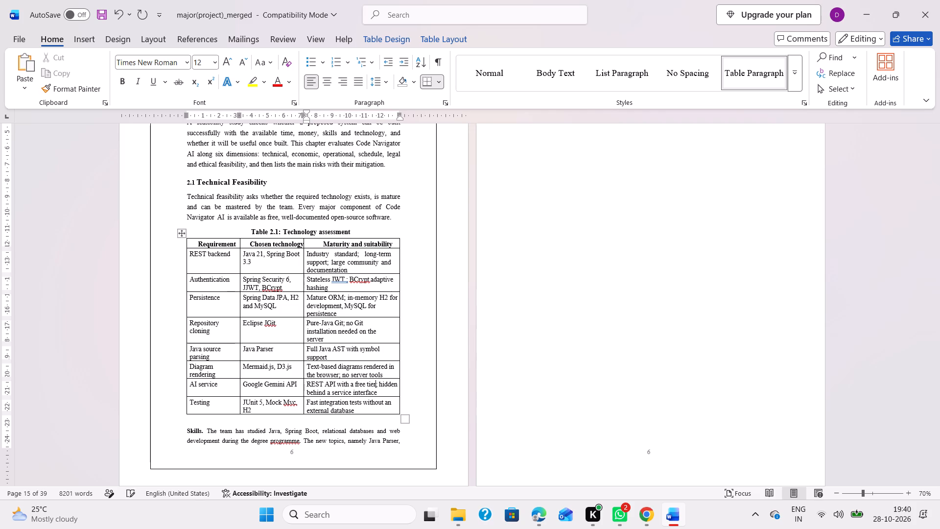
key(space)
Copy the whole Skills paragraph below Table 2.1, including its overflow onto the following page, and delete it from there.
scroll(372, 374, down, 2)
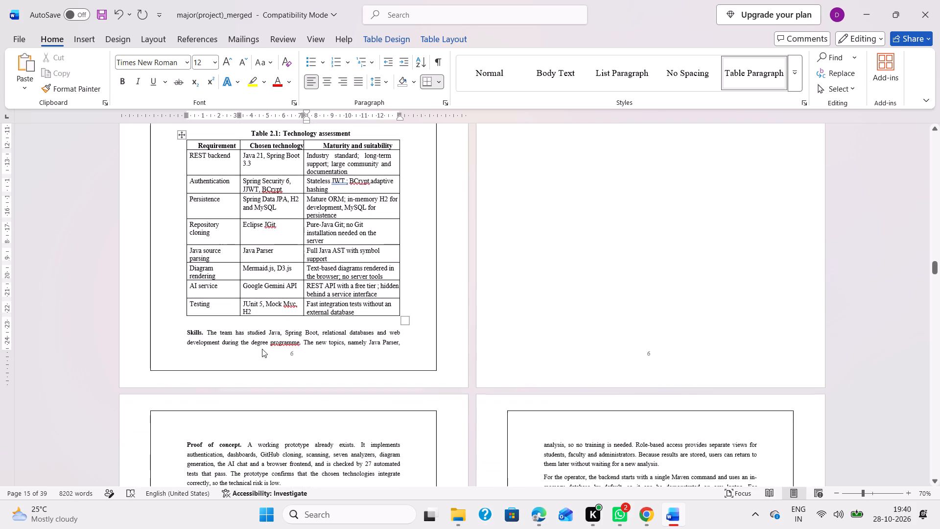
click(185, 329)
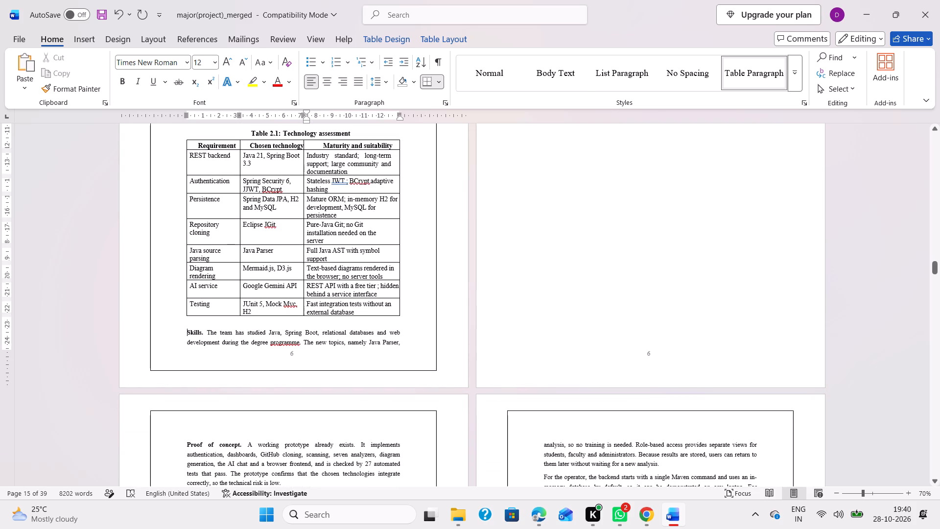
scroll(573, 331, up, 2)
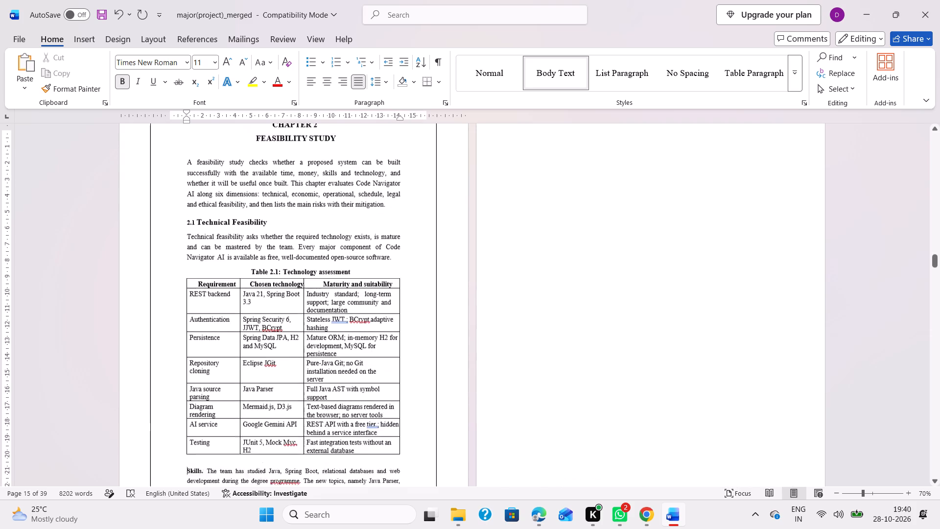
scroll(581, 304, up, 1)
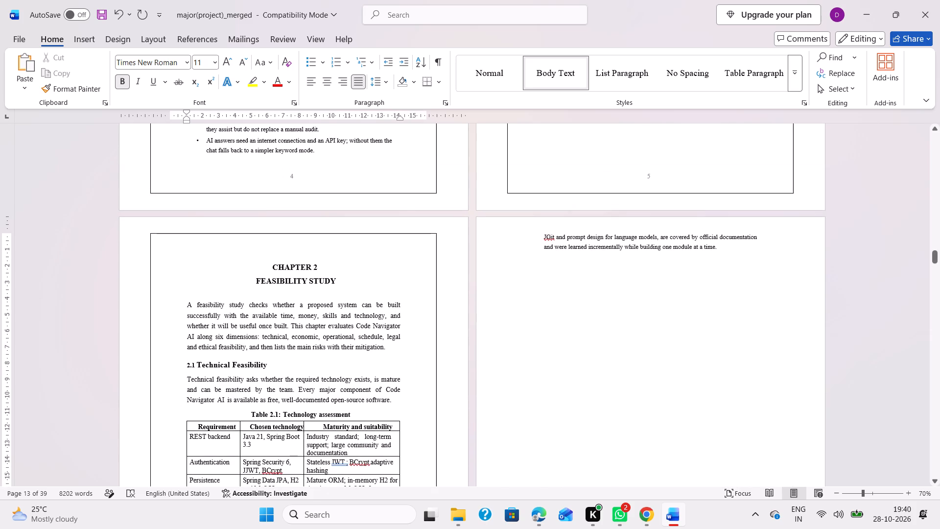
drag(538, 233, 756, 257)
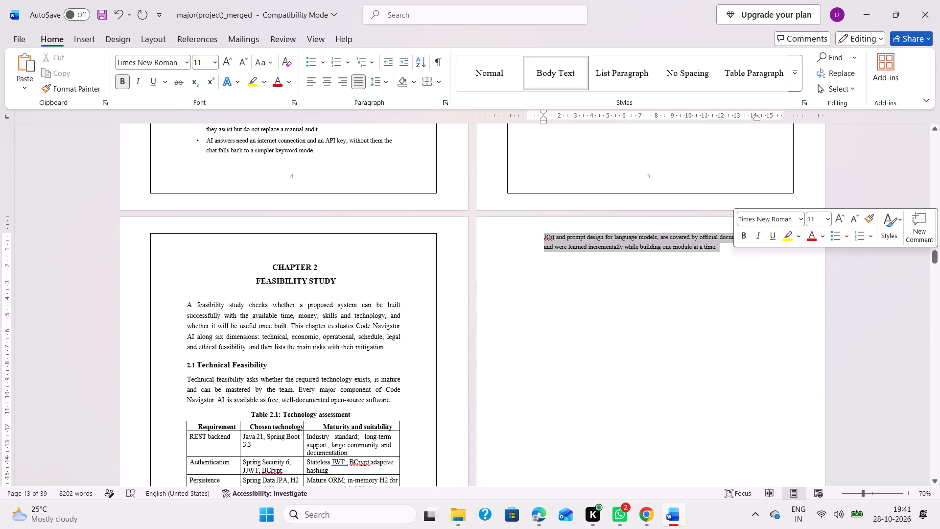
scroll(611, 319, down, 4)
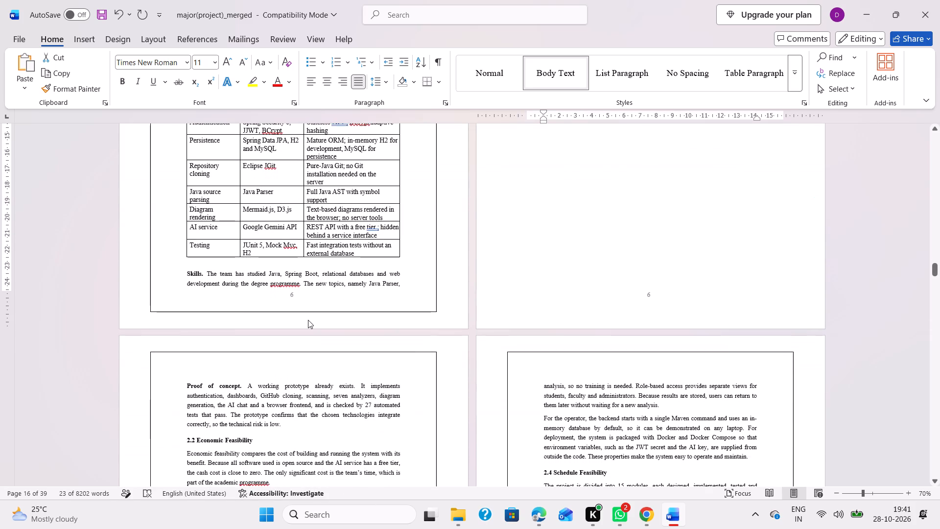
click(191, 276)
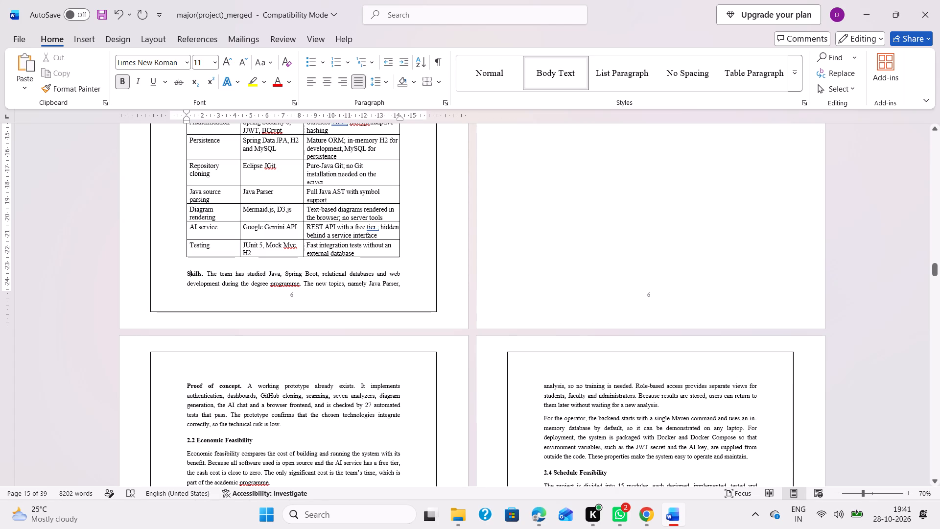
scroll(549, 349, up, 3)
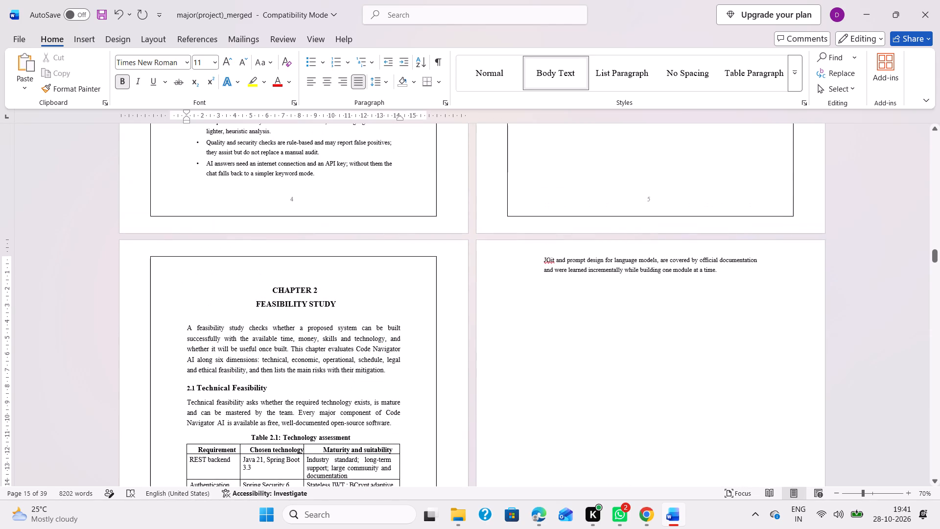
scroll(496, 332, down, 5)
drag(180, 346, 698, 274)
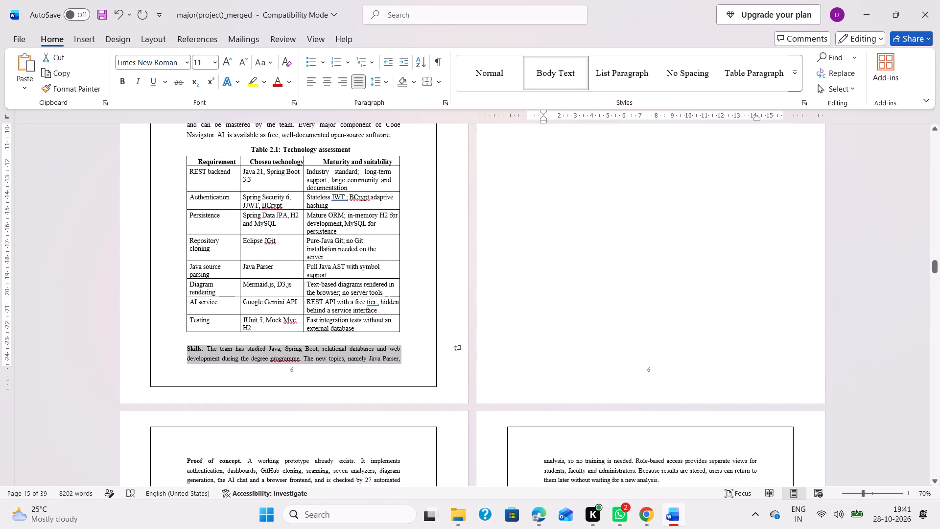
key(ctrl+c)
scroll(698, 274, up, 4)
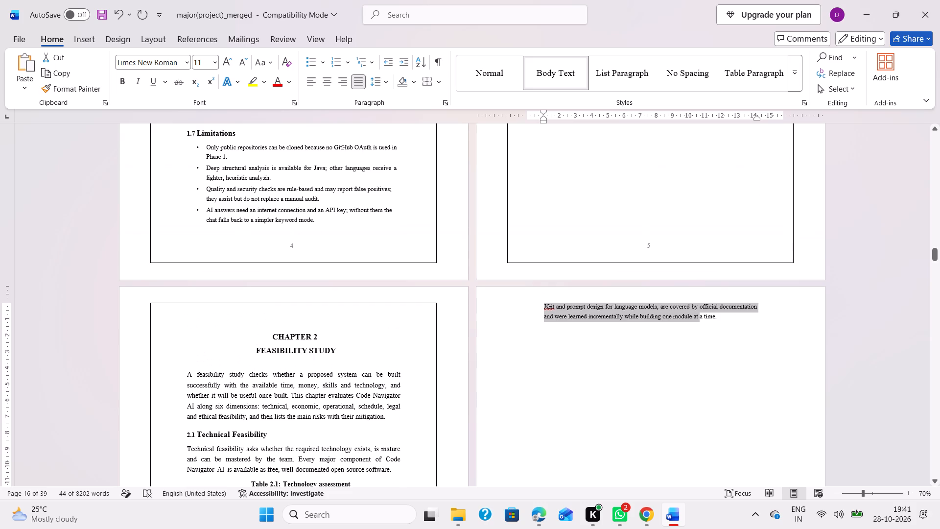
scroll(659, 413, down, 7)
click(180, 224)
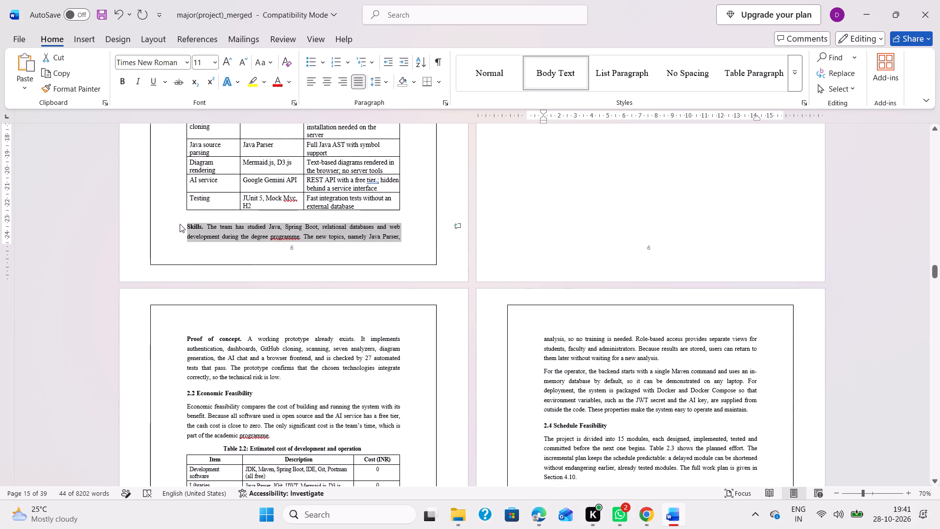
drag(186, 225, 776, 230)
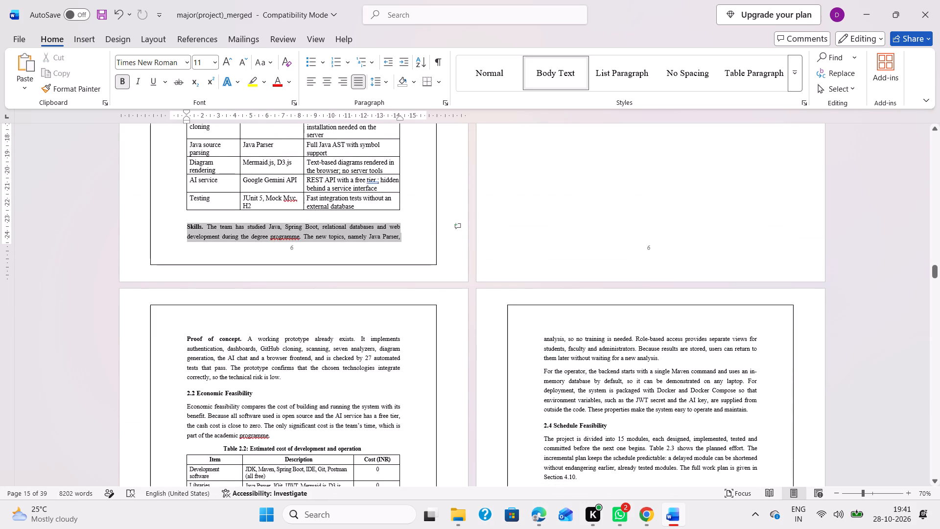
drag(776, 230, 776, 231)
key(ctrl+c)
scroll(776, 231, up, 7)
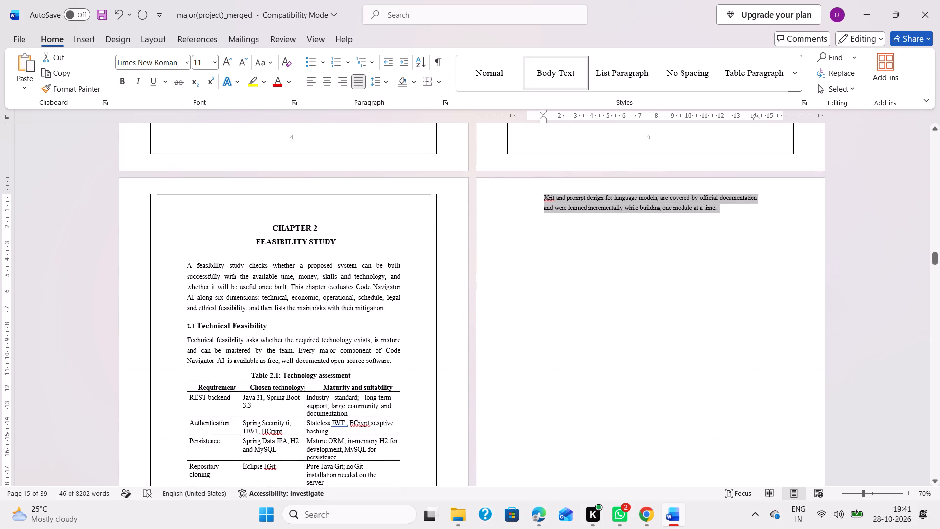
key(BackSpace)
Paste the Skills paragraph directly above the Proof of concept paragraph and add a blank line between the two.
scroll(691, 335, up, 1)
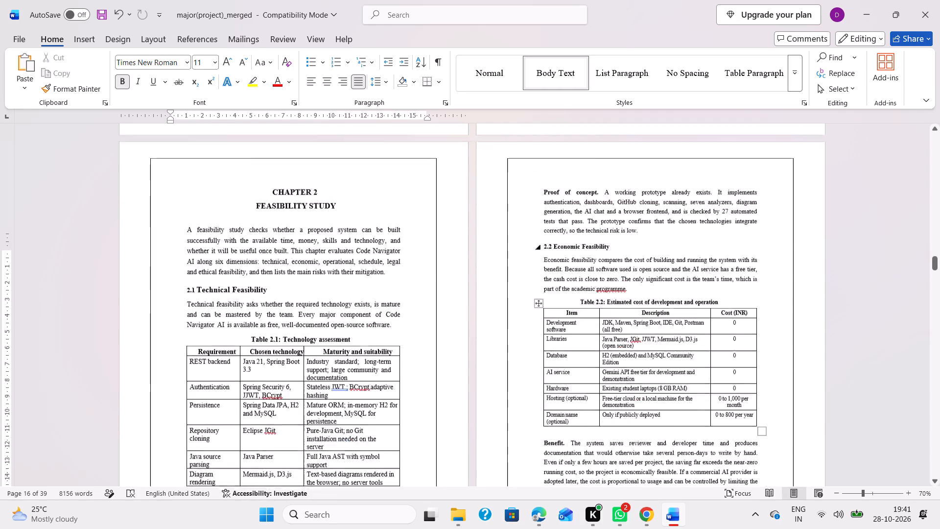
scroll(691, 335, up, 1)
click(554, 300)
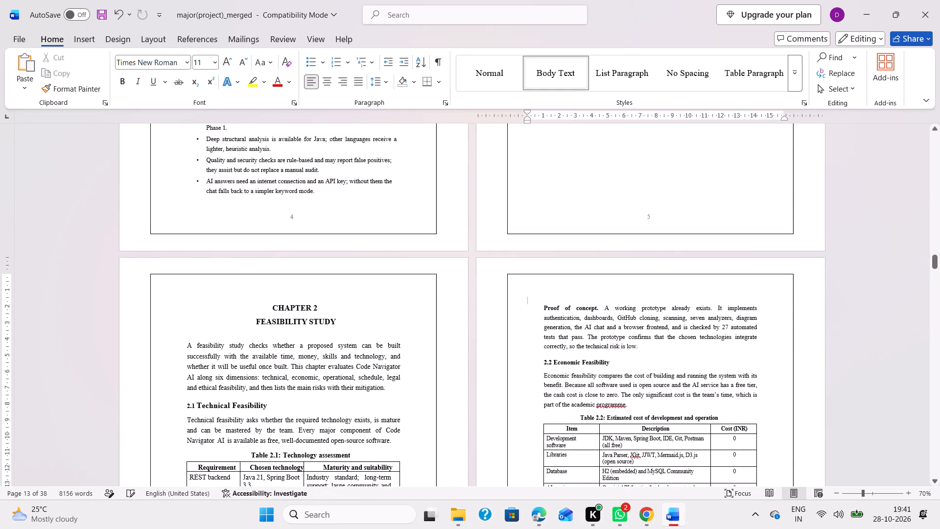
click(542, 307)
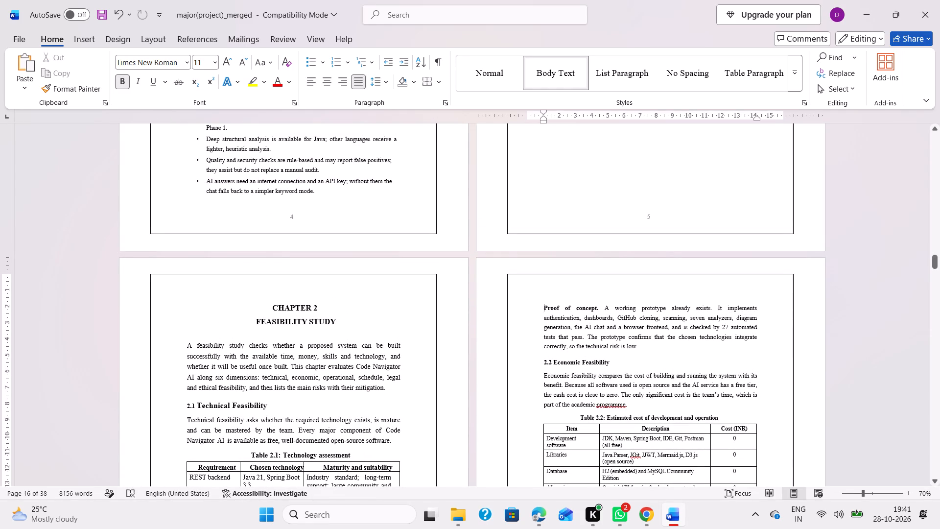
key(ctrl+v)
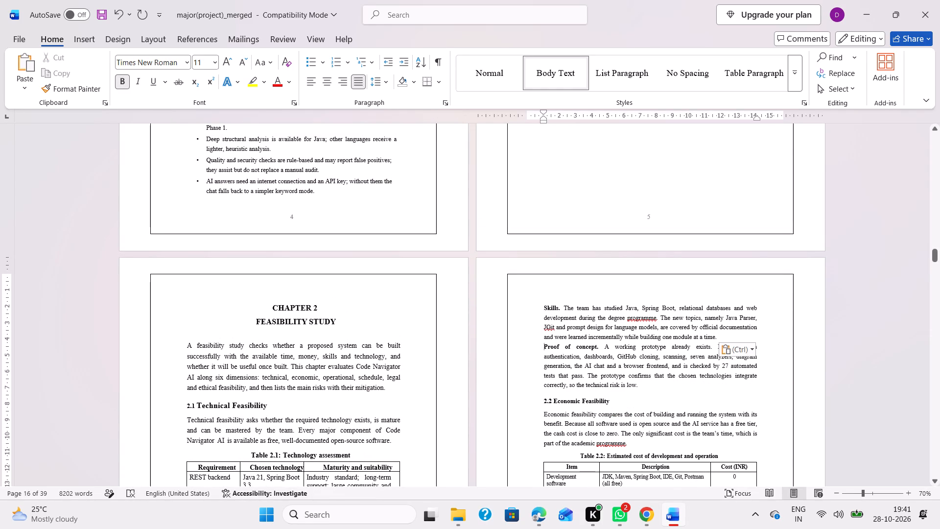
click(723, 337)
key(Return)
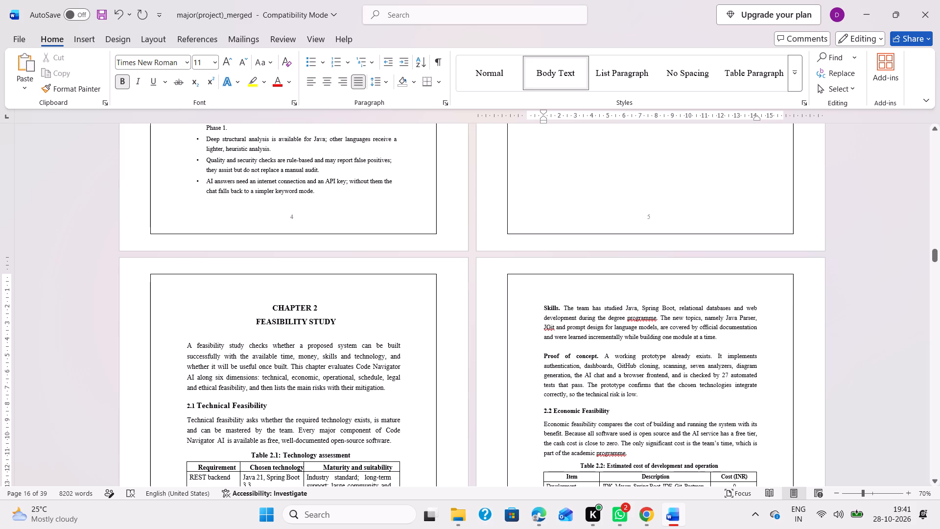
Set the Skills and Proof of concept paragraphs to 12-point text.
scroll(685, 346, down, 1)
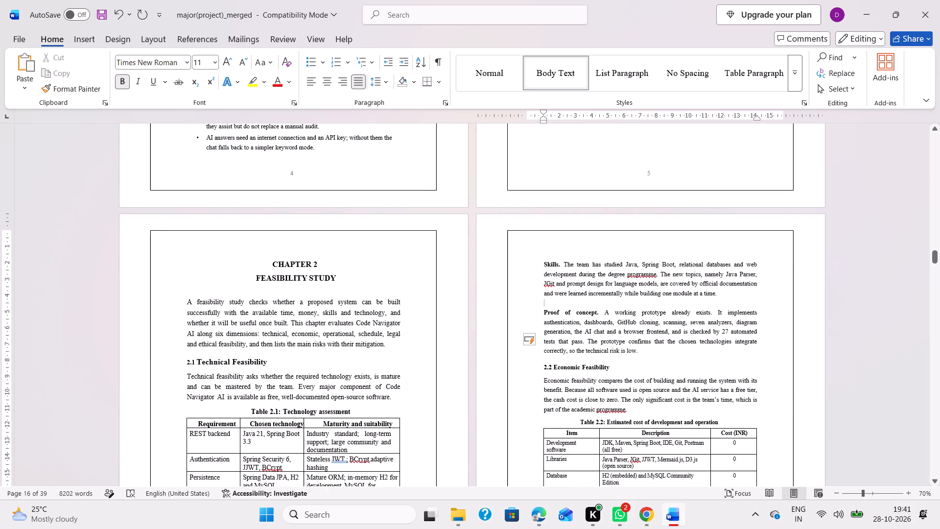
drag(540, 260, 678, 350)
click(759, 312)
text(12)
key(Return)
click(696, 399)
Set the heading text of section 2.2 Economic Feasibility to 14 points.
scroll(696, 399, down, 1)
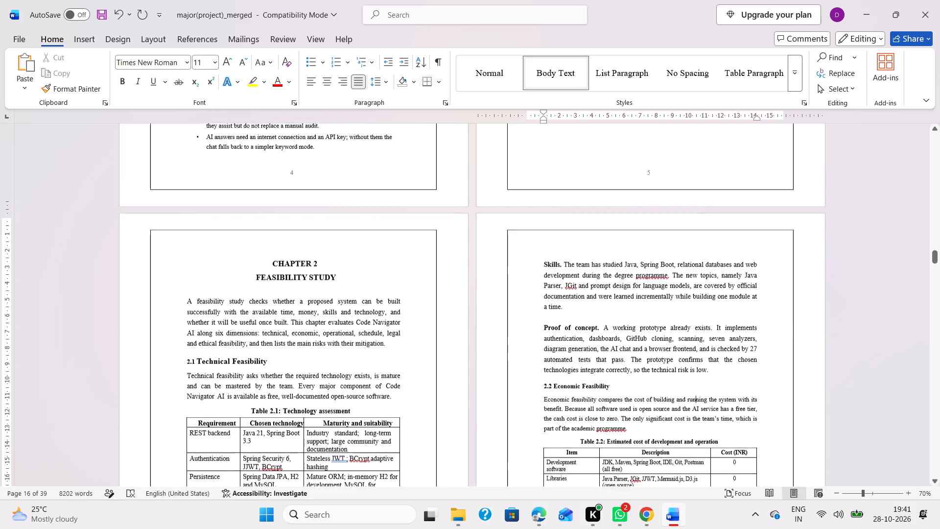
scroll(696, 399, down, 1)
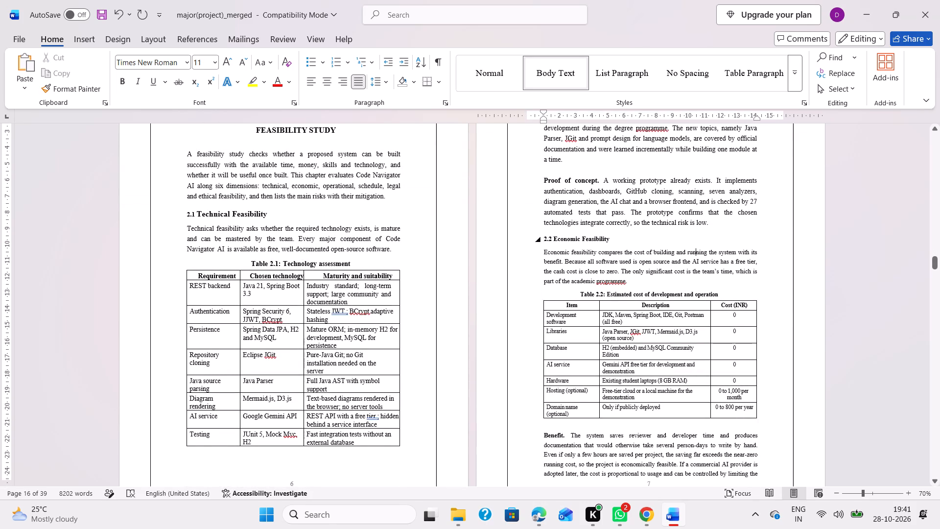
drag(619, 239, 544, 241)
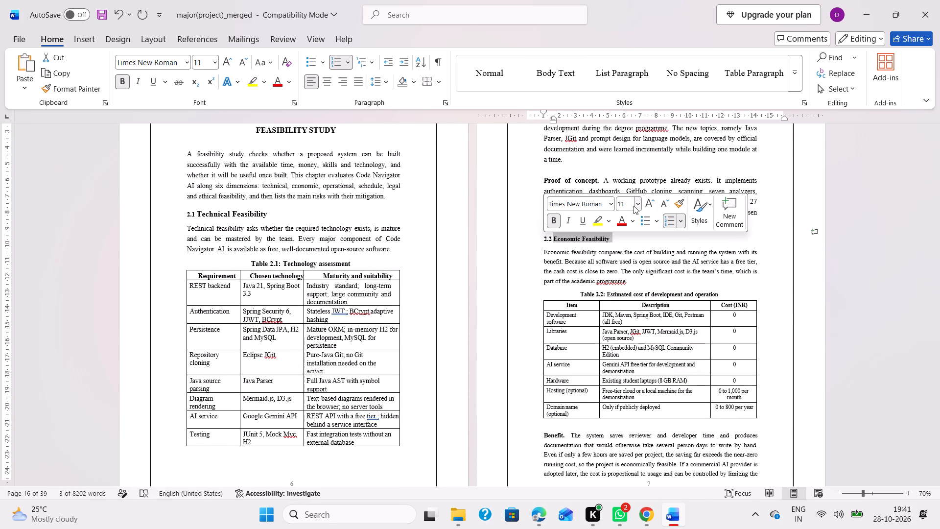
click(629, 203)
text(14)
key(Return)
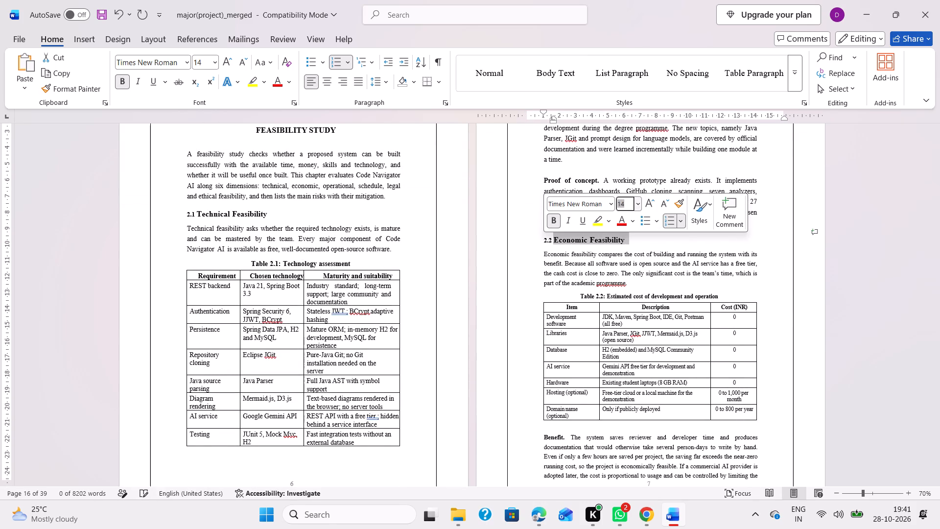
Set the introductory paragraph under 2.2 Economic Feasibility to 12 points.
click(540, 253)
drag(540, 253, 642, 282)
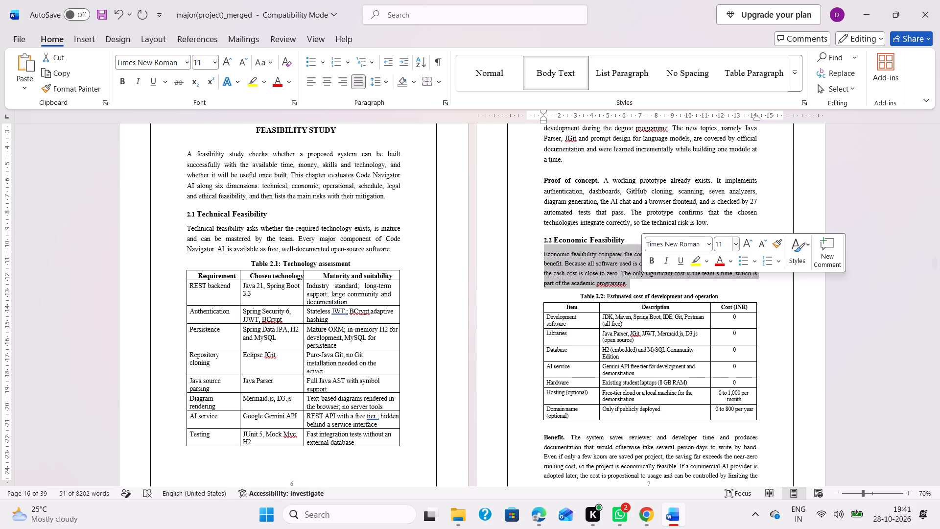
click(728, 243)
text(12)
key(Return)
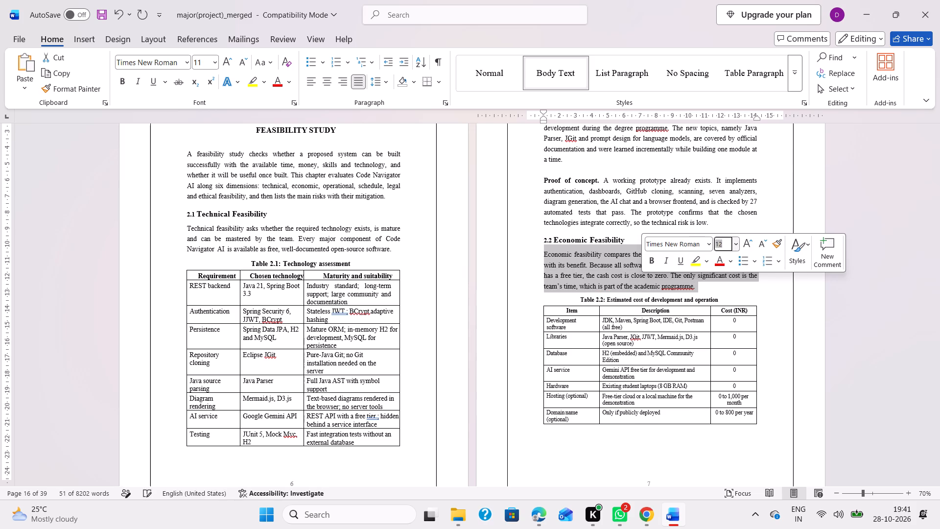
Set the caption and all cell text of Table 2.2, Estimated cost of development and operation, to 12 points.
drag(566, 299, 575, 299)
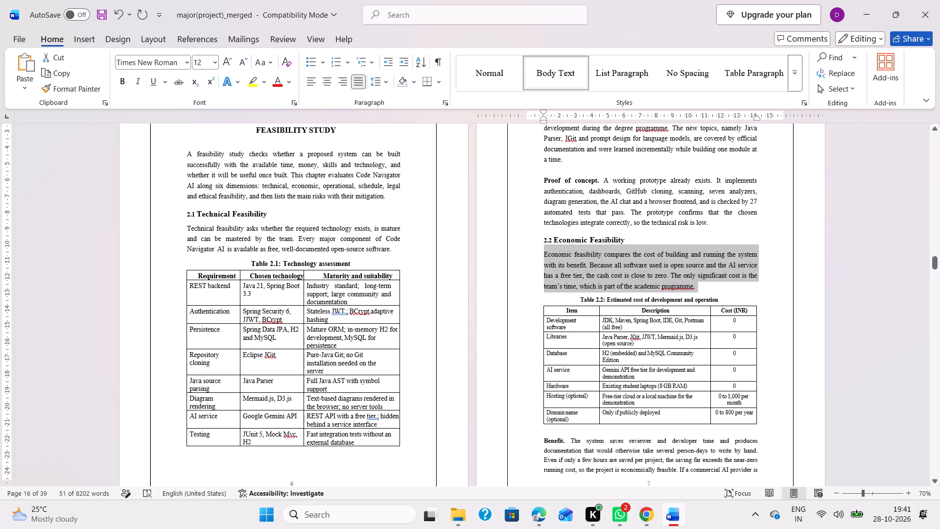
drag(575, 299, 749, 417)
click(817, 377)
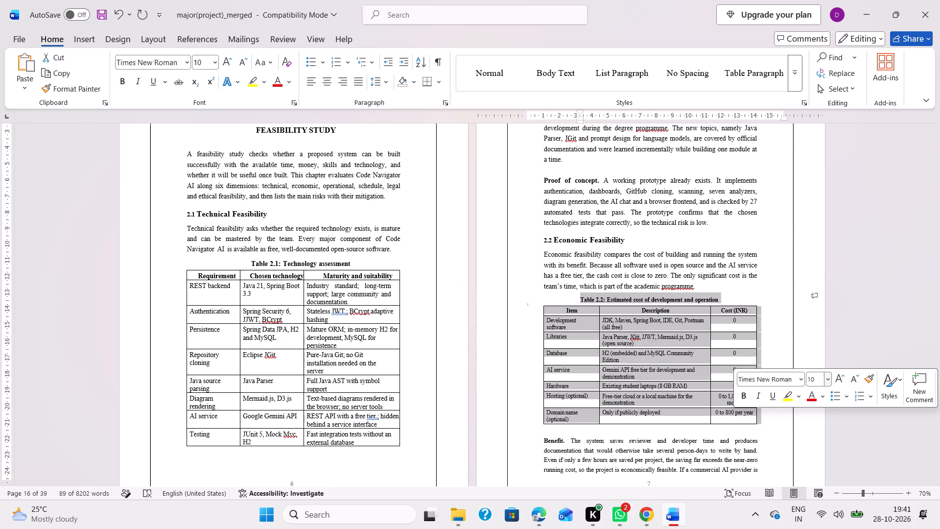
text(12)
key(Return)
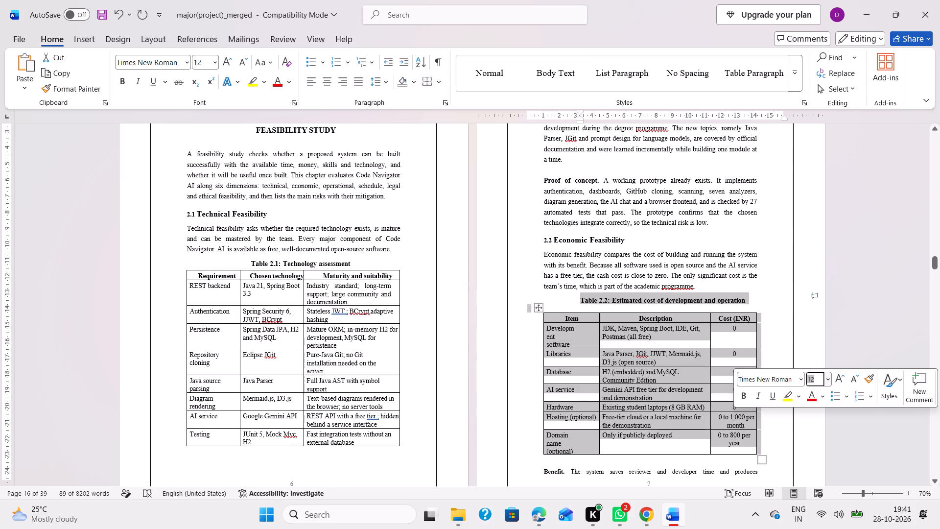
click(724, 376)
scroll(705, 391, down, 3)
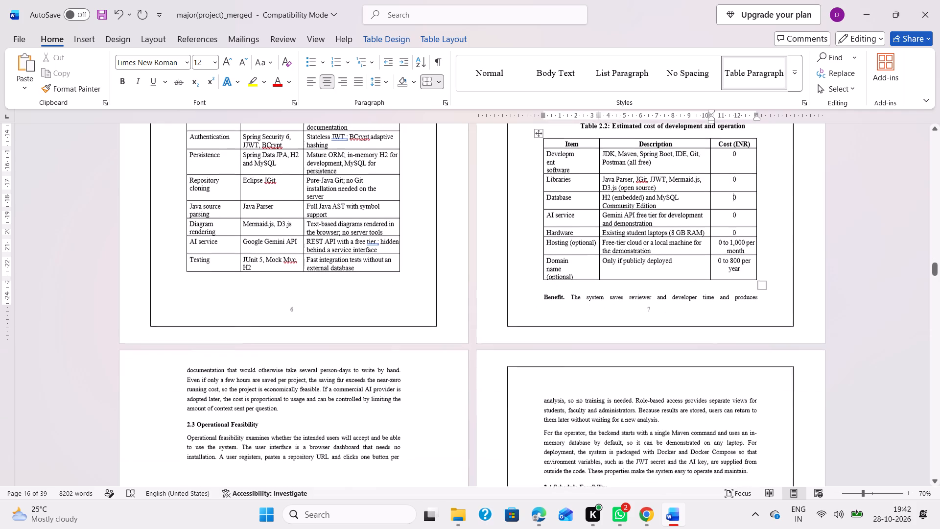
Move the text from the Benefit paragraph through the first lines of 2.3 Operational Feasibility to just before "analysis, so no training is needed".
drag(536, 297, 543, 297)
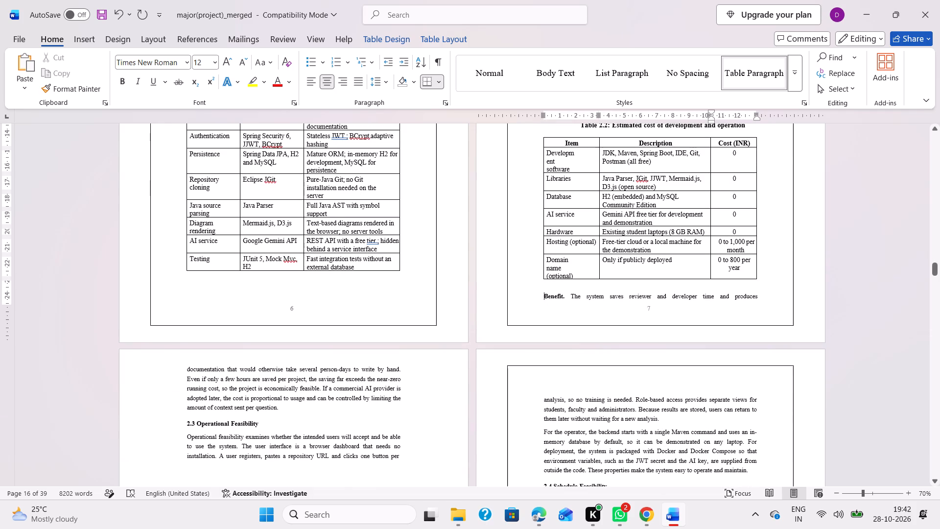
drag(543, 297, 411, 471)
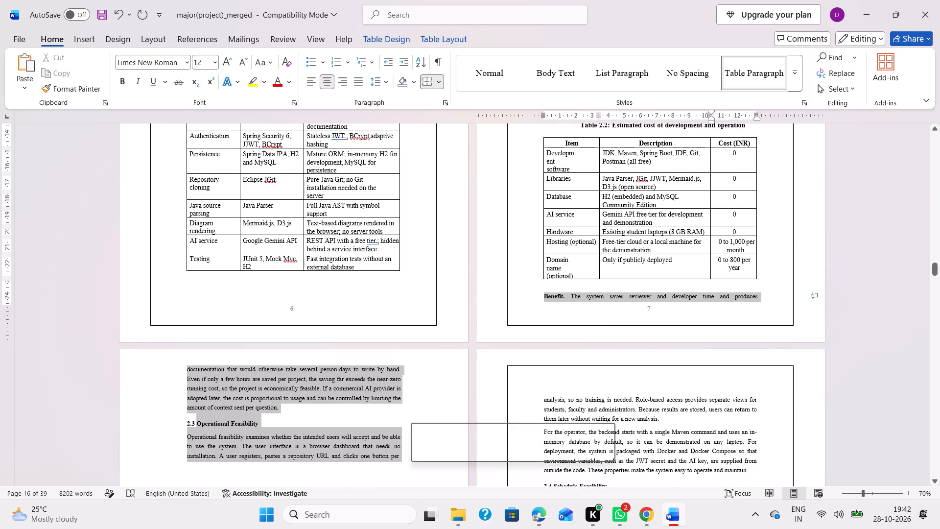
scroll(411, 471, down, 2)
key(ctrl+c)
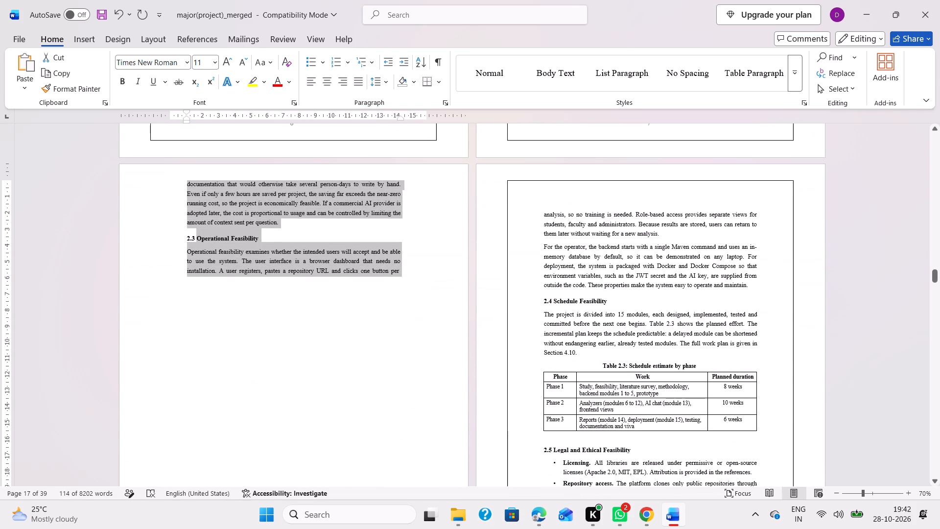
key(BackSpace)
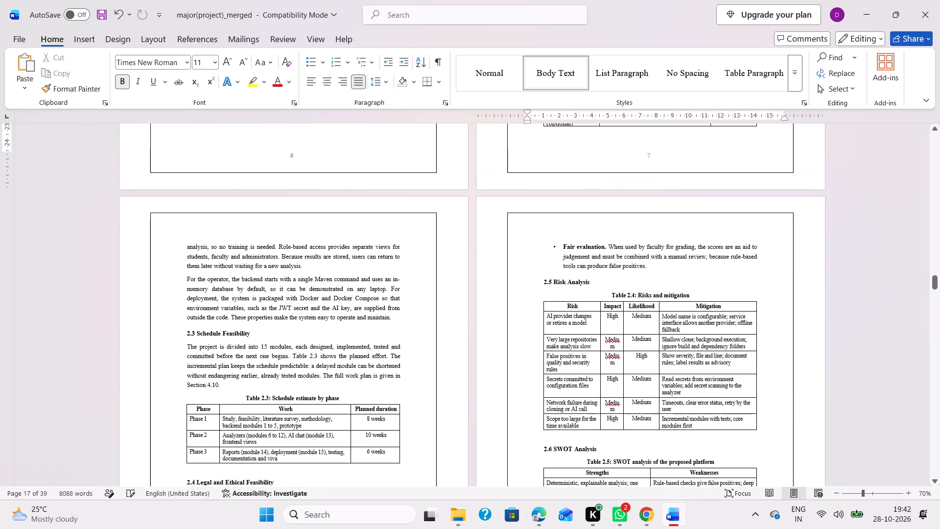
click(180, 247)
key(ctrl+v)
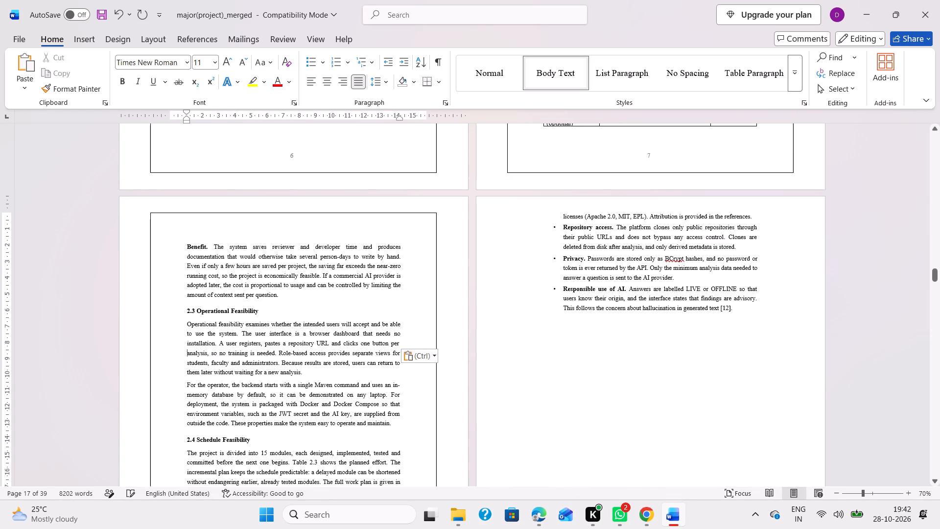
Set the Benefit paragraph above section 2.3 to 12-point text.
drag(290, 295, 180, 243)
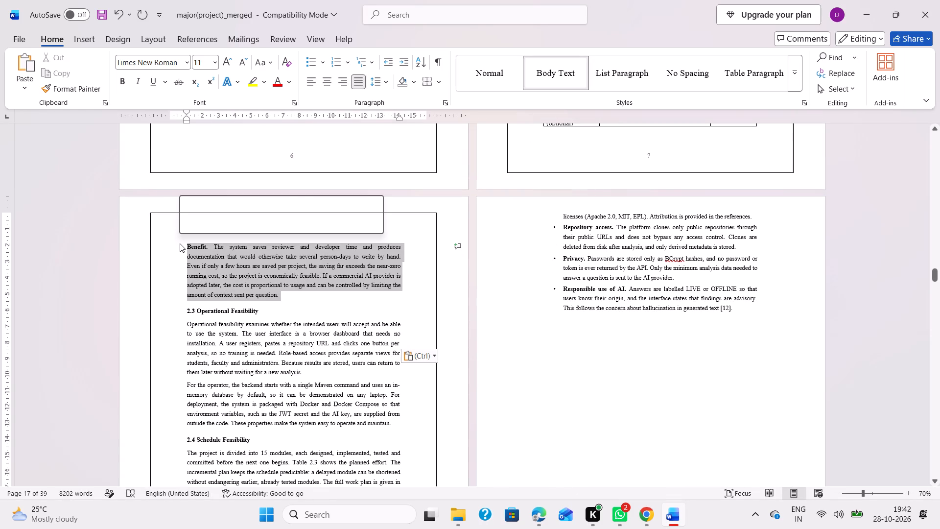
click(259, 207)
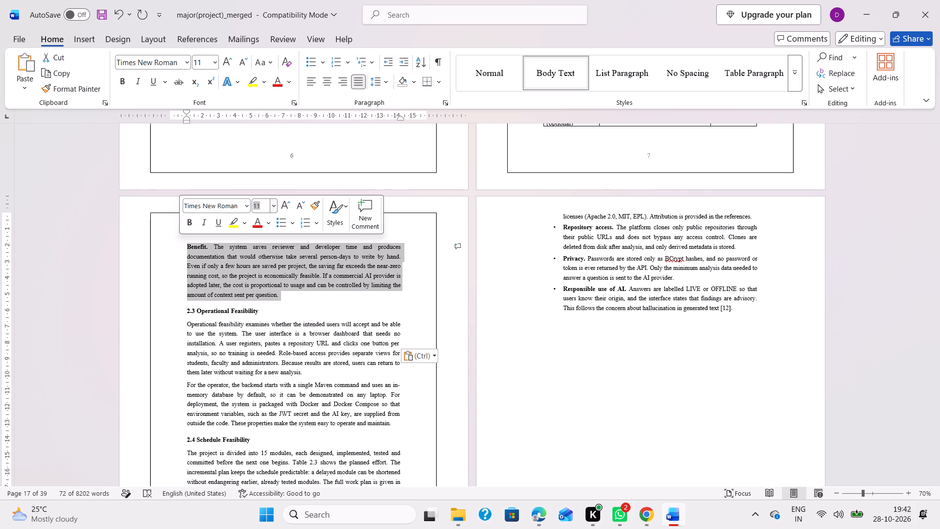
text(12)
key(Return)
Set the heading text of section 2.3 Operational Feasibility to 14 points.
click(279, 325)
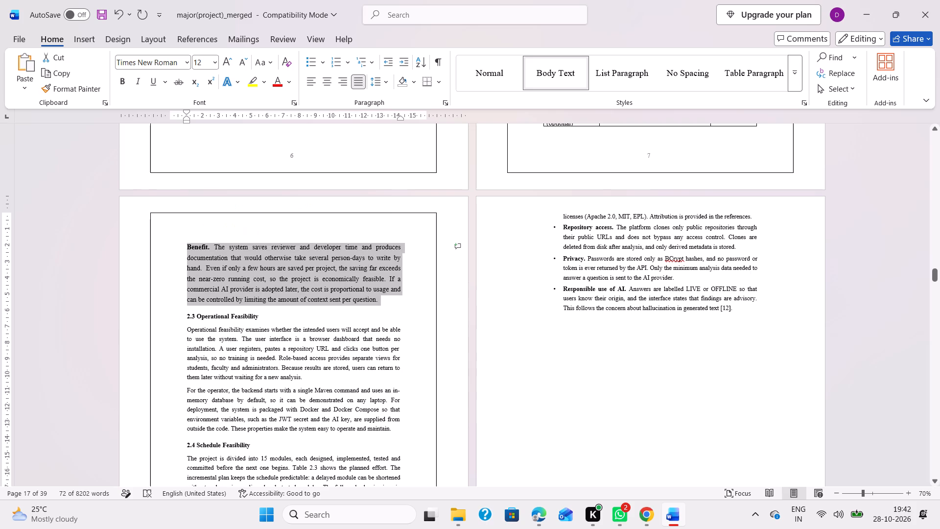
drag(276, 315, 194, 314)
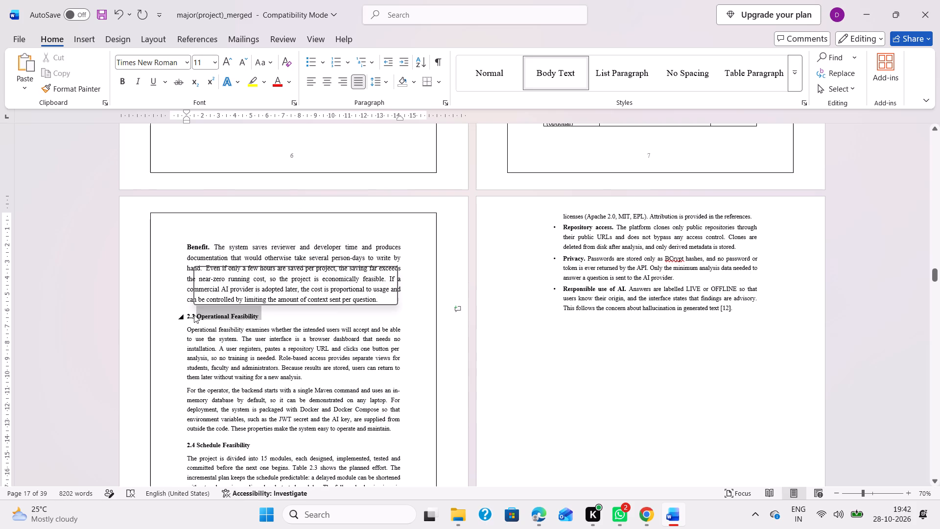
click(274, 275)
text(14)
key(Return)
Set the body paragraphs of section 2.3 Operational Feasibility to 12 points.
click(184, 328)
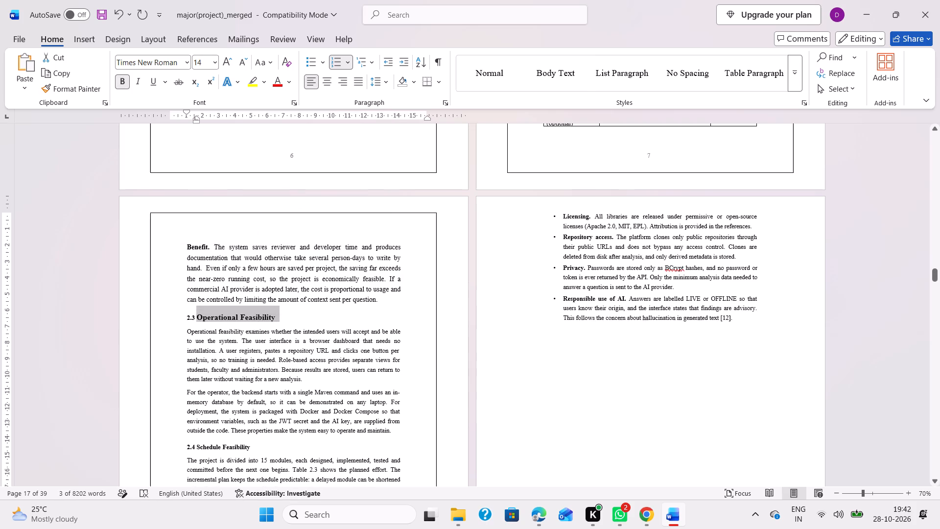
drag(184, 328, 413, 430)
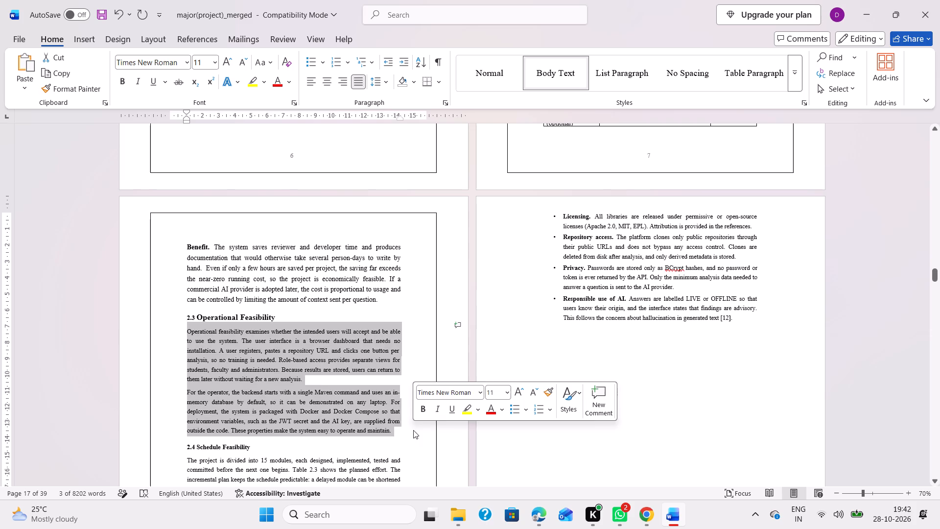
click(496, 393)
text(12)
key(Return)
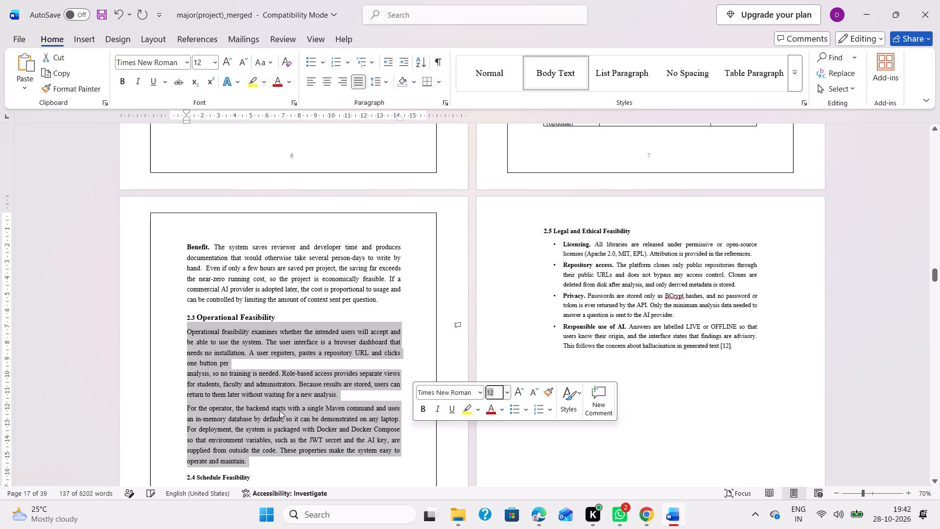
click(291, 391)
Set the heading text of section 2.4 Schedule Feasibility to 14 points.
scroll(291, 391, down, 3)
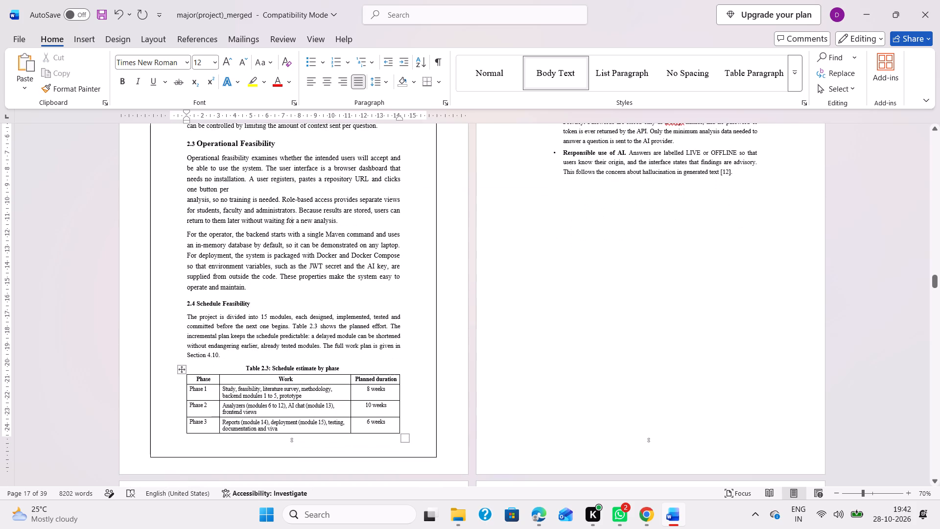
drag(258, 303, 198, 304)
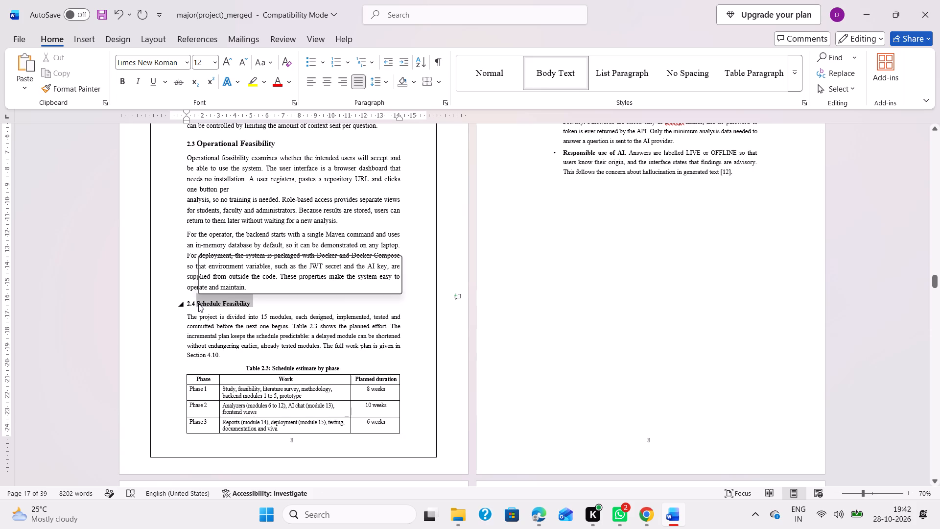
click(282, 263)
text(14)
key(Return)
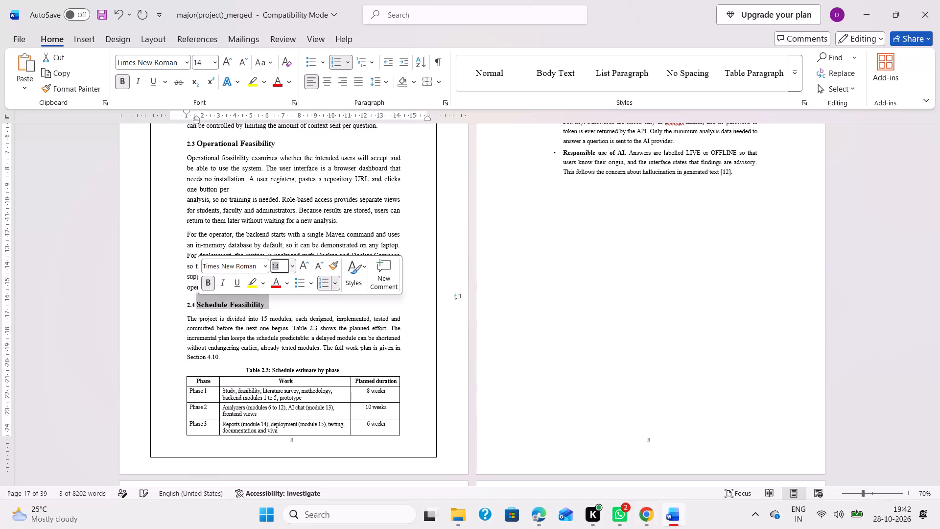
Set the introductory paragraph under 2.4 Schedule Feasibility to 12 points.
drag(185, 313, 268, 351)
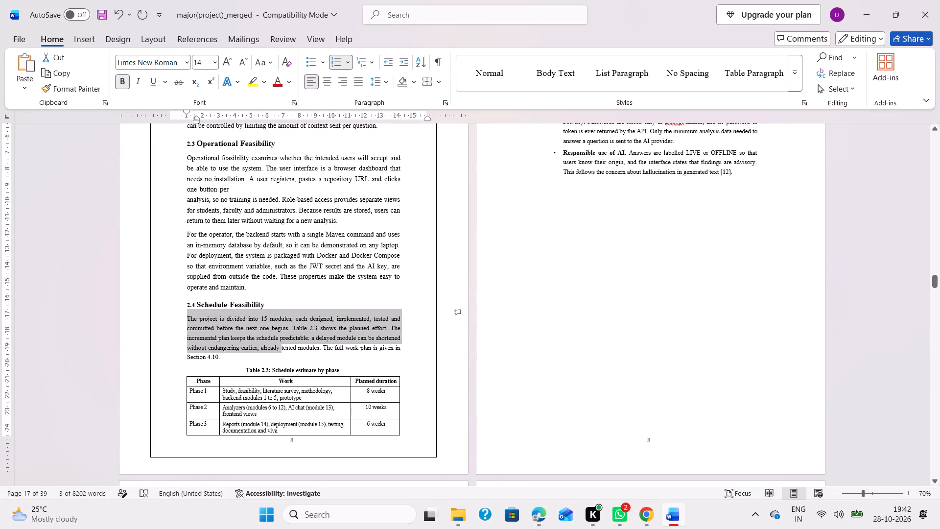
drag(268, 351, 268, 358)
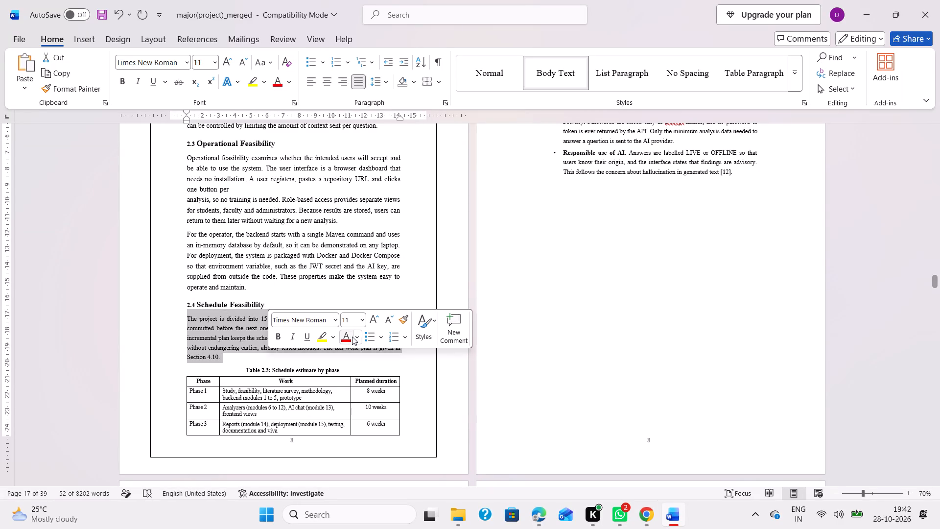
click(349, 321)
text(12)
key(Return)
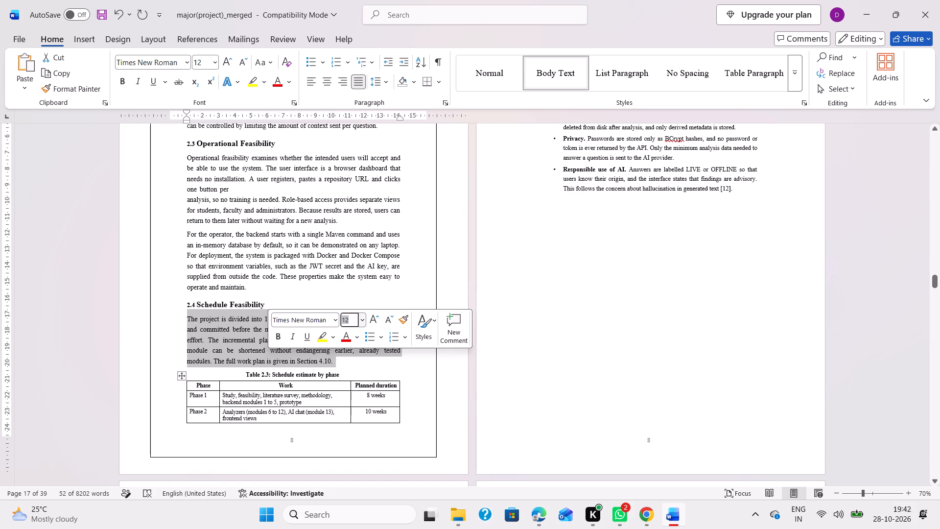
Set the Table 2.3 caption, its header row and the Phase 1 and Phase 2 rows to 12 points.
click(235, 374)
drag(229, 372, 242, 372)
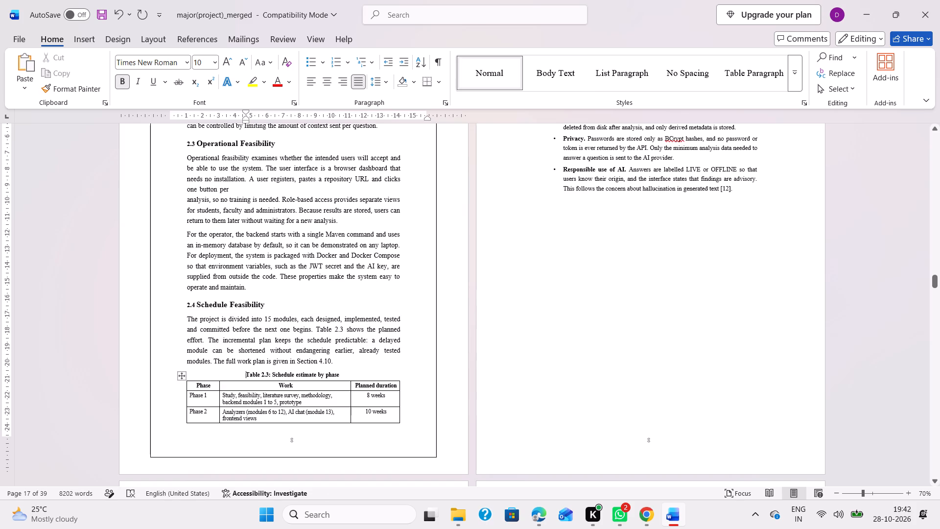
drag(238, 376, 376, 414)
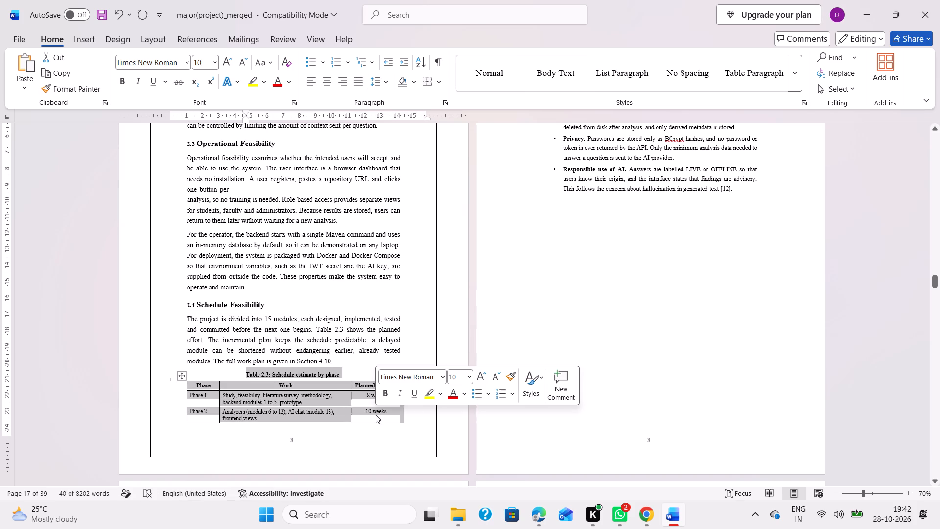
click(457, 376)
text(12)
key(Return)
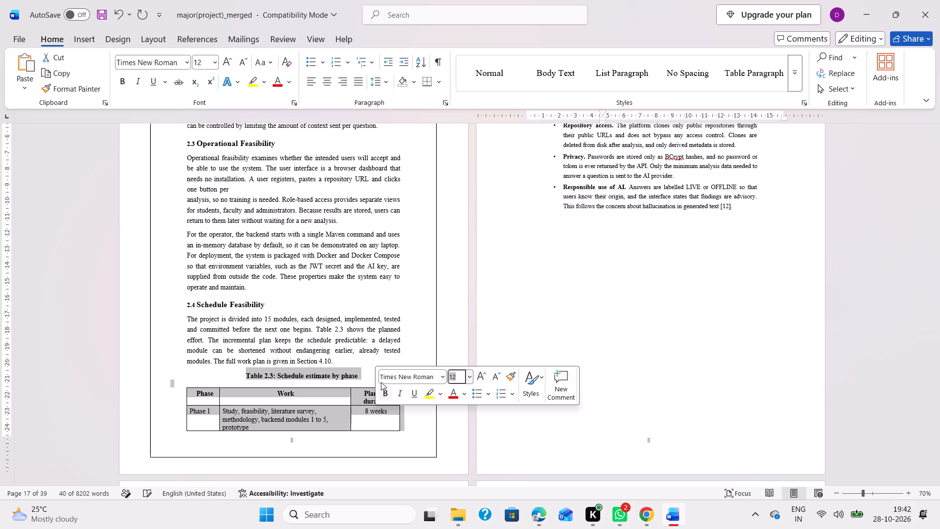
click(554, 311)
Move the block from the Table 2.3 caption through the Responsible use of AI bullet to just before the Fair evaluation bullet.
click(238, 375)
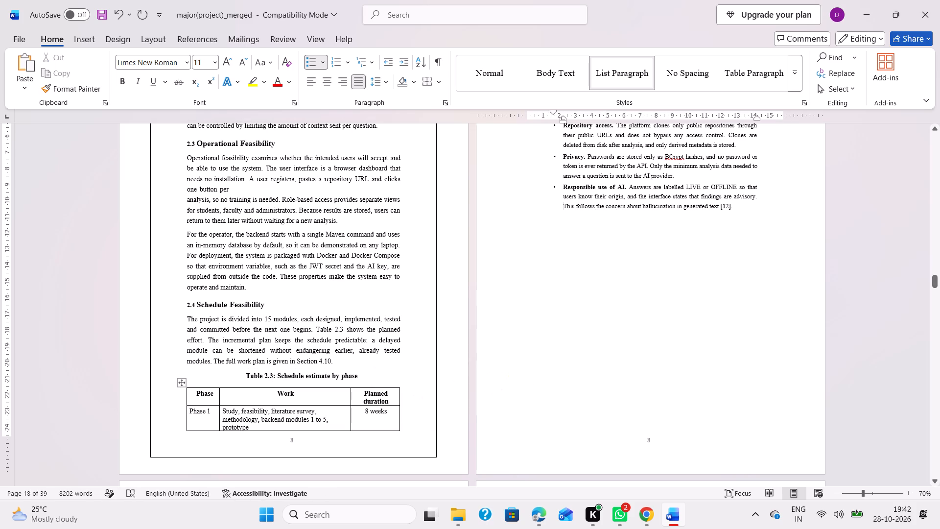
drag(237, 368, 700, 358)
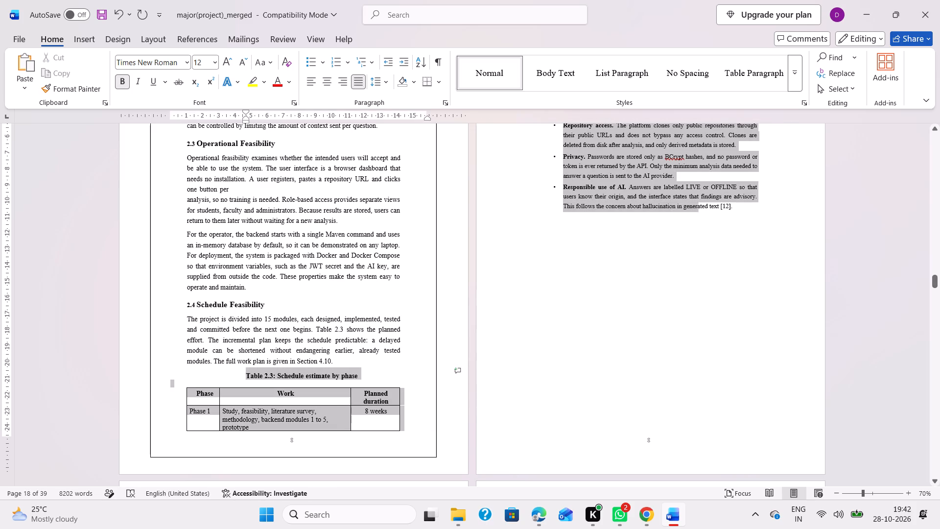
drag(700, 358, 747, 380)
key(ctrl+c)
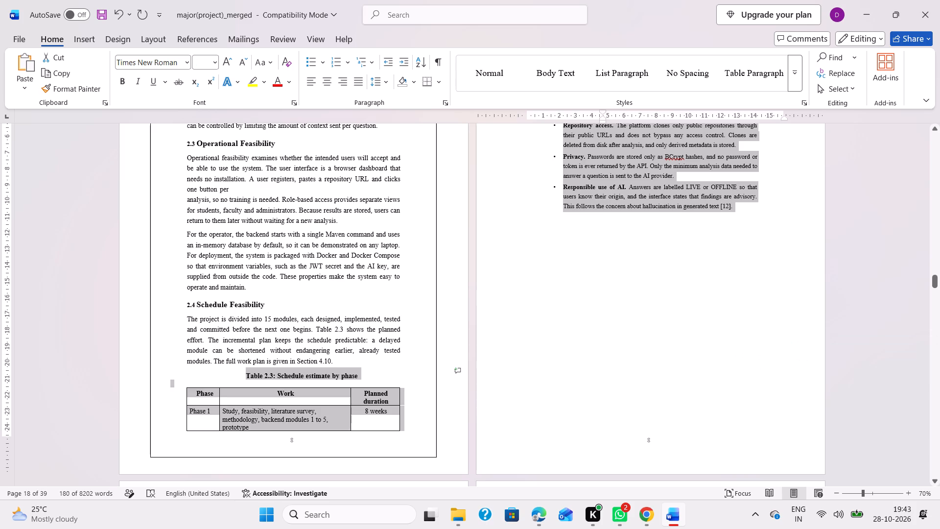
key(BackSpace)
scroll(687, 412, up, 3)
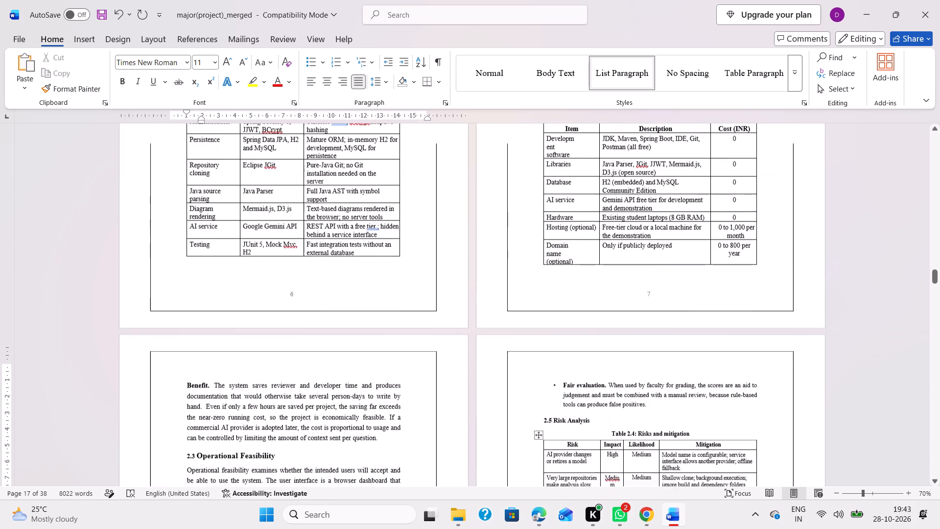
click(552, 390)
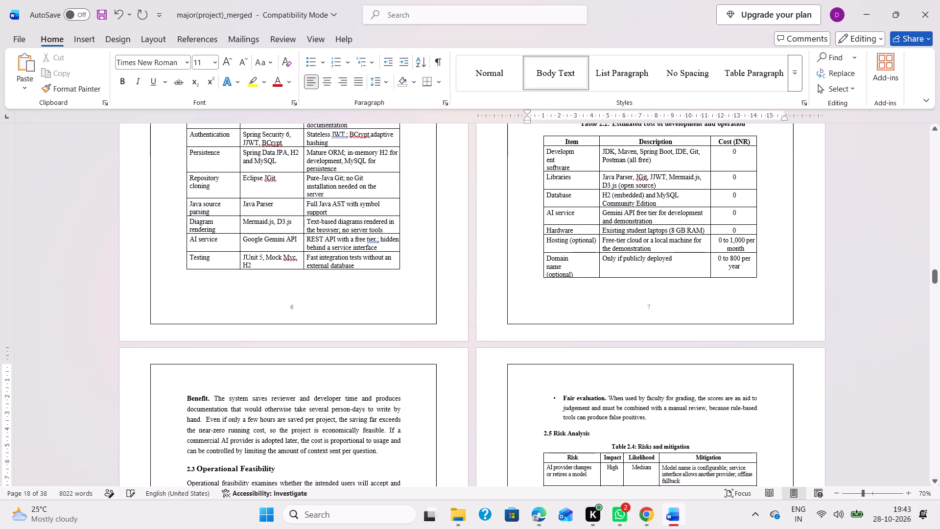
key(ctrl+v)
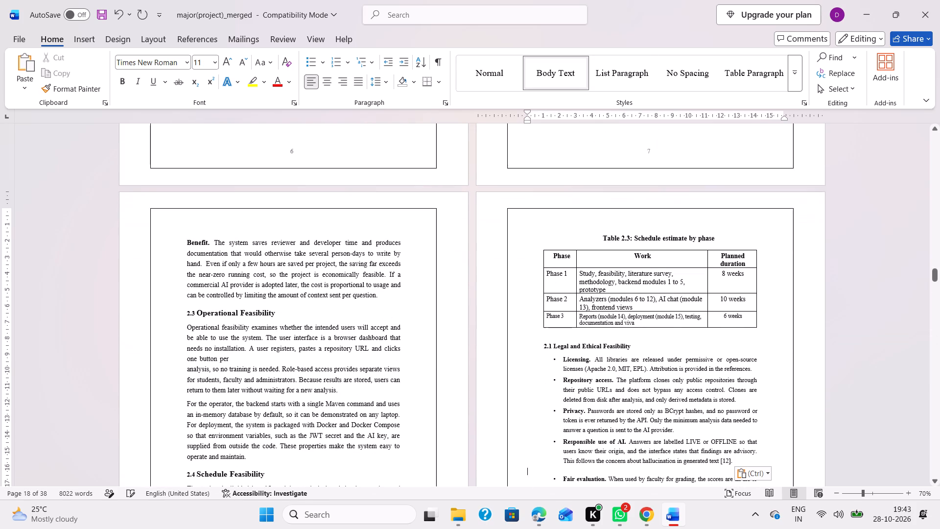
scroll(605, 375, down, 2)
scroll(609, 330, up, 1)
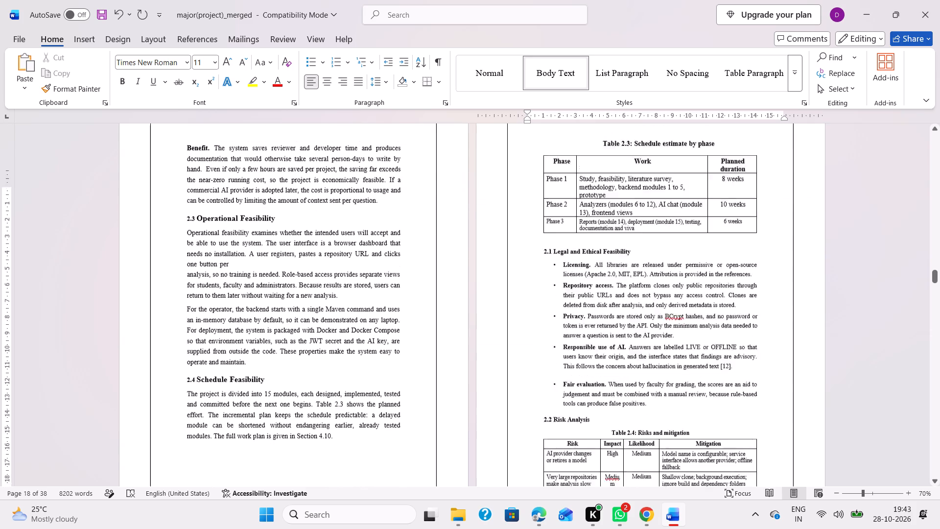
scroll(609, 330, up, 1)
scroll(585, 317, down, 2)
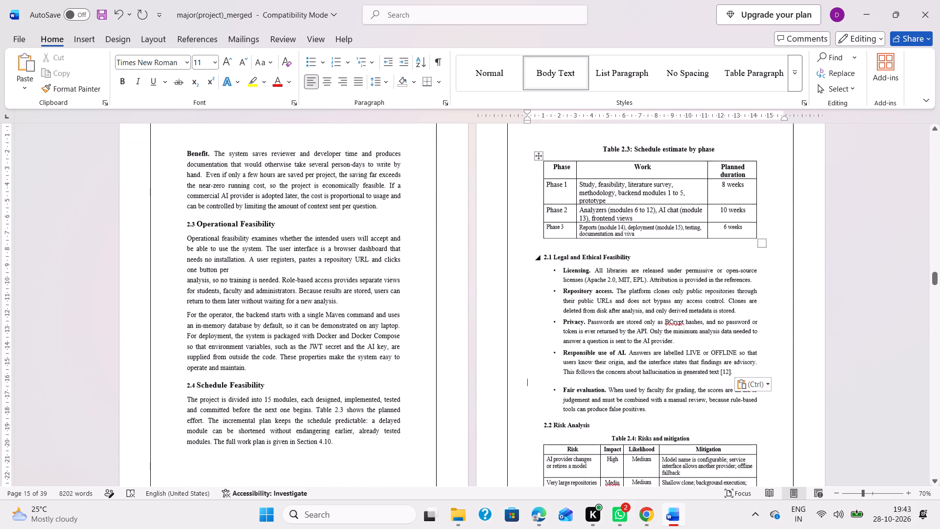
Set the heading text of the Legal and Ethical Feasibility section to 14 points.
drag(641, 256, 538, 259)
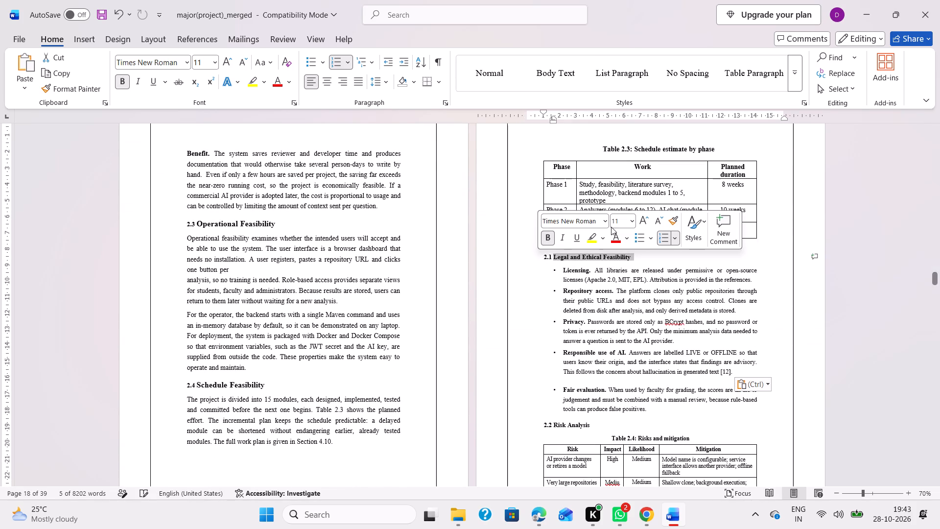
click(619, 220)
key(1)
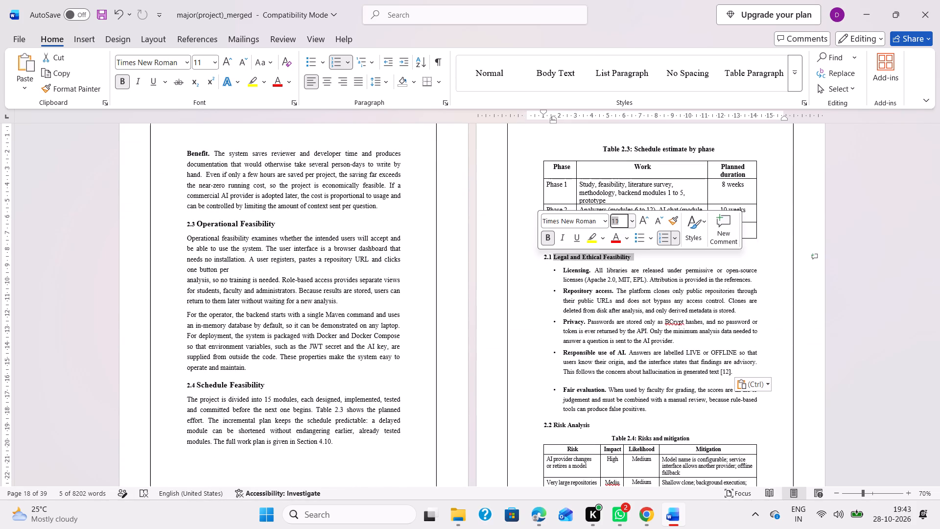
key(4)
key(Return)
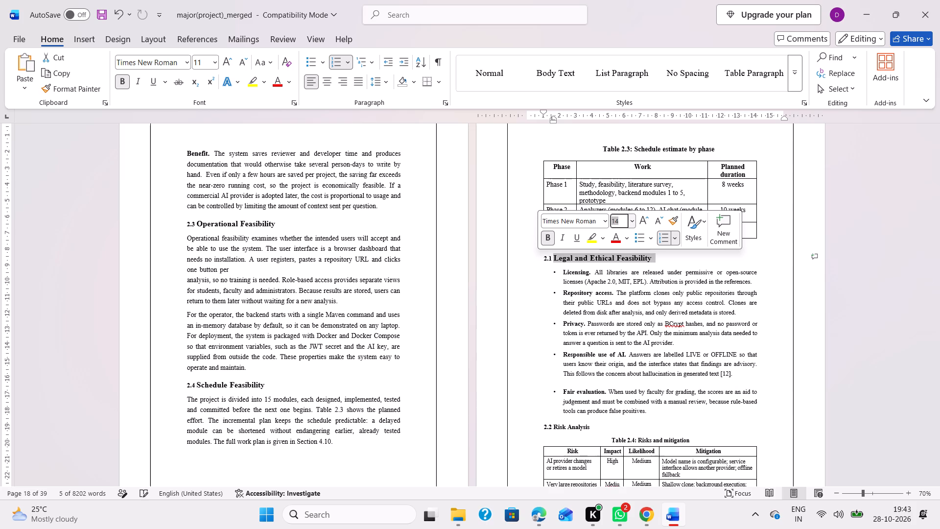
Set all bullets under Legal and Ethical Feasibility, from Licensing to Fair evaluation, to 12 points.
drag(558, 272, 684, 416)
click(768, 379)
text(12)
key(Return)
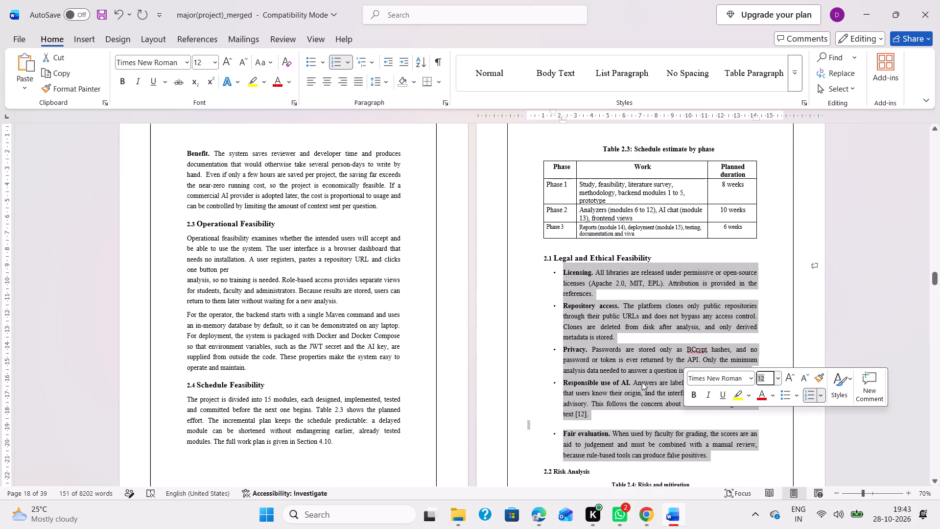
scroll(642, 382, down, 2)
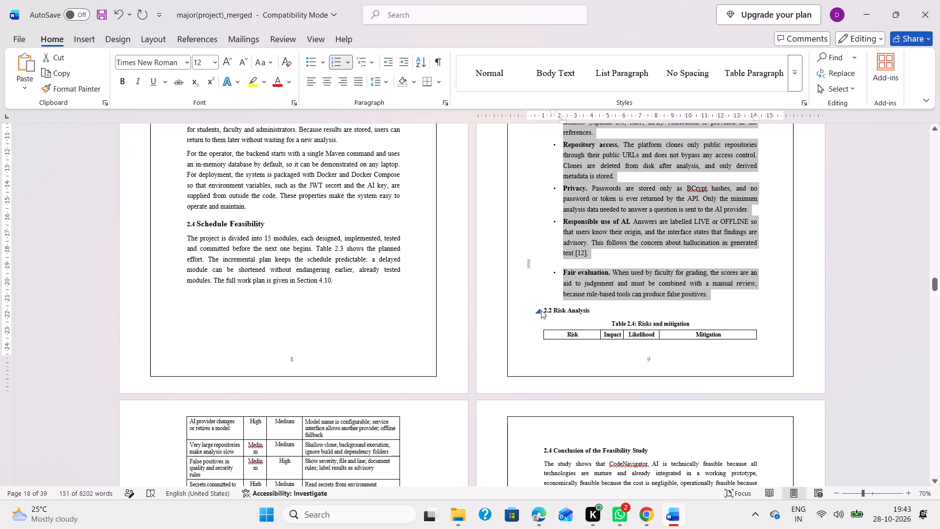
Copy the block from the Risk Analysis heading through the end of the continued SWOT table, Table 2.6.
drag(544, 309, 649, 352)
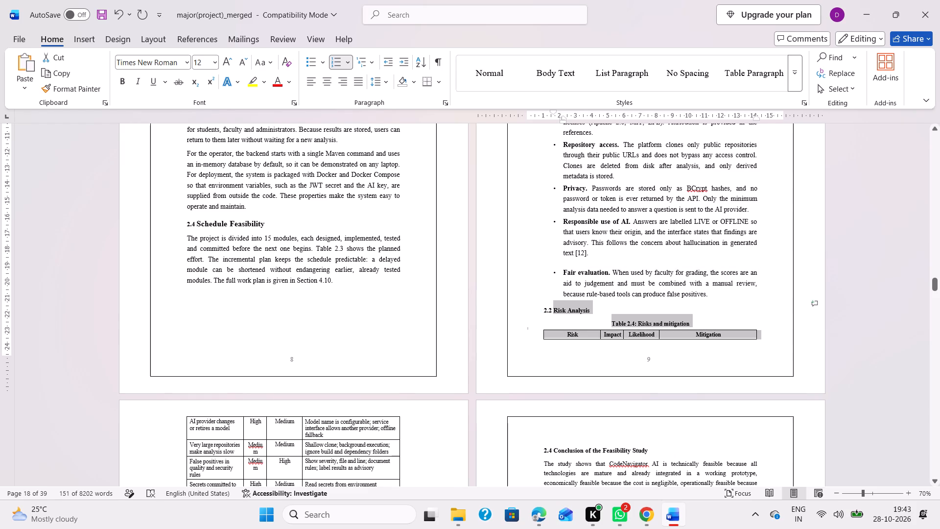
drag(649, 352, 394, 163)
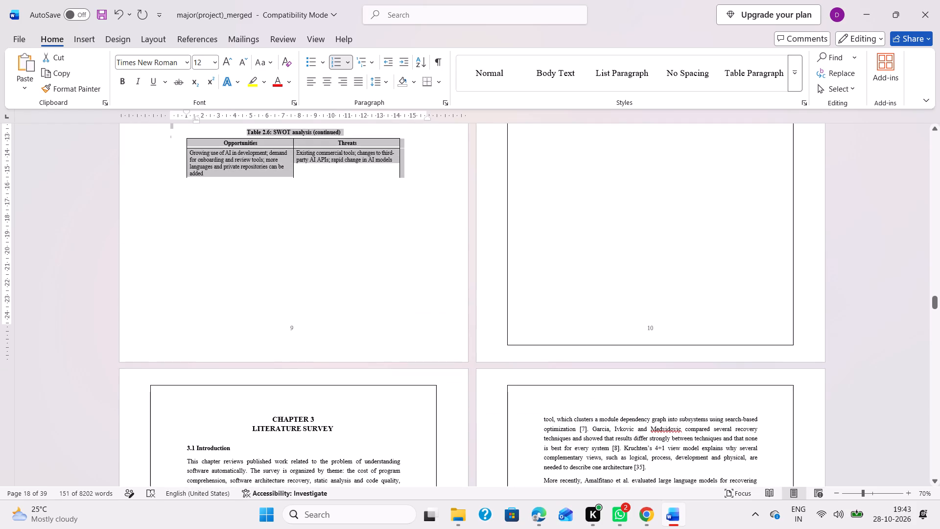
drag(394, 163, 427, 233)
key(ctrl+c)
scroll(427, 233, up, 4)
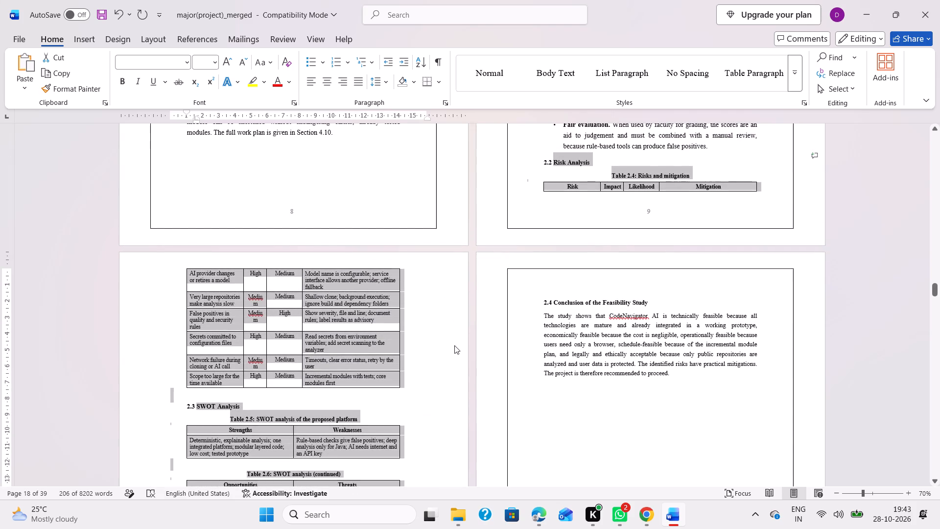
click(608, 280)
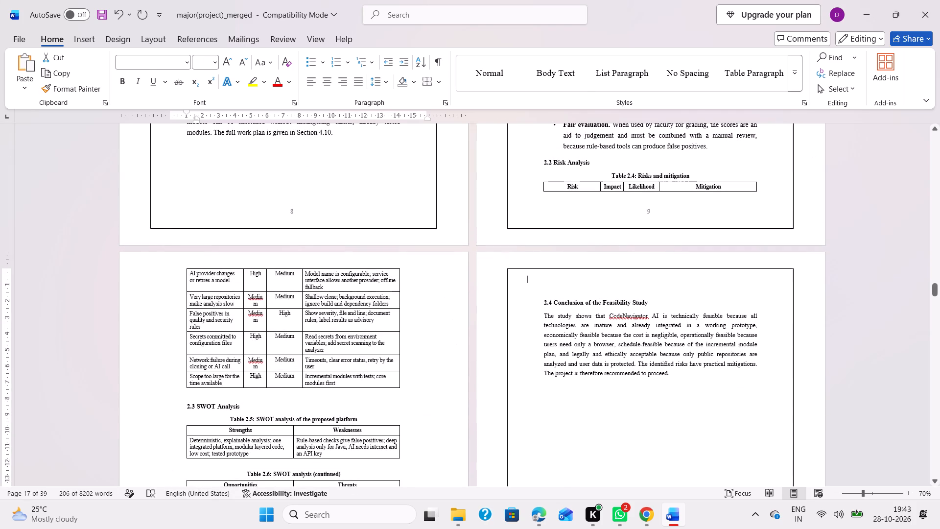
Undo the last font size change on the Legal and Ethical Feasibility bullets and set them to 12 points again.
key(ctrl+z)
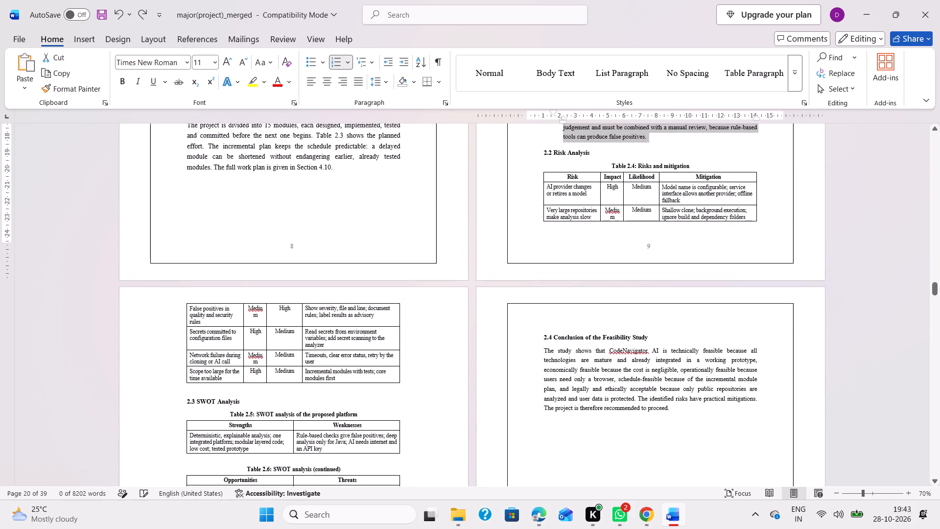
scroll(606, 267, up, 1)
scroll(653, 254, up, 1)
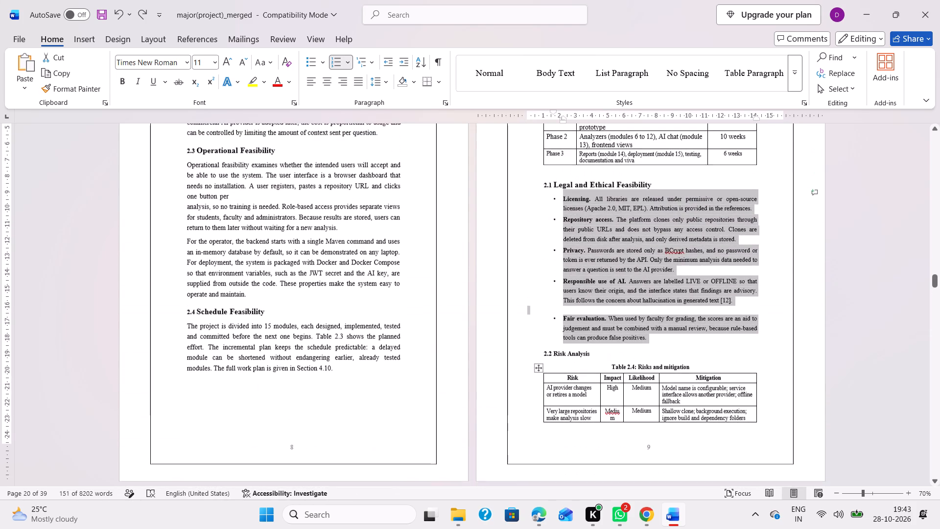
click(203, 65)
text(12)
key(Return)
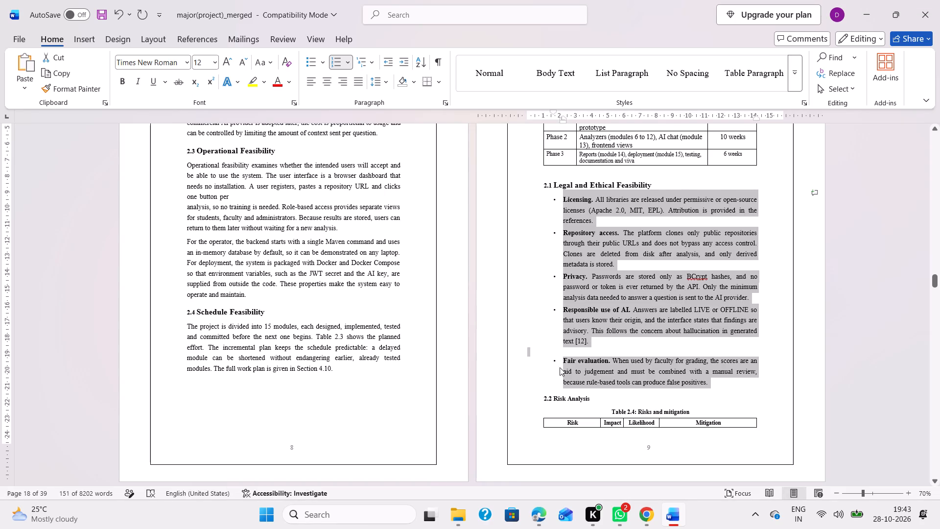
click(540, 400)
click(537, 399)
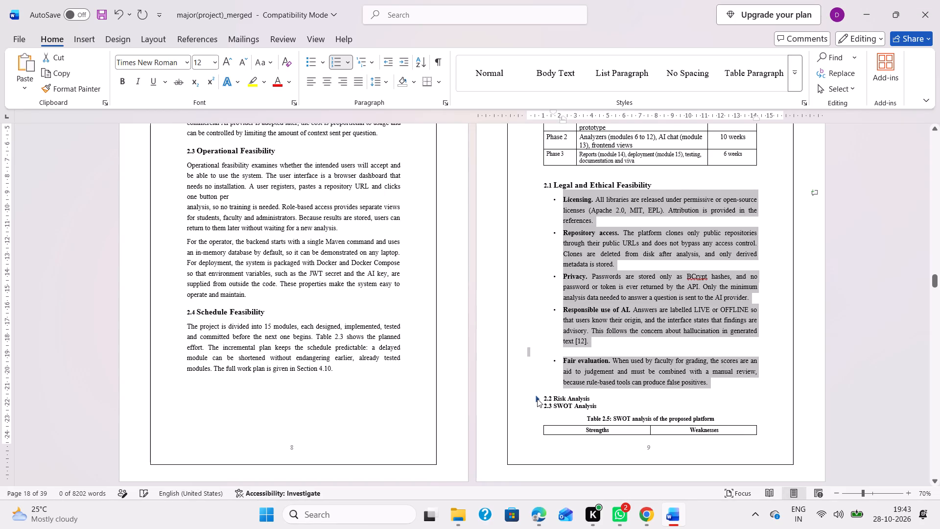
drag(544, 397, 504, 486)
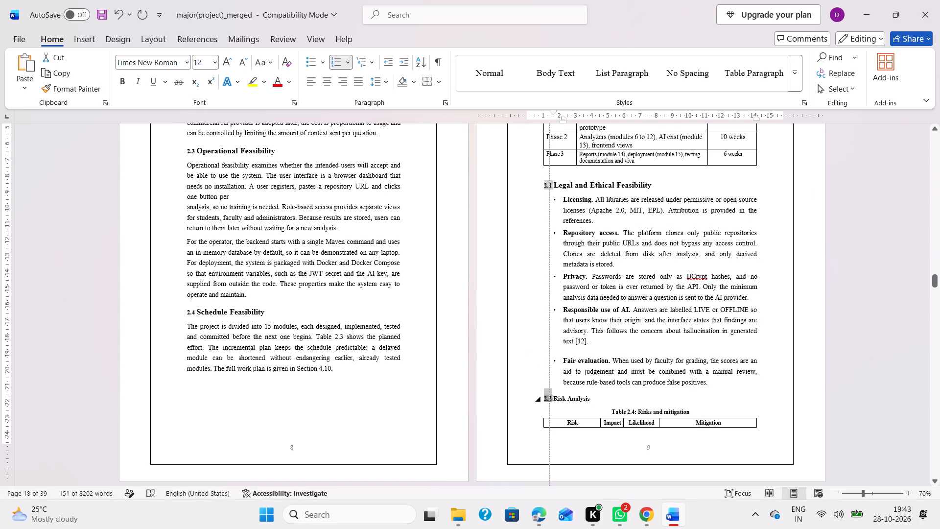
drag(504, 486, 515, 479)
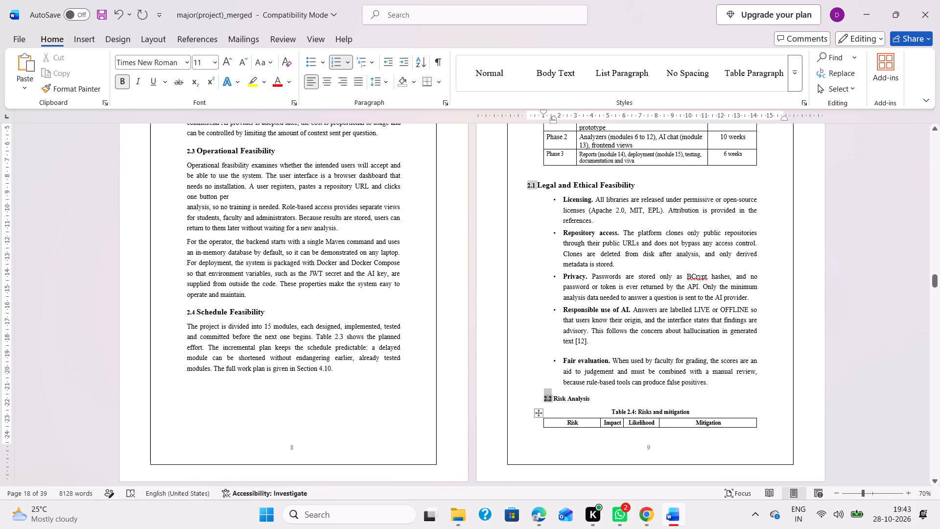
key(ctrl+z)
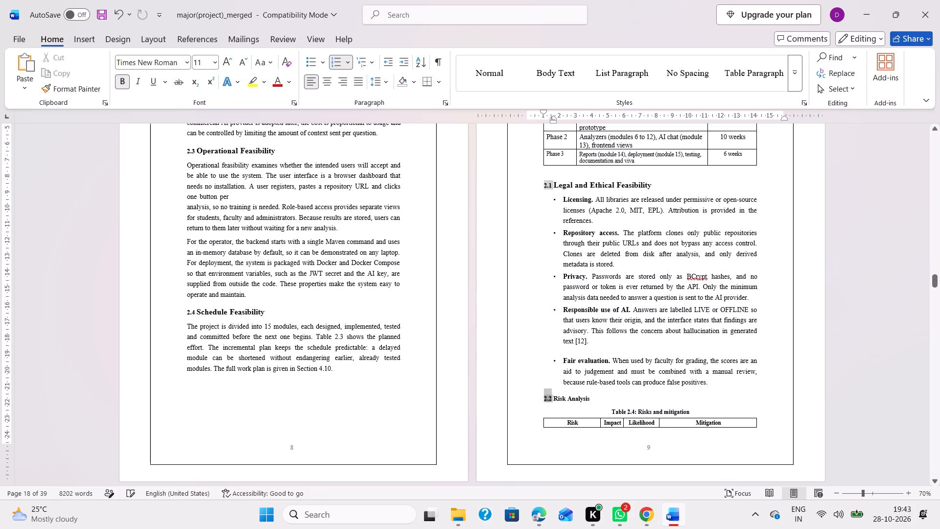
Remove the block from Risk Analysis through Table 2.6 and paste the copy just before the Conclusion of the Feasibility Study heading.
click(548, 395)
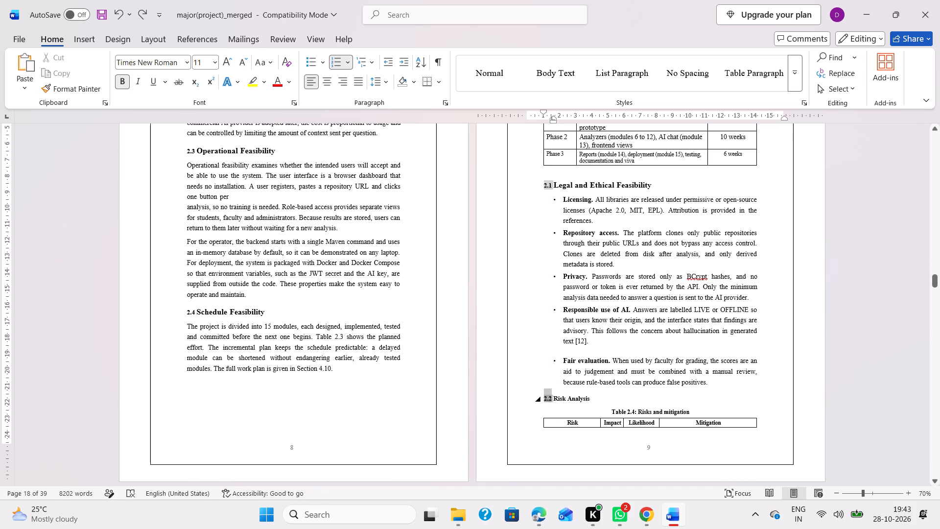
click(555, 398)
drag(555, 398, 378, 527)
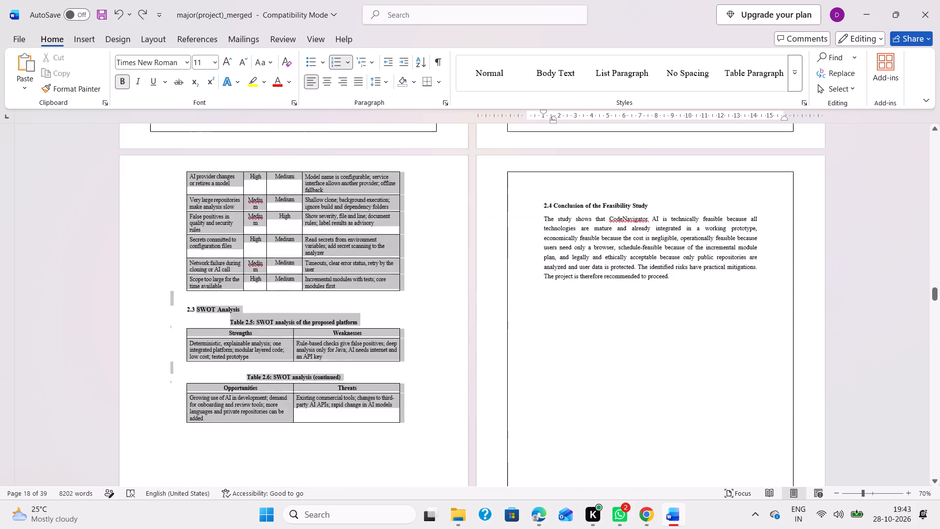
drag(378, 527, 419, 203)
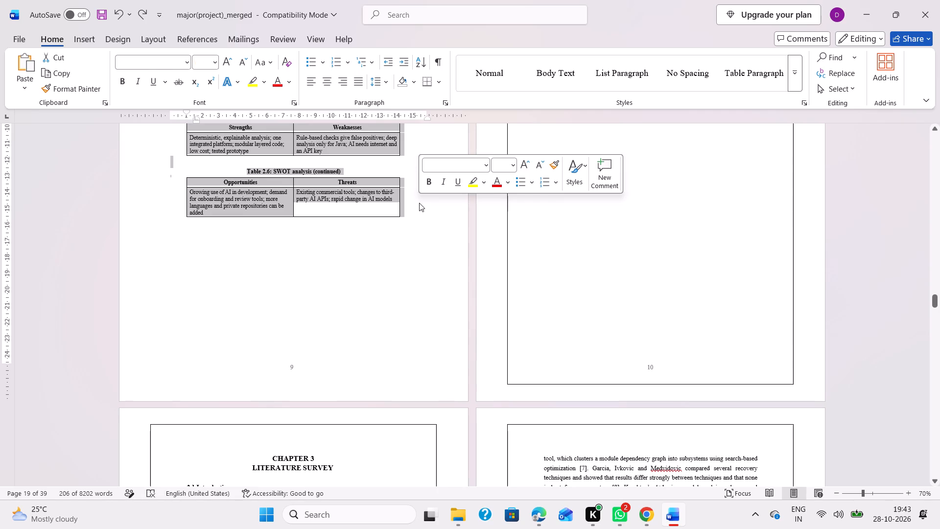
key(BackSpace)
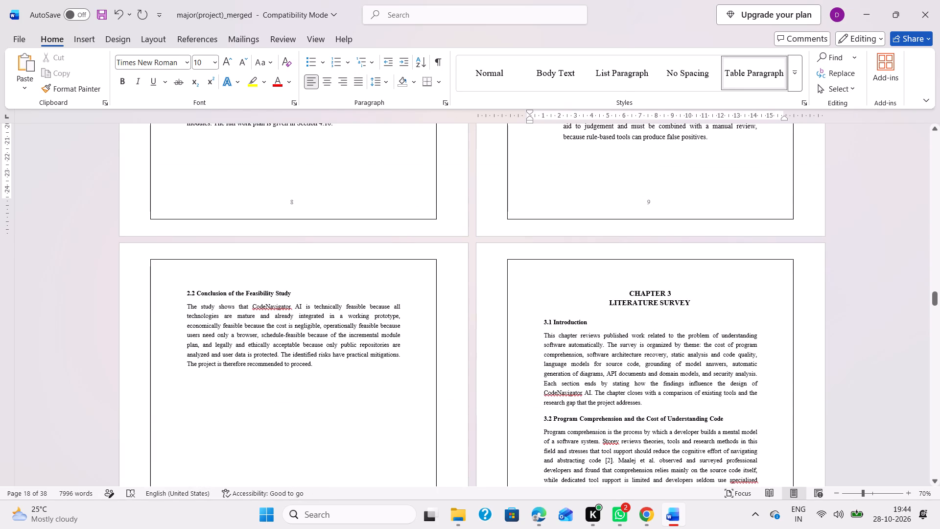
click(190, 281)
key(ctrl+v)
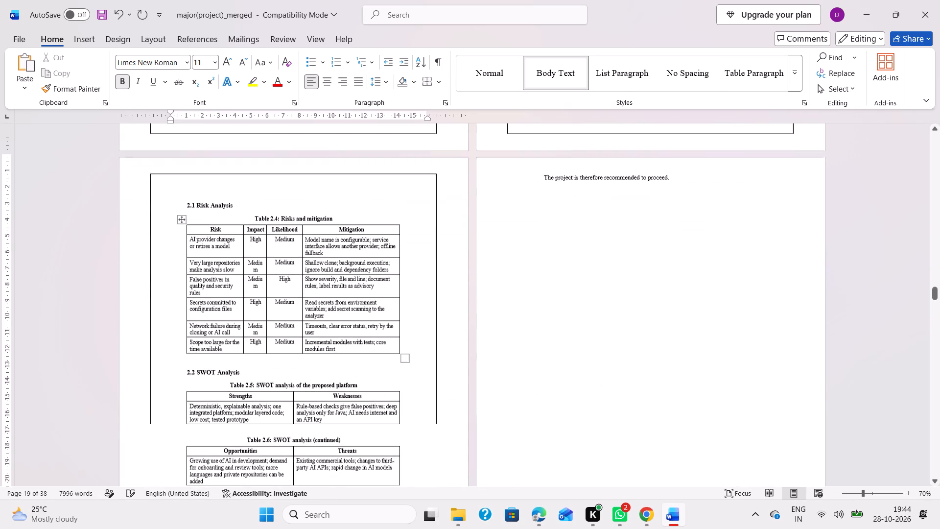
Delete the last two sentences of the Conclusion of the Feasibility Study, from "The identified risks" to "recommended to proceed".
scroll(275, 327, down, 2)
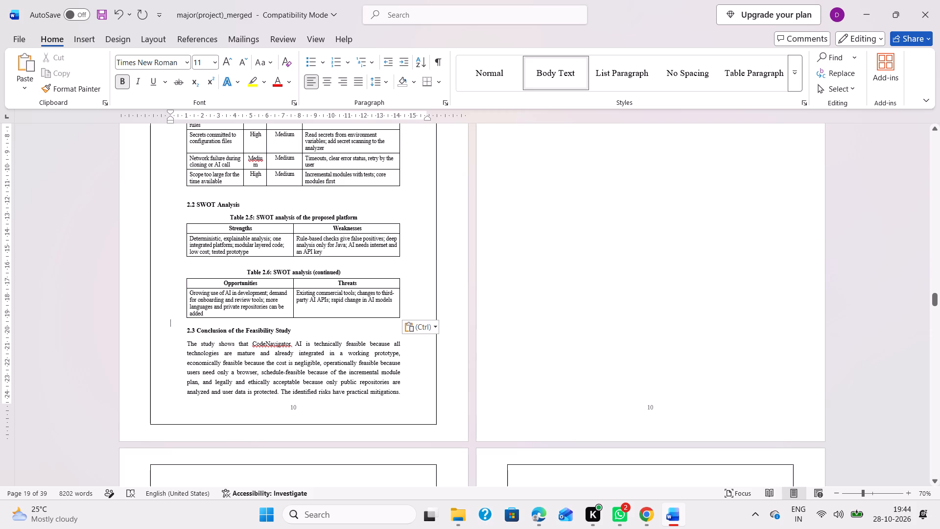
drag(280, 391, 799, 355)
key(BackSpace)
Select the Risk Analysis heading text, the Table 2.4 caption and the whole Table 2.4.
scroll(725, 350, up, 2)
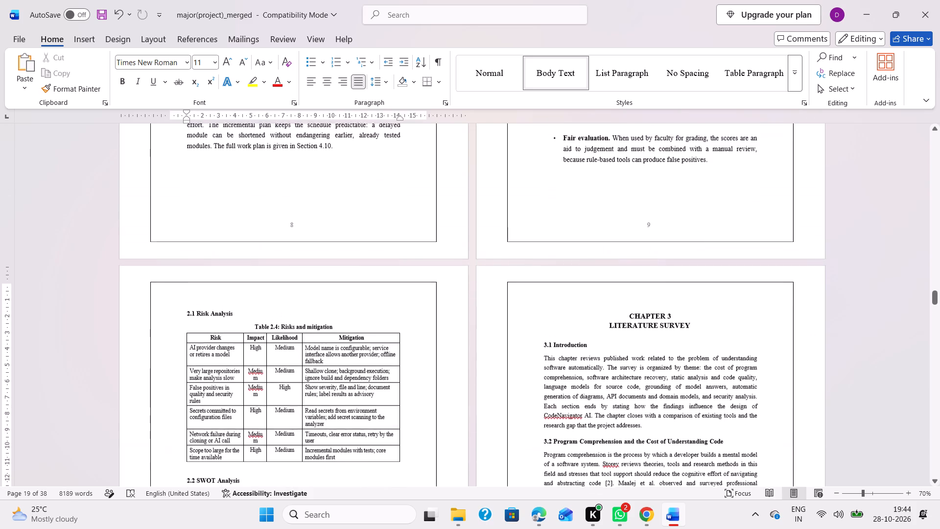
scroll(622, 366, down, 4)
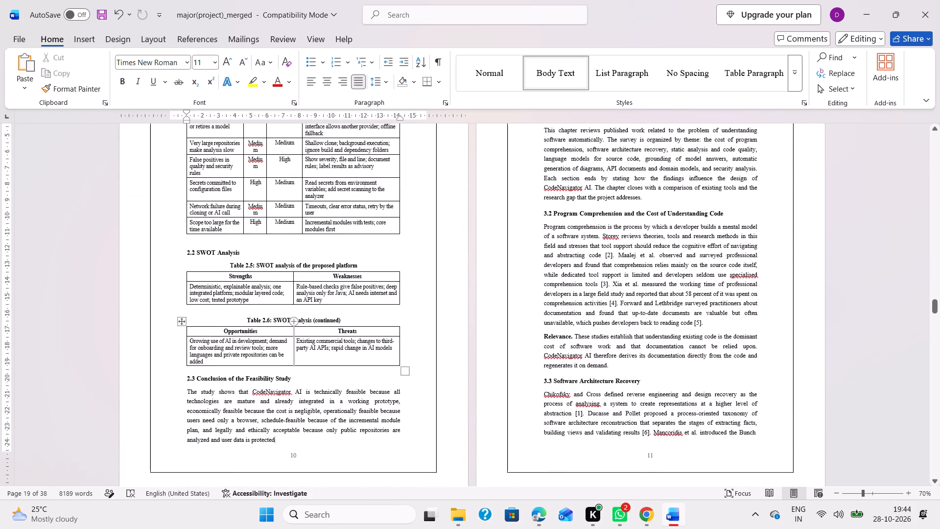
scroll(288, 279, up, 1)
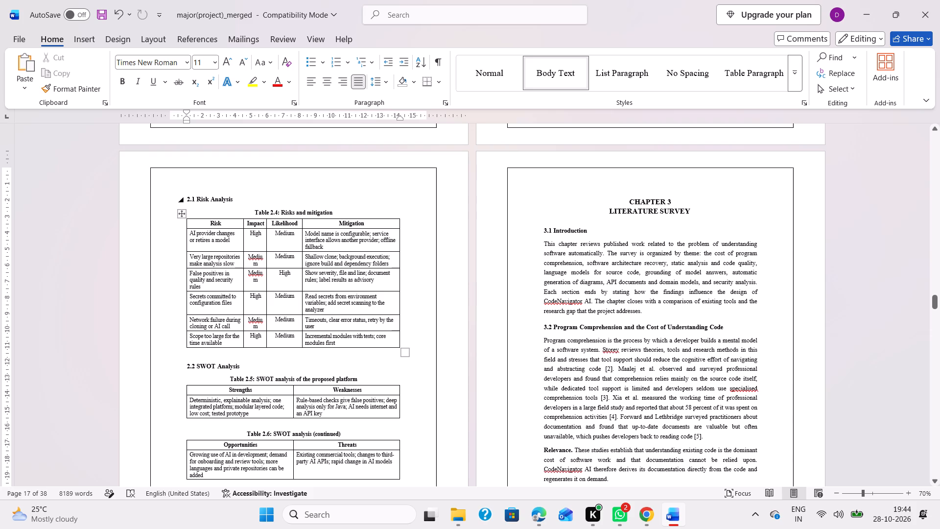
drag(195, 199, 349, 219)
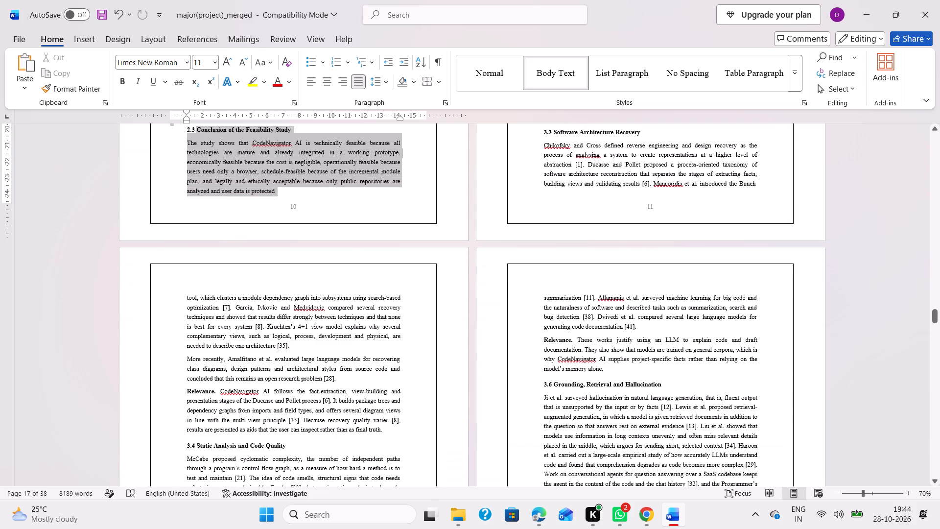
drag(349, 219, 364, 251)
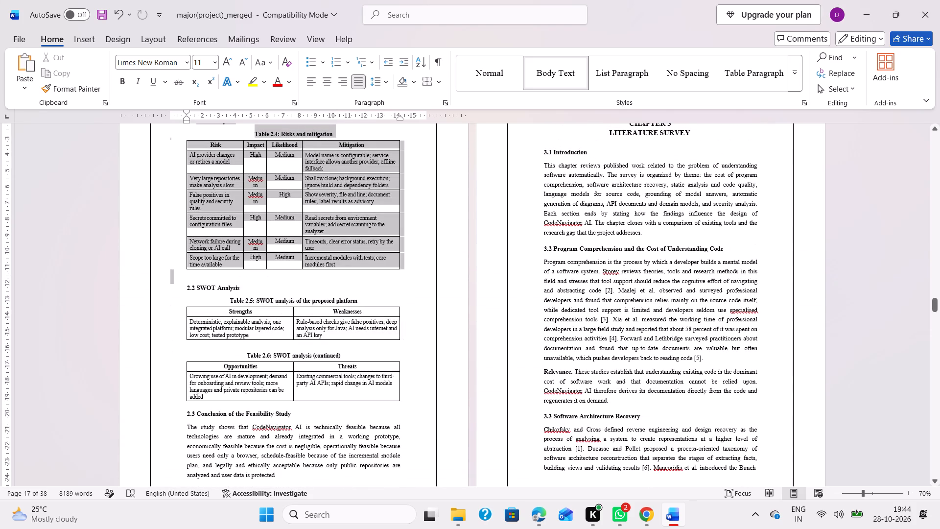
drag(364, 251, 398, 264)
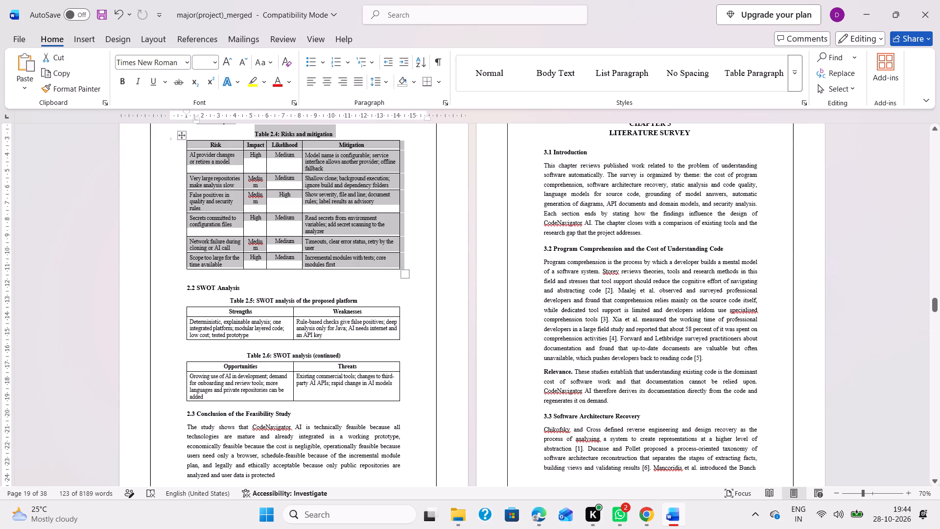
Review the layout, section numbering and text sizes of Chapter 2, from the chapter title through the Legal and Ethical Feasibility section.
scroll(261, 282, up, 1)
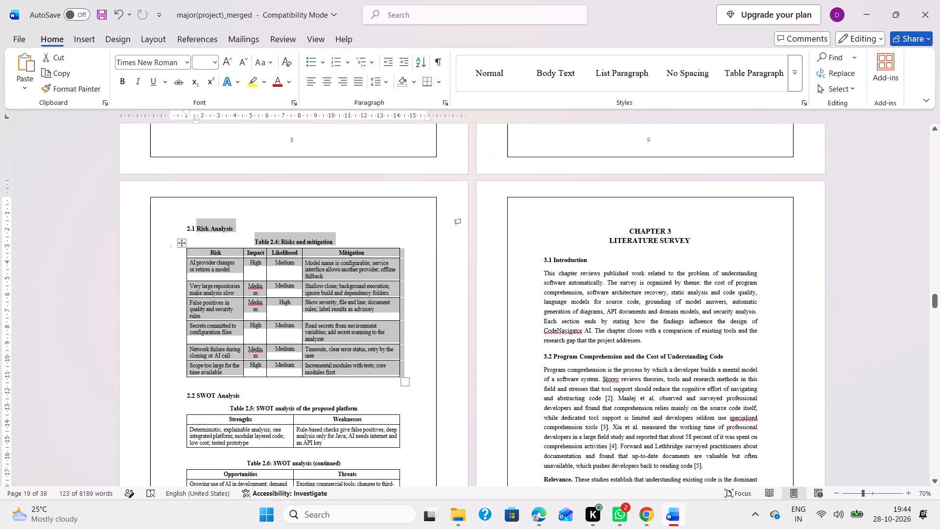
scroll(261, 282, up, 6)
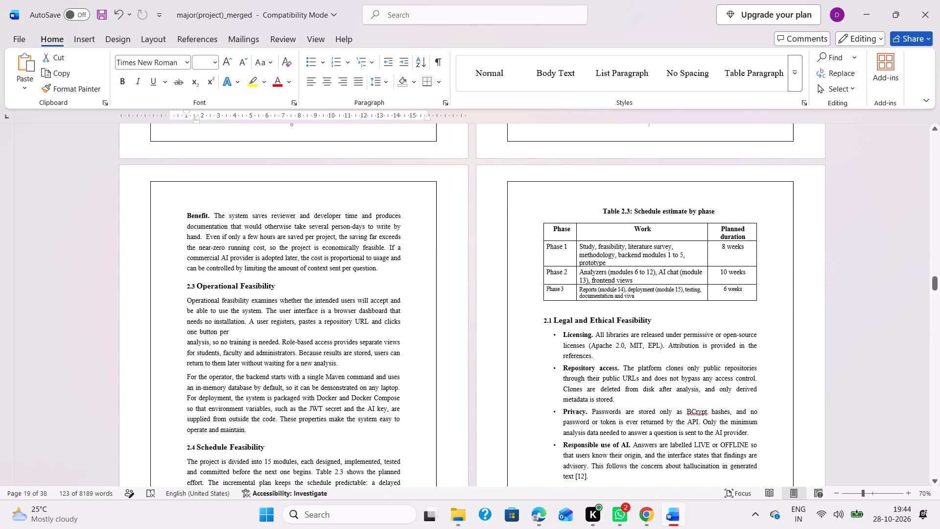
scroll(487, 286, up, 1)
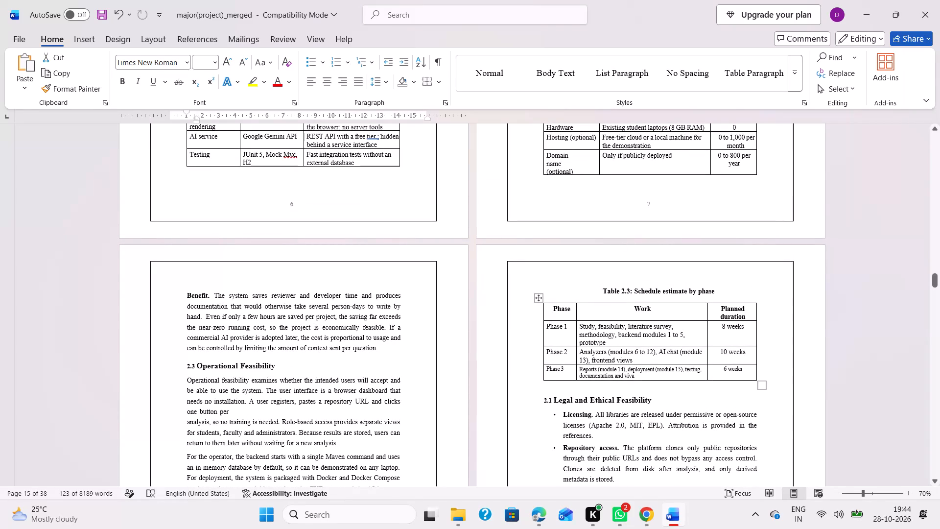
scroll(598, 350, down, 2)
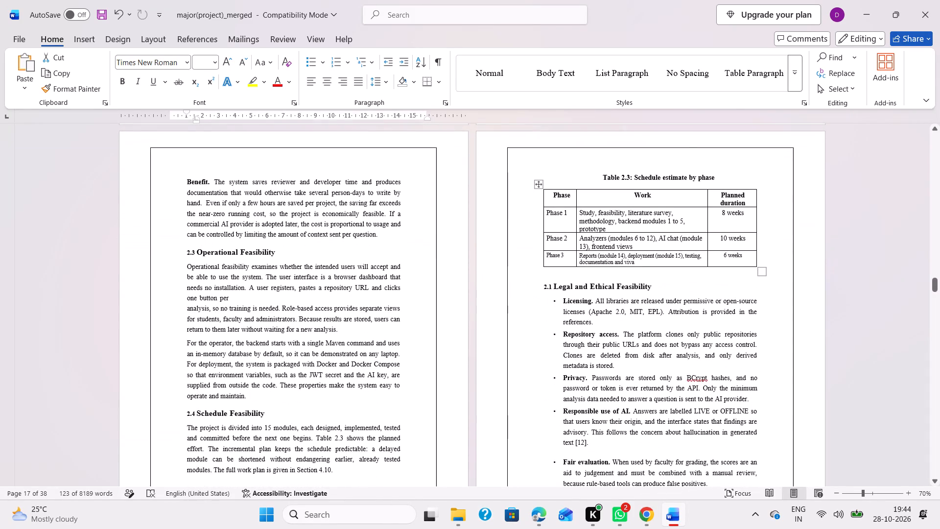
scroll(408, 384, down, 1)
scroll(408, 384, up, 6)
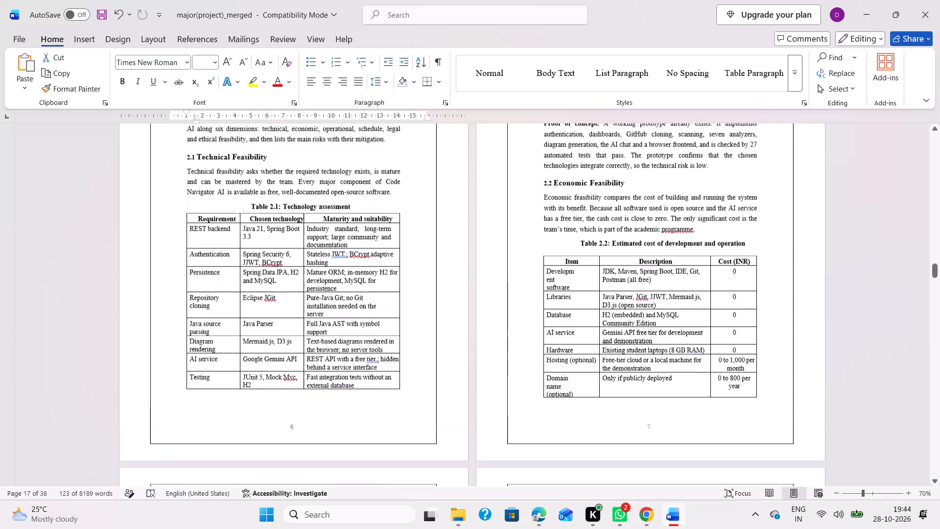
scroll(408, 384, up, 1)
scroll(505, 369, down, 2)
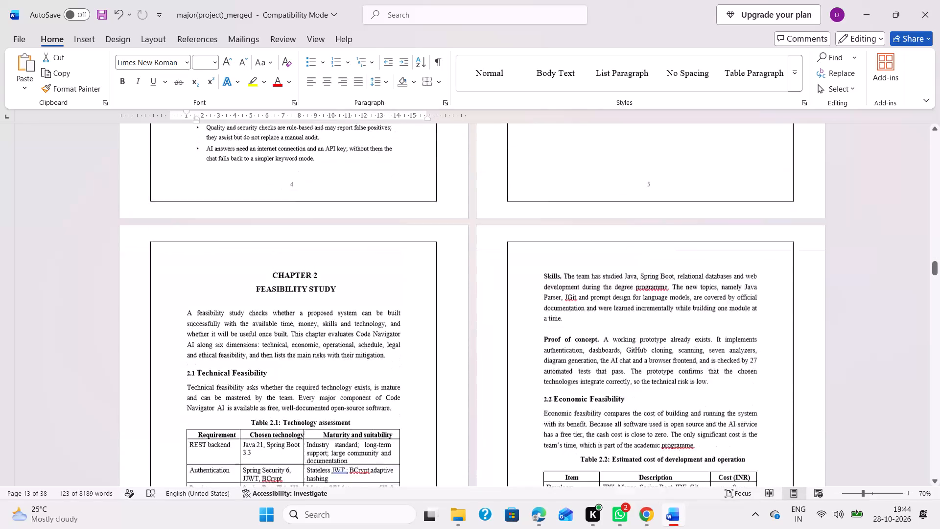
scroll(505, 369, down, 1)
scroll(382, 340, down, 1)
scroll(448, 322, up, 1)
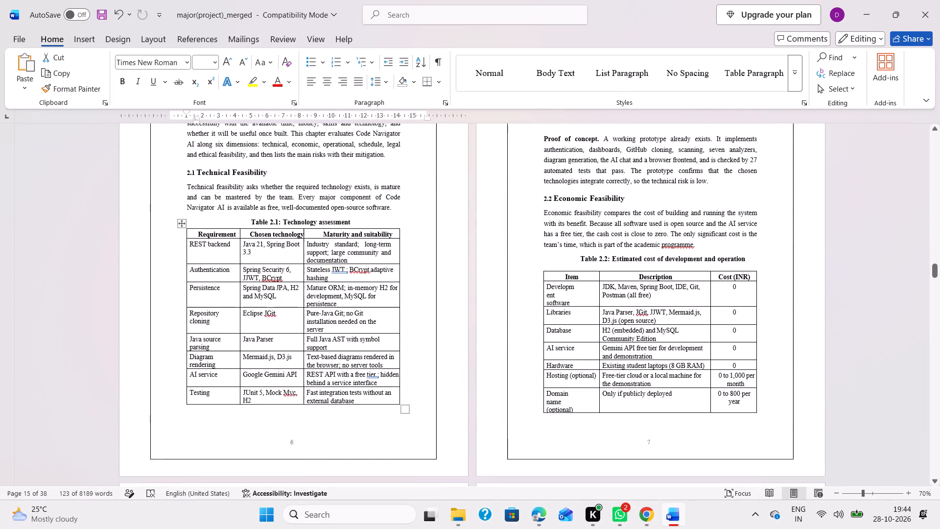
scroll(566, 301, up, 1)
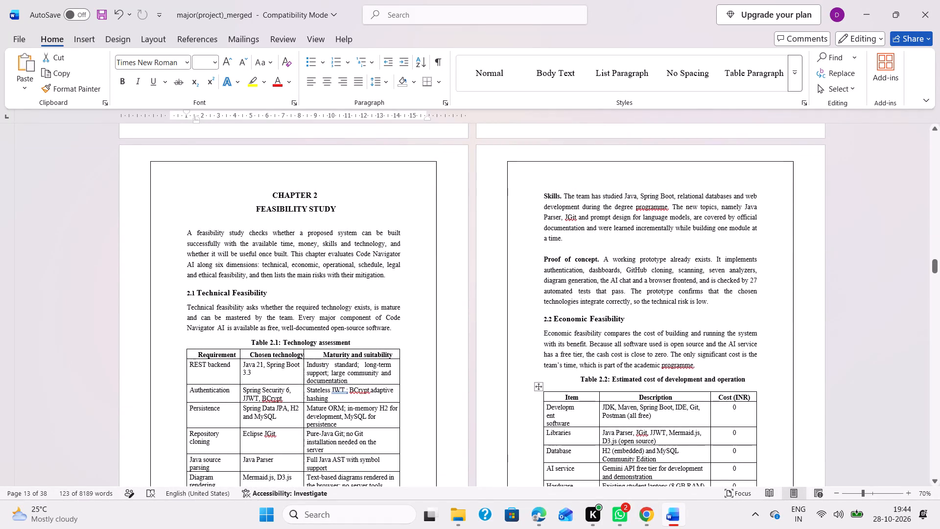
scroll(609, 306, down, 3)
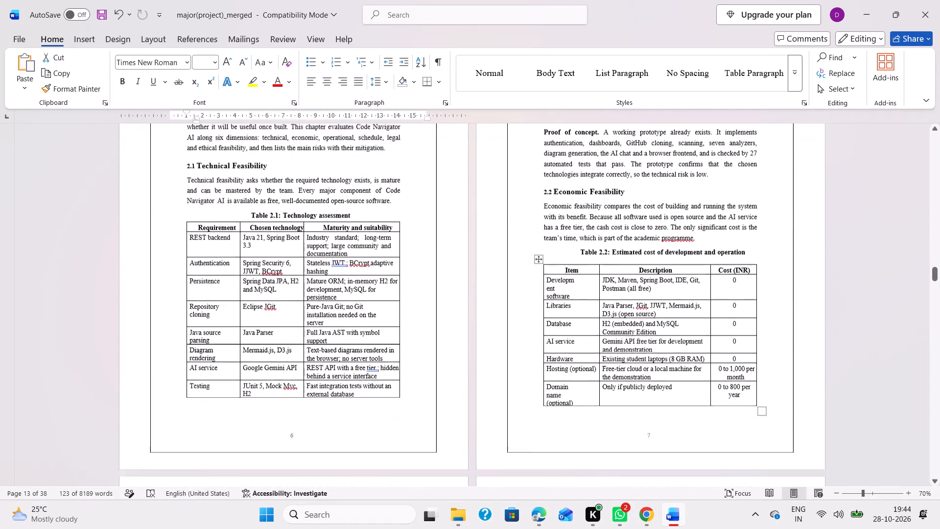
scroll(593, 297, down, 1)
scroll(540, 337, down, 2)
scroll(368, 337, down, 1)
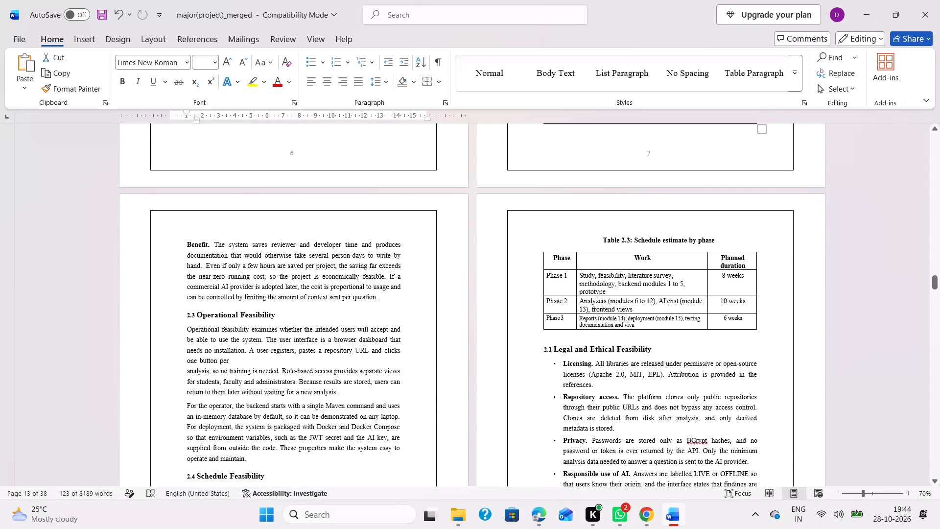
scroll(368, 337, down, 1)
scroll(576, 273, up, 1)
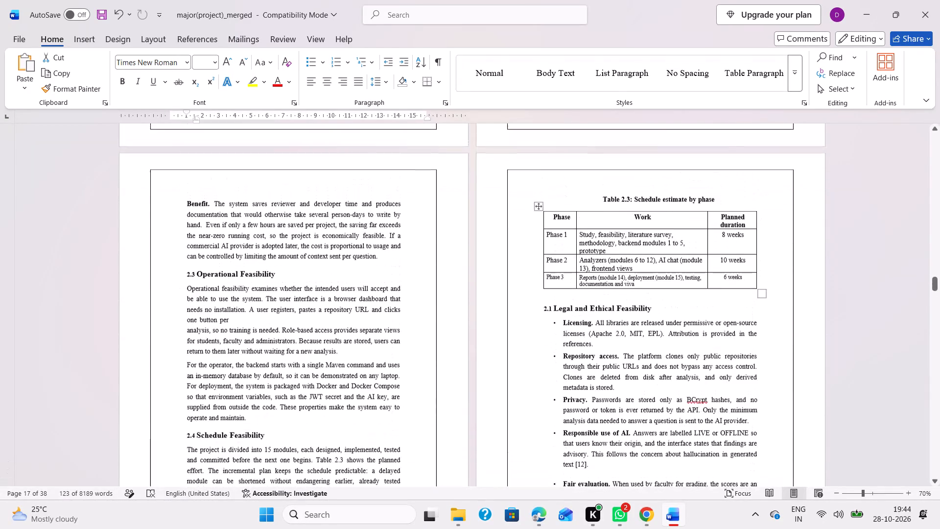
Delete the citation [12] at the end of the Responsible use of AI bullet in Legal and Ethical Feasibility.
scroll(568, 320, up, 1)
scroll(681, 311, down, 2)
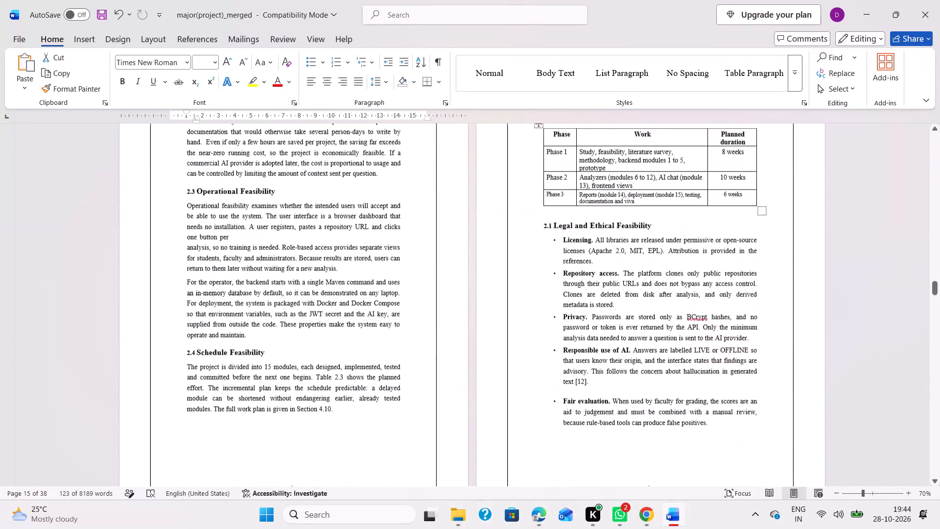
scroll(393, 329, up, 1)
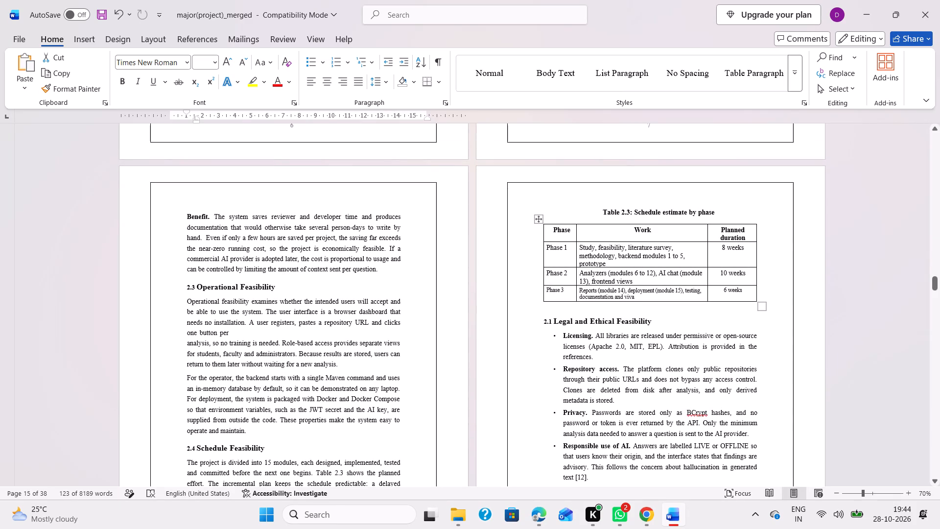
scroll(656, 269, down, 1)
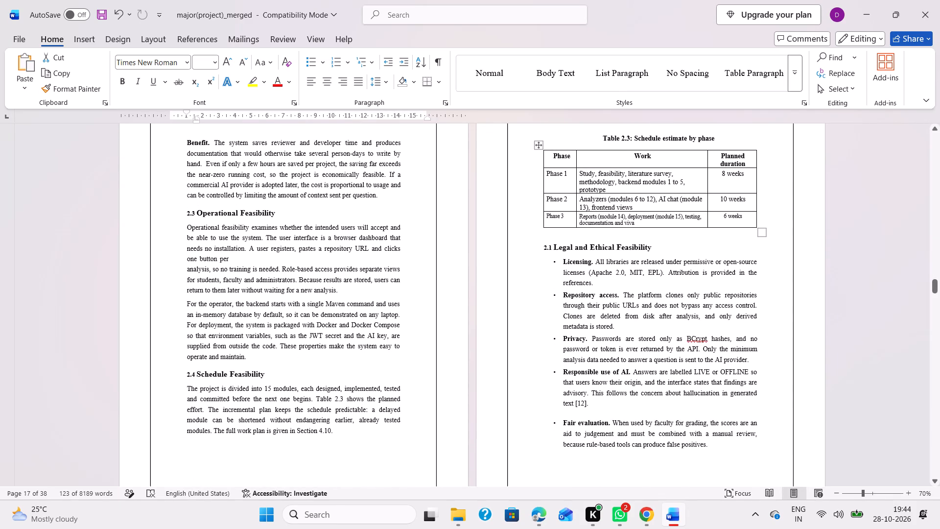
click(583, 405)
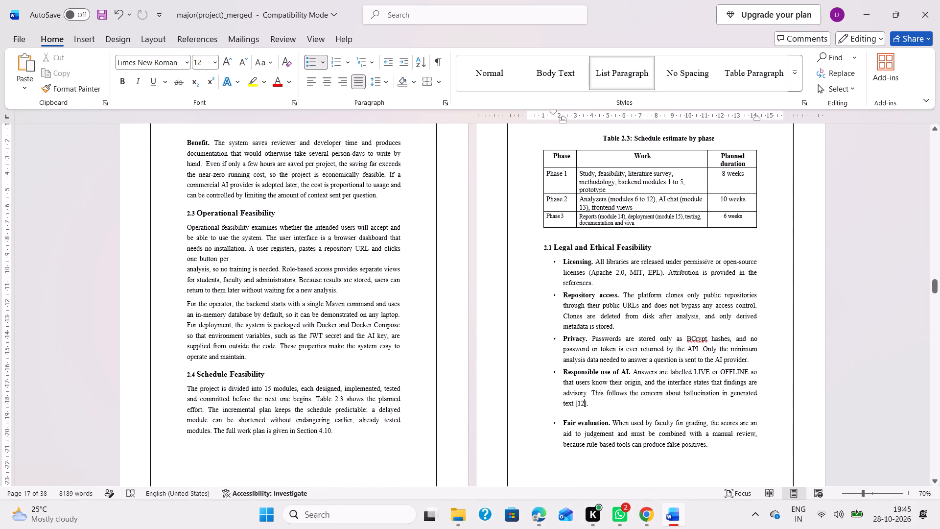
key(Right)
key(BackSpace)
key(BackSpace)
key(BackSpace)
key(BackSpace)
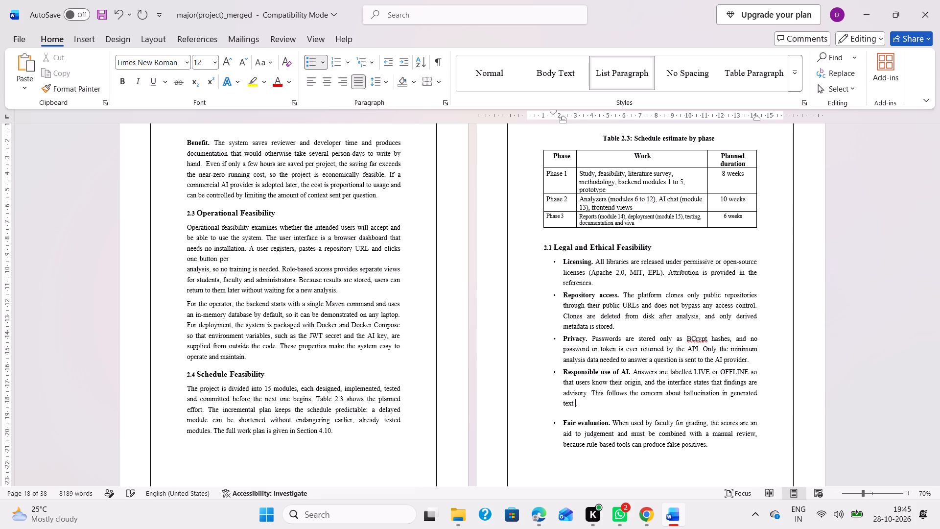
Review the page layout, section numbering and tables from Operational Feasibility through the Conclusion of the Feasibility Study and the opening pages of Chapter 3.
scroll(619, 354, up, 2)
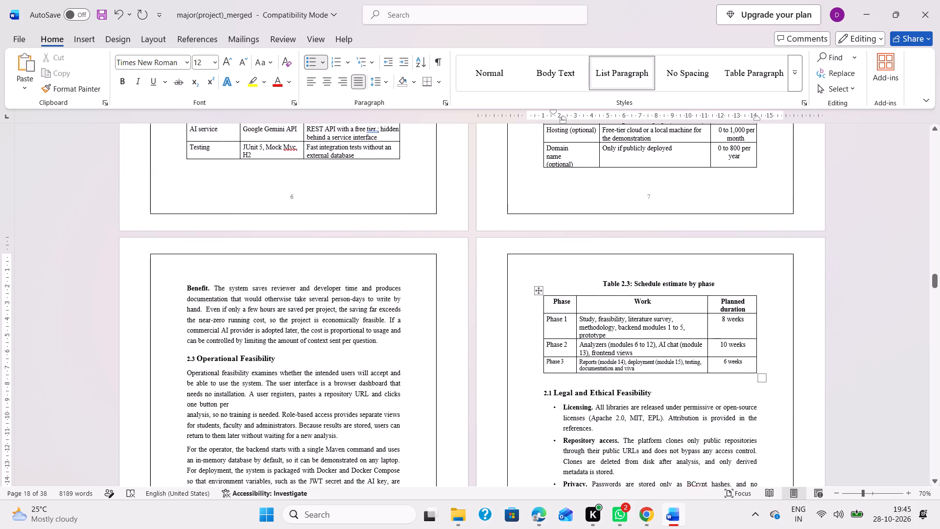
scroll(599, 384, down, 2)
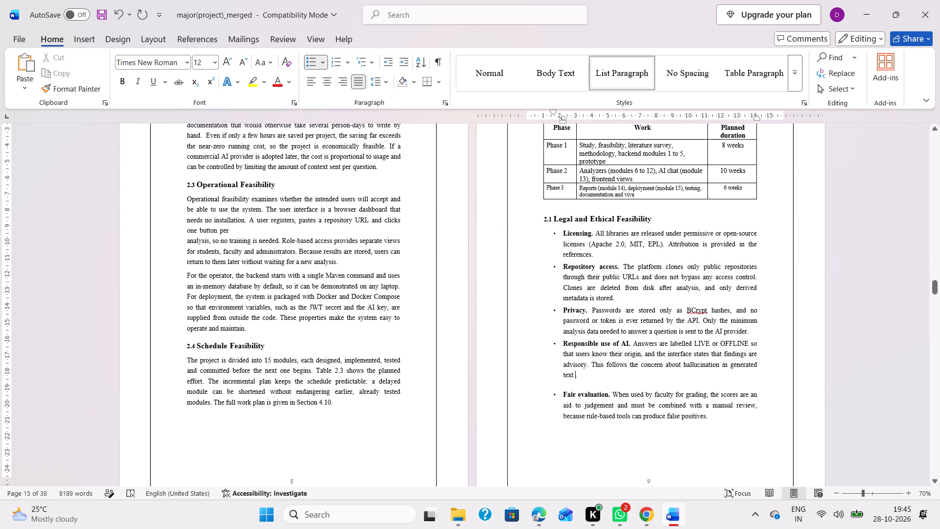
scroll(599, 384, down, 5)
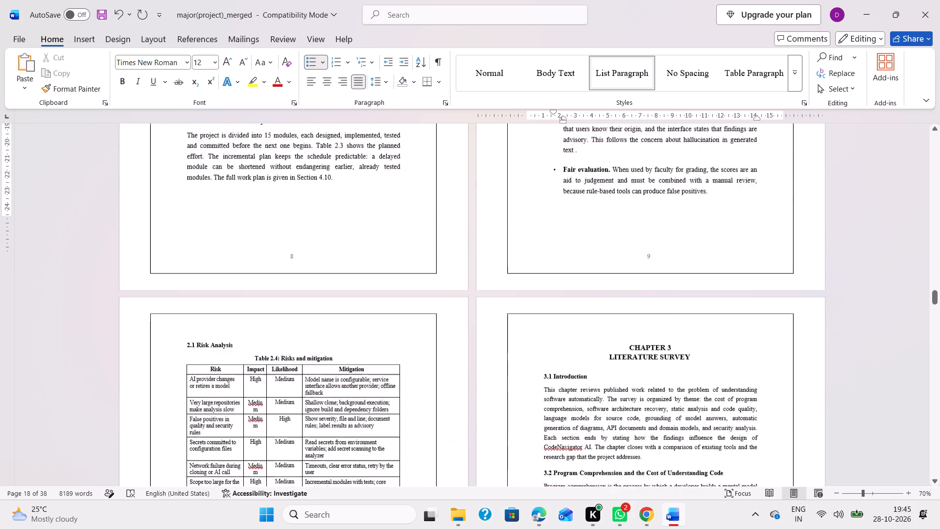
scroll(273, 344, down, 1)
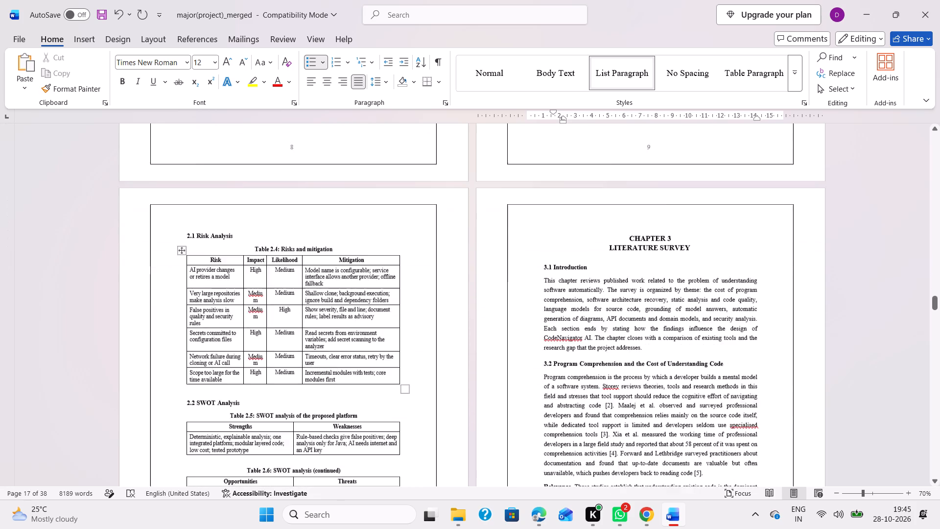
scroll(273, 344, down, 1)
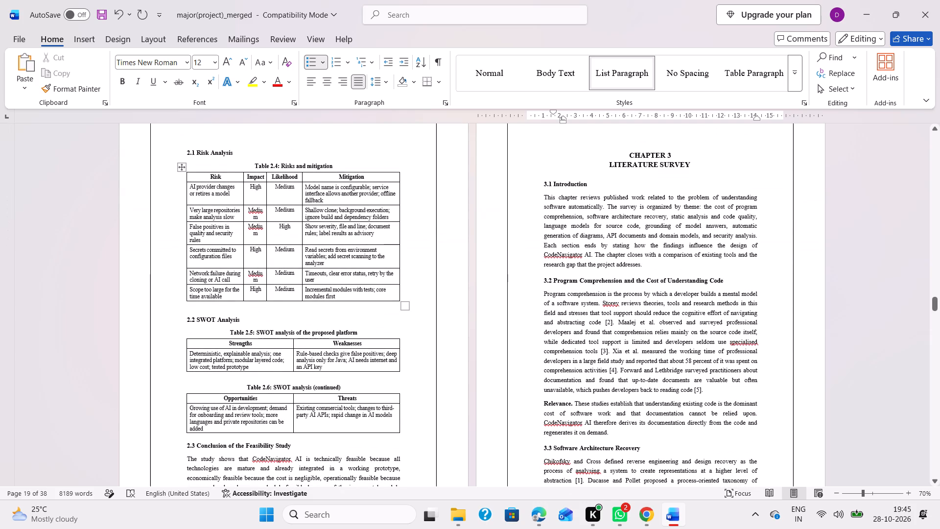
scroll(324, 304, down, 1)
scroll(298, 355, down, 1)
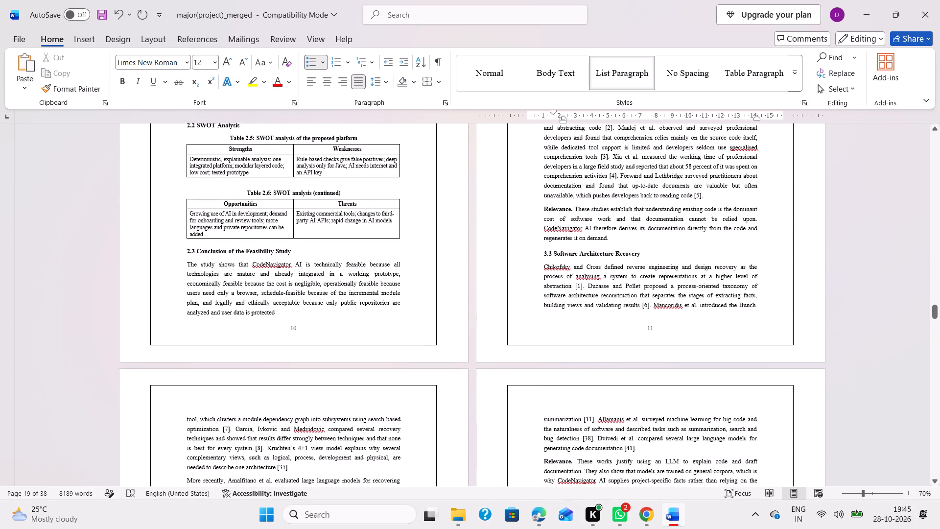
scroll(374, 286, up, 1)
scroll(338, 303, up, 1)
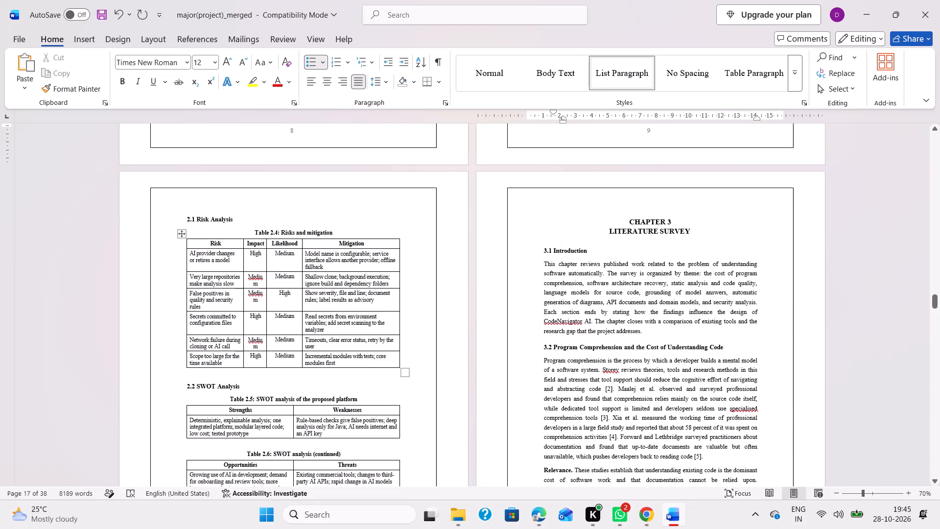
scroll(472, 302, up, 3)
scroll(604, 318, up, 1)
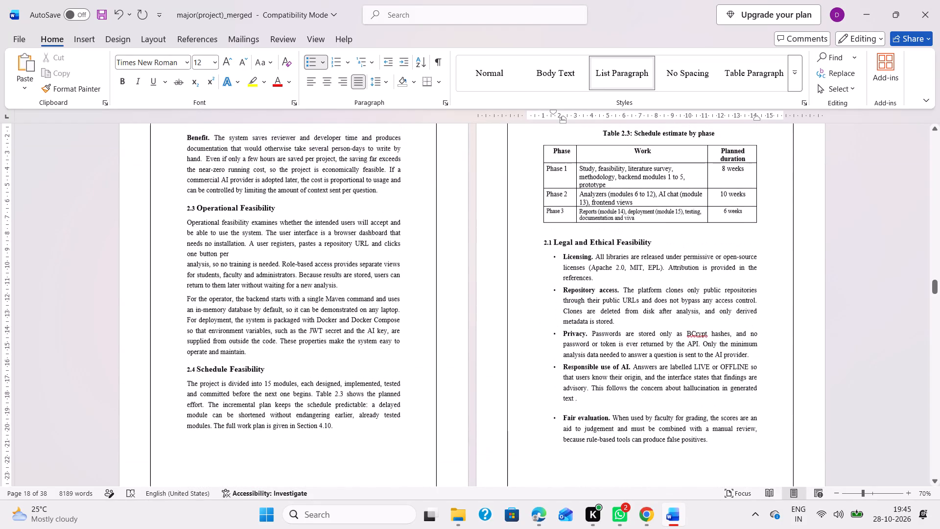
scroll(604, 318, up, 1)
scroll(604, 318, down, 2)
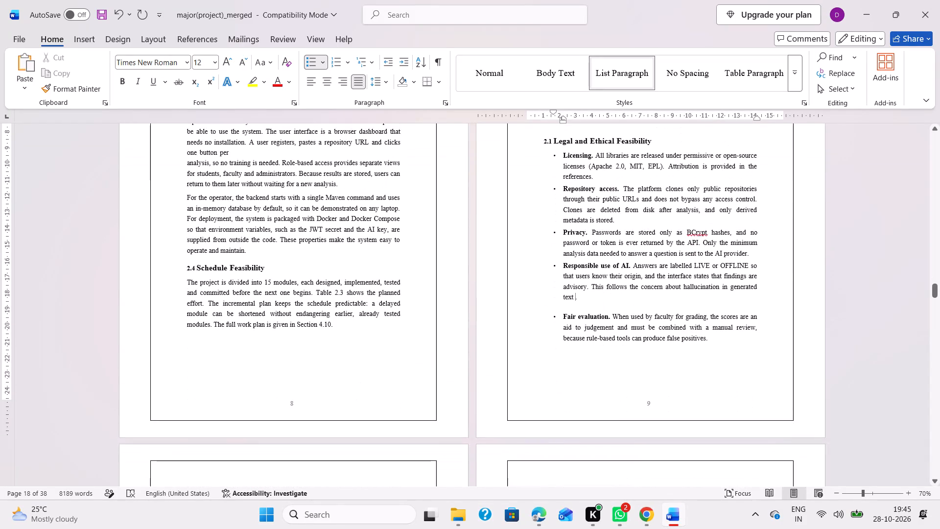
scroll(538, 343, down, 3)
scroll(412, 296, up, 4)
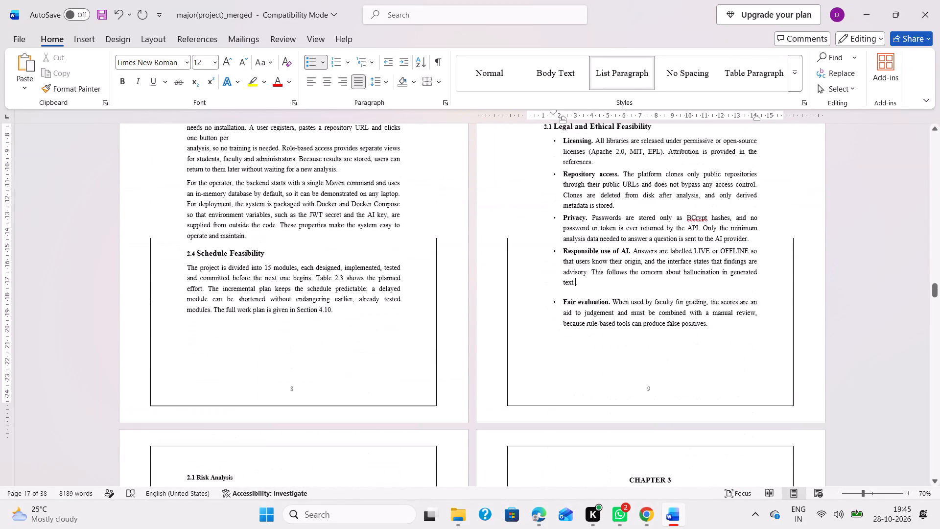
scroll(348, 340, up, 3)
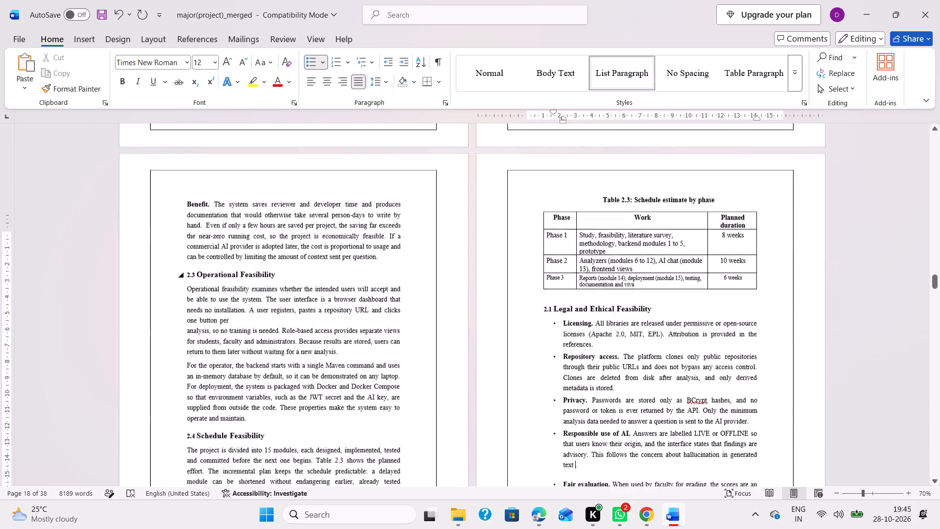
scroll(348, 340, up, 3)
scroll(348, 340, down, 4)
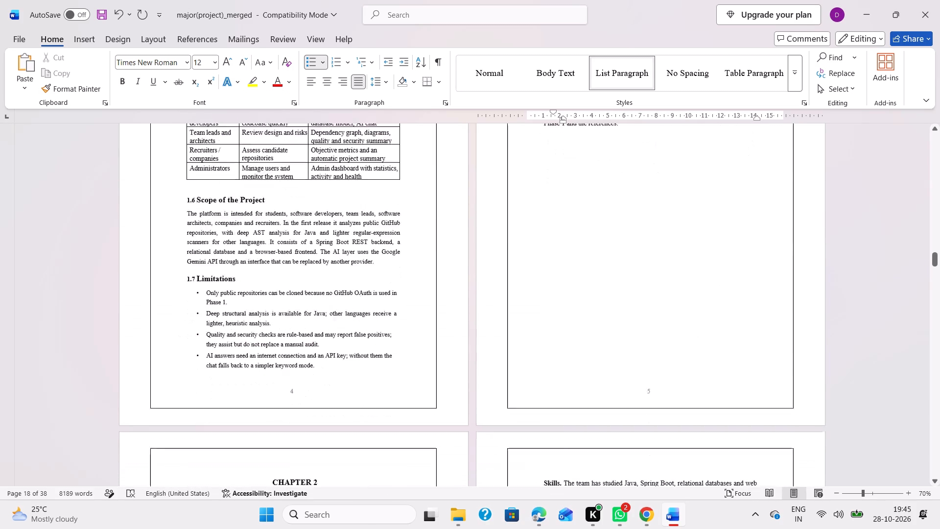
scroll(348, 340, down, 5)
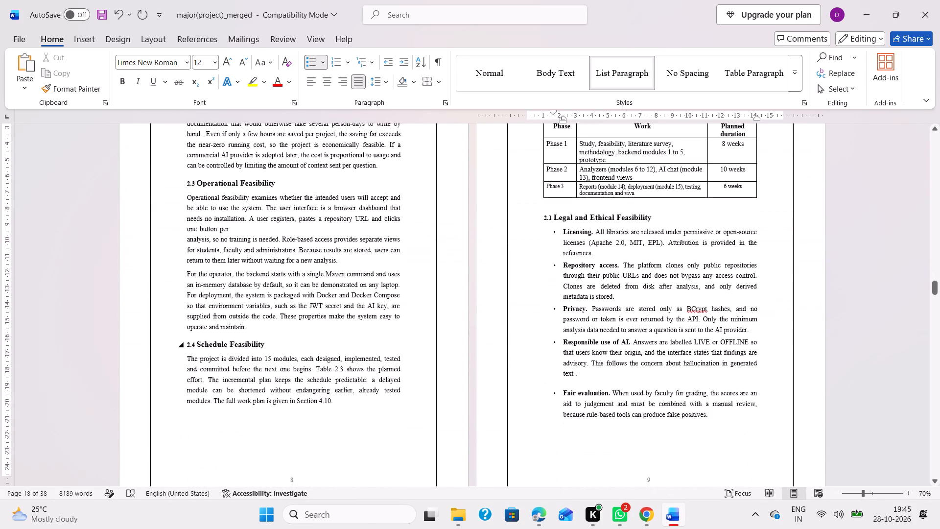
scroll(348, 340, down, 3)
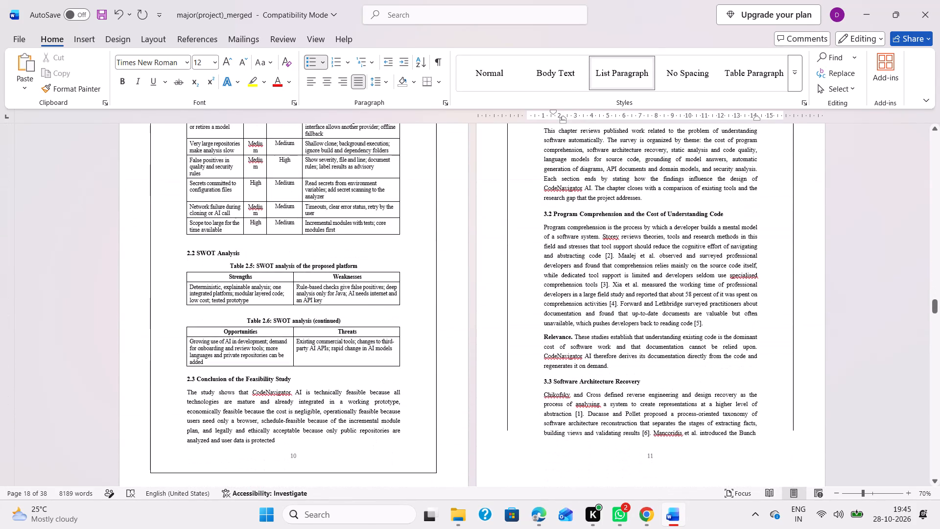
scroll(318, 313, up, 1)
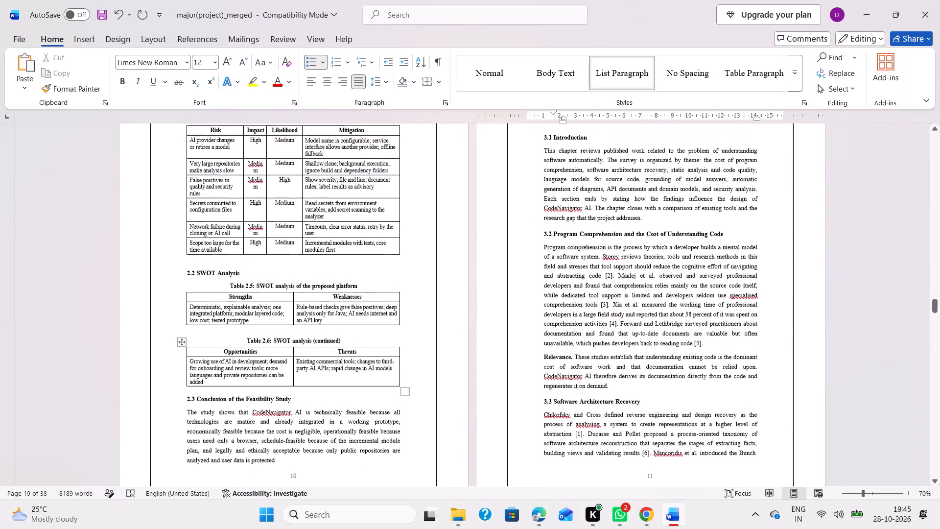
scroll(306, 373, down, 3)
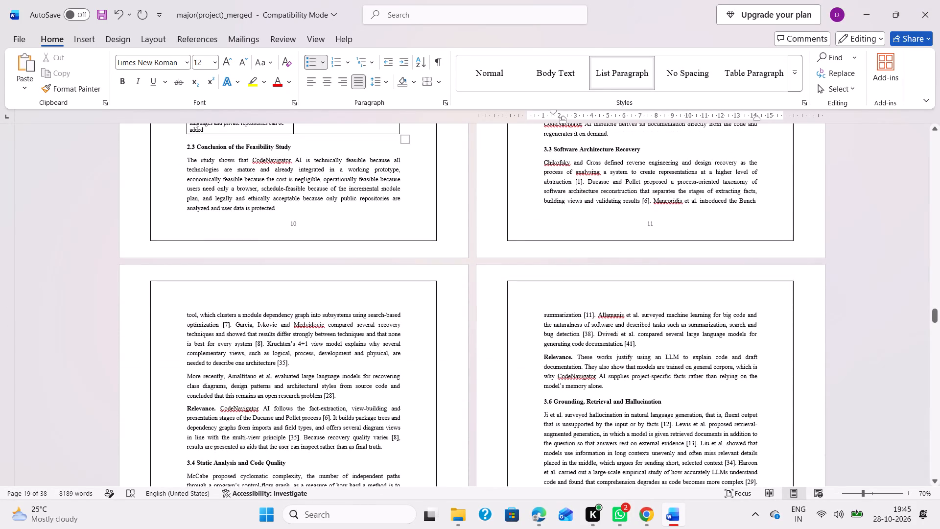
scroll(384, 361, down, 2)
scroll(501, 374, up, 4)
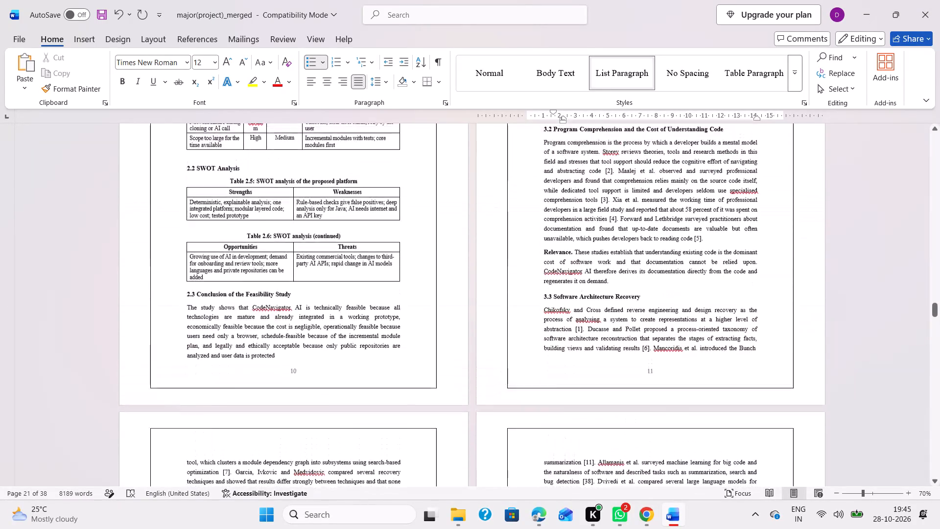
scroll(501, 374, up, 1)
scroll(501, 374, down, 3)
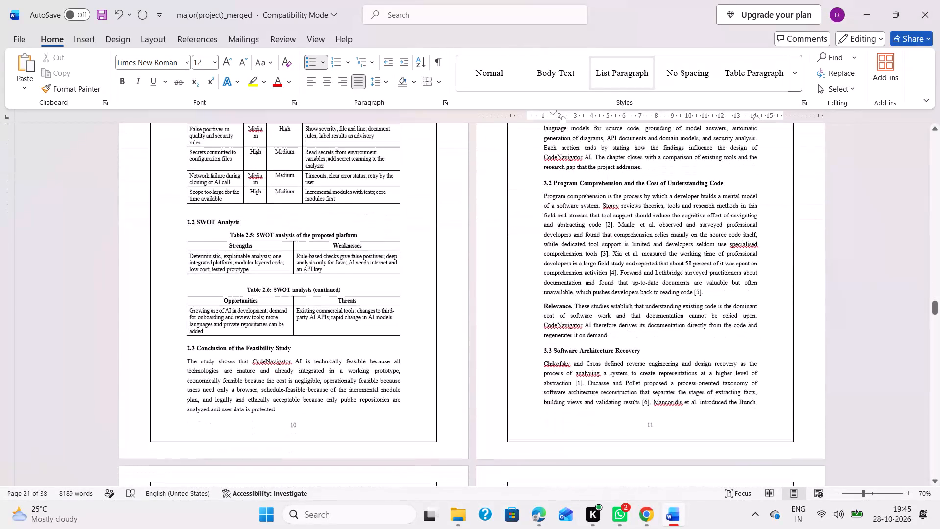
scroll(501, 374, down, 2)
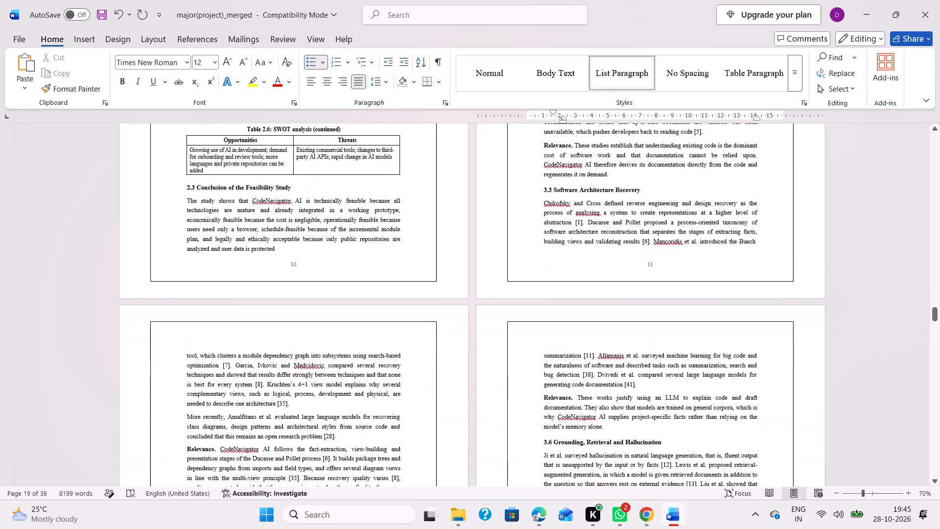
scroll(501, 374, up, 2)
scroll(478, 331, up, 2)
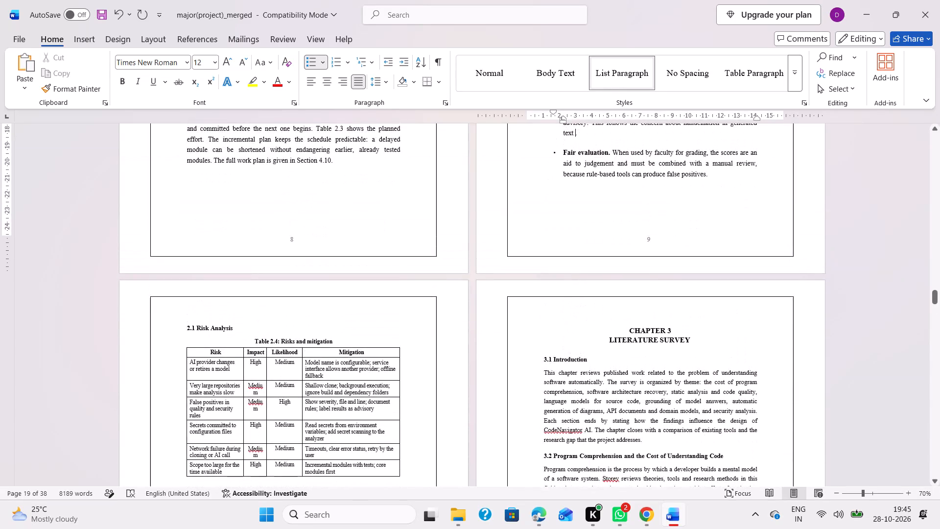
scroll(478, 381, up, 3)
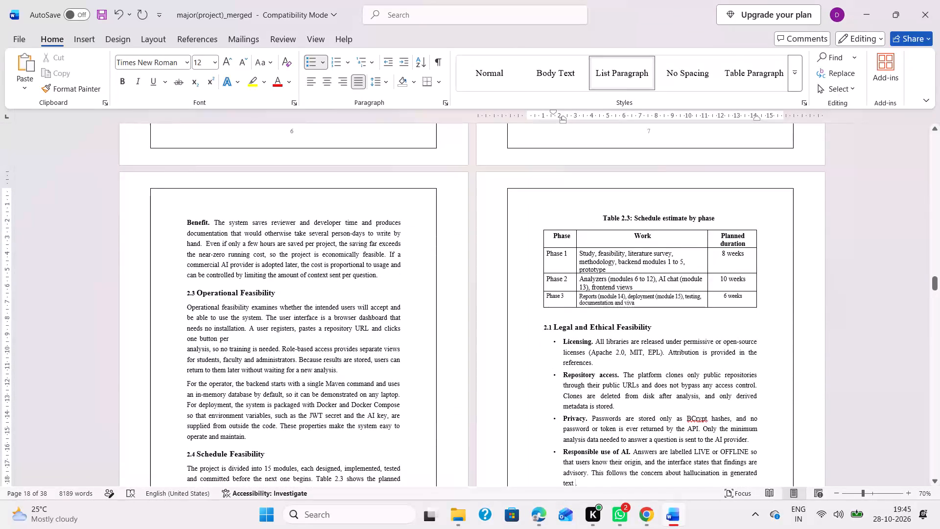
scroll(554, 297, down, 6)
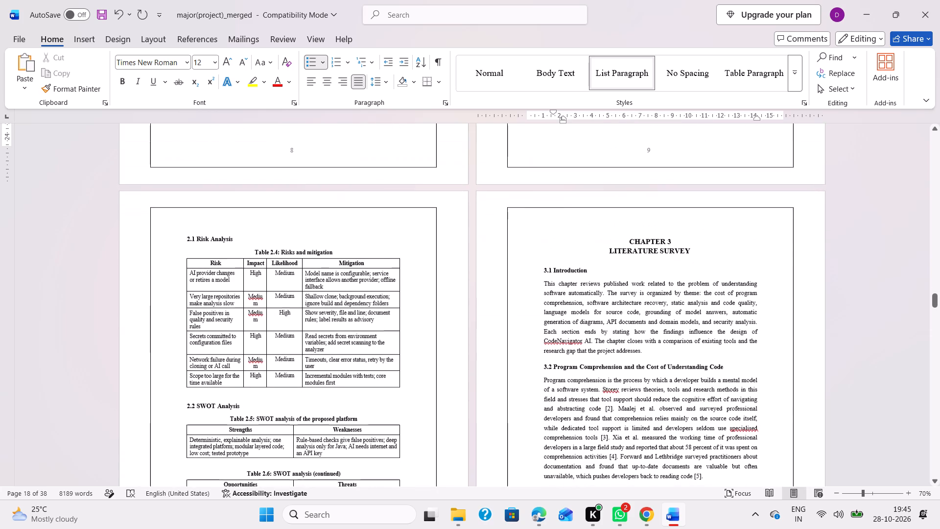
scroll(389, 289, down, 1)
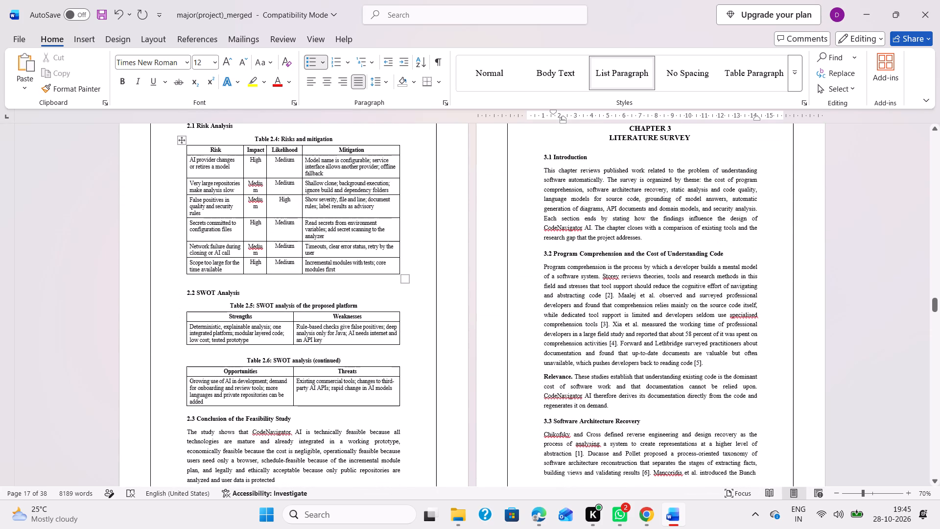
scroll(321, 231, up, 1)
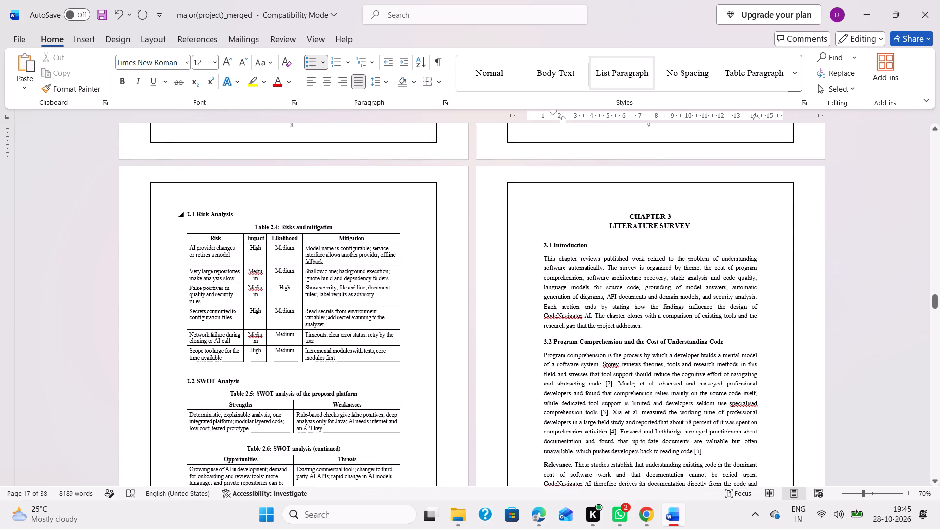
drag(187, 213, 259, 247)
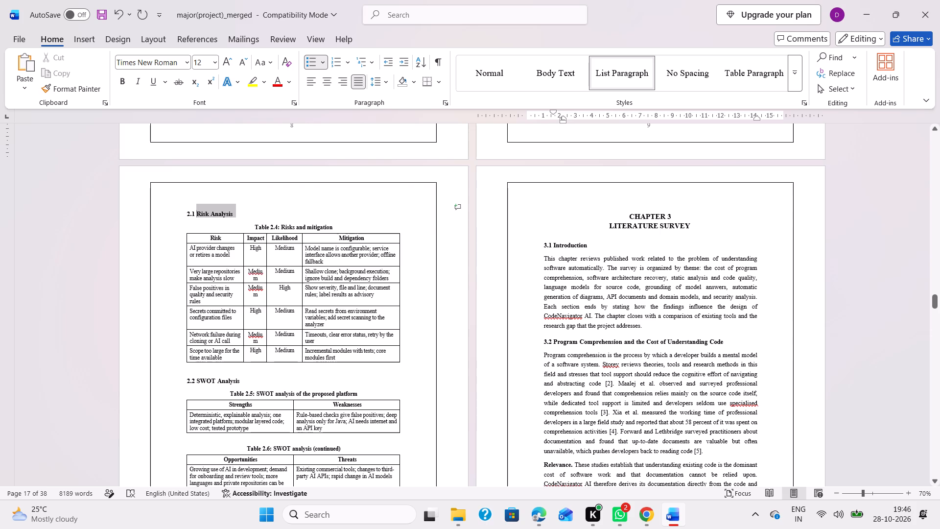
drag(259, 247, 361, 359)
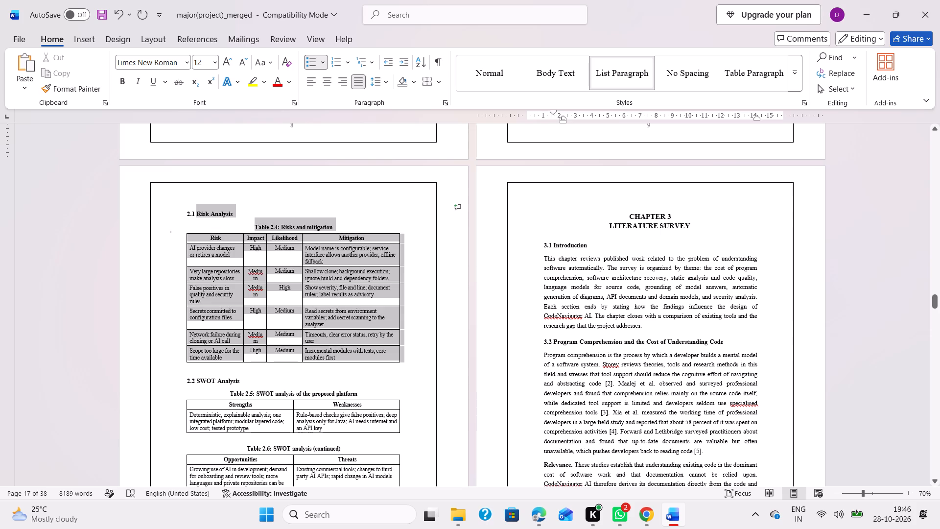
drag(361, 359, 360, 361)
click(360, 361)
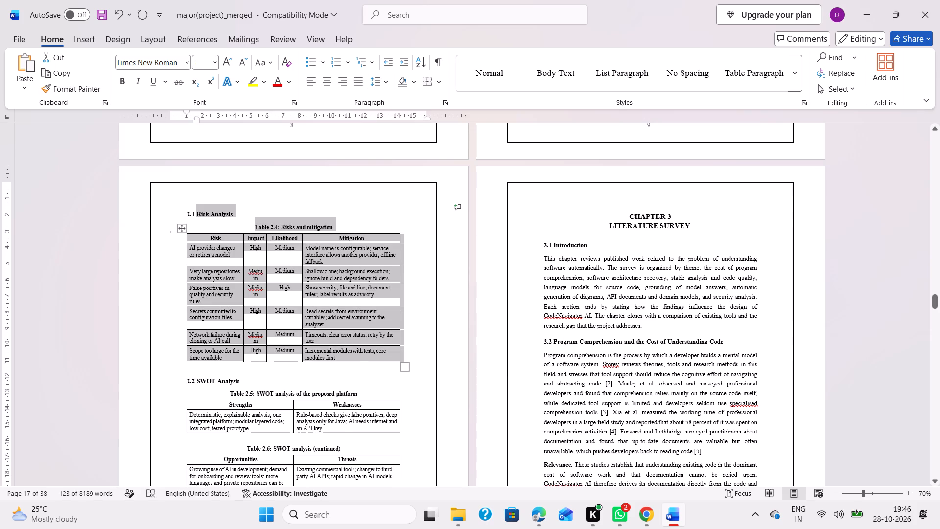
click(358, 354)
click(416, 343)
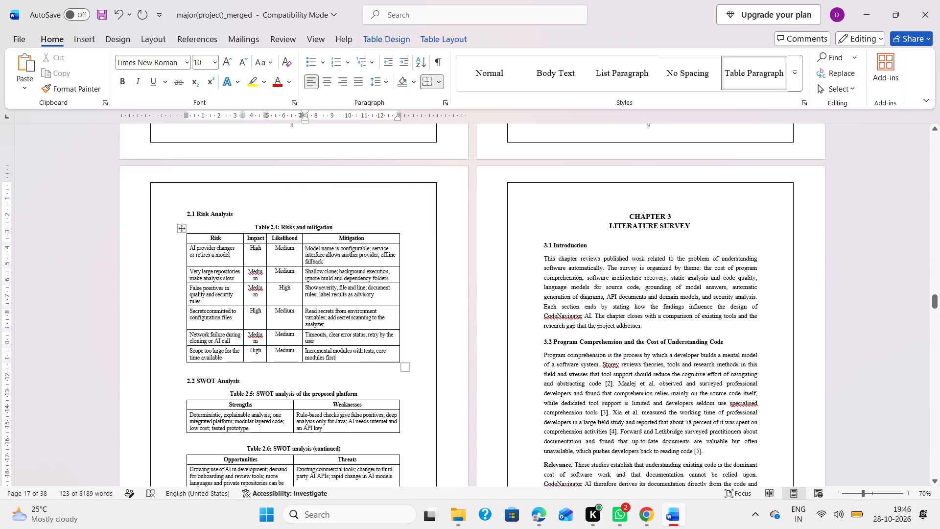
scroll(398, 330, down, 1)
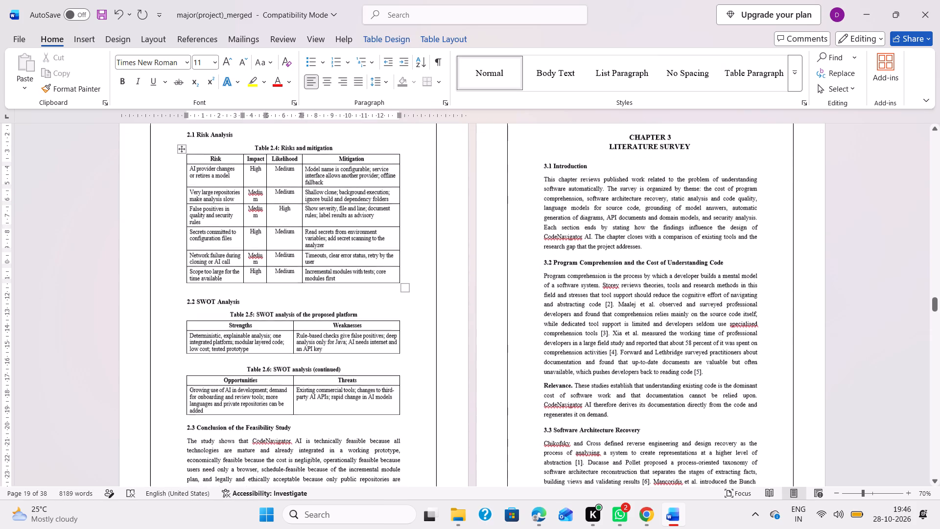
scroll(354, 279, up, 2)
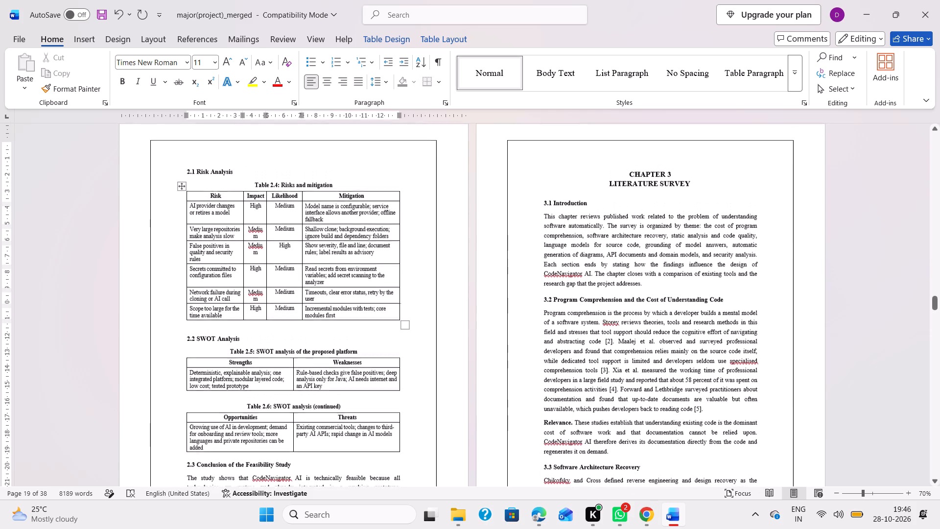
Review the tables, headings and page layout from Risk Analysis back to the start of the Feasibility Study chapter.
scroll(354, 279, up, 6)
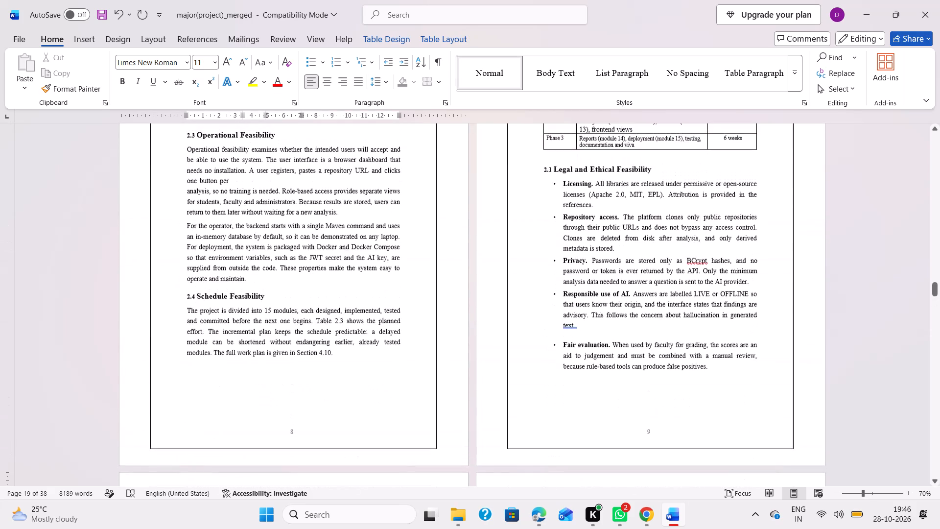
scroll(354, 279, up, 2)
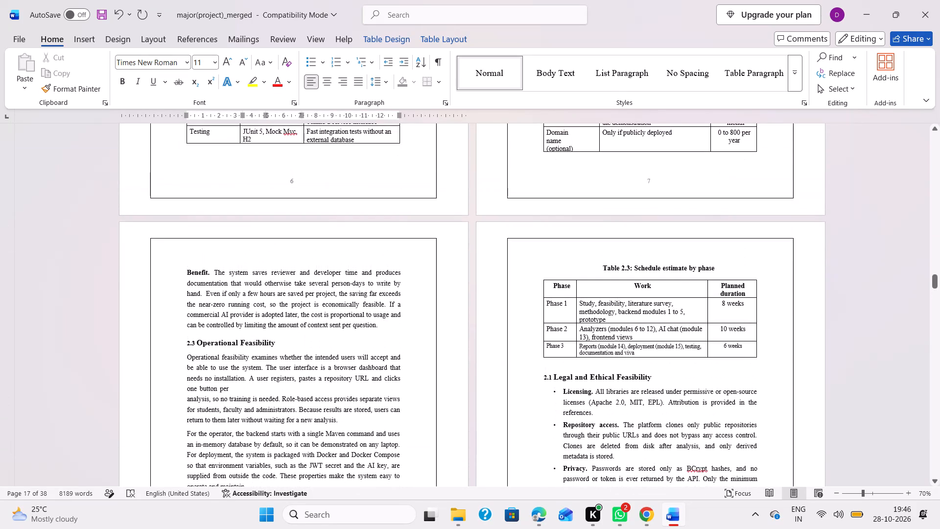
scroll(506, 281, down, 2)
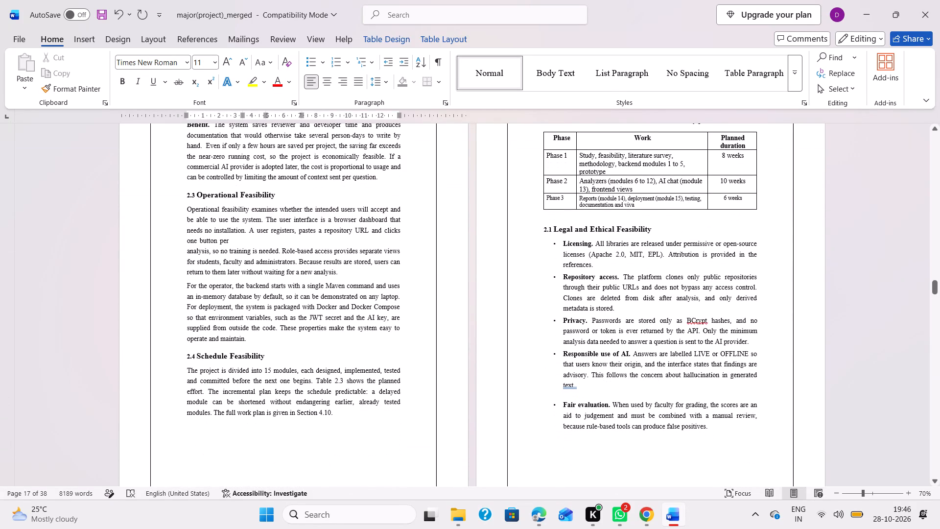
scroll(359, 320, up, 1)
scroll(550, 338, up, 2)
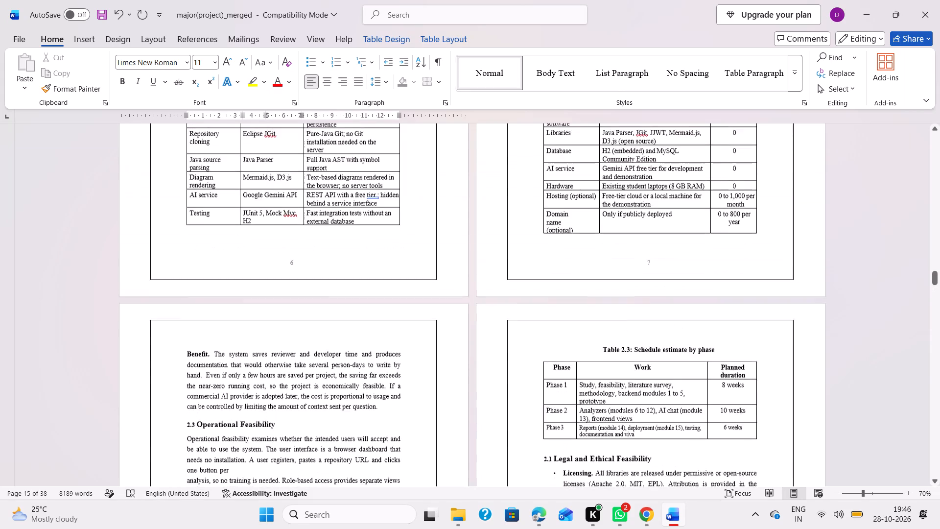
scroll(550, 338, up, 2)
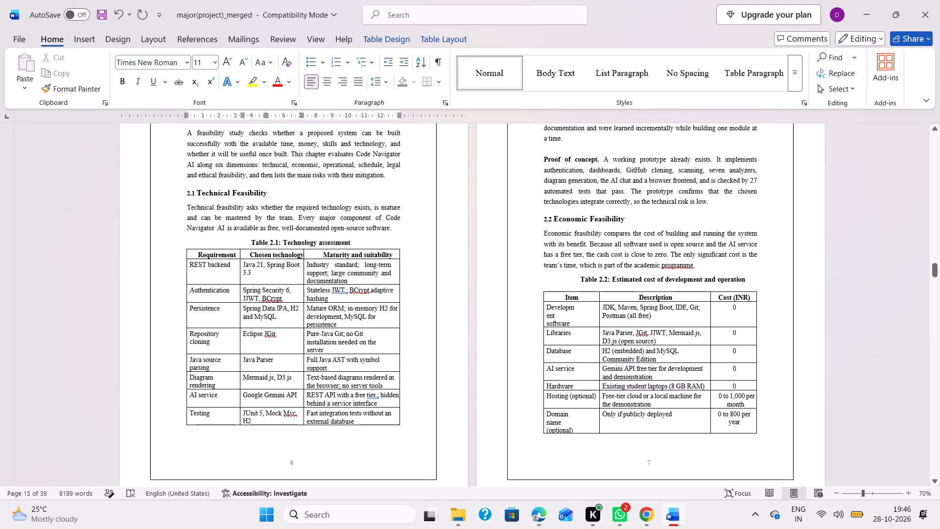
Widen the Item column of Table 2.2 slightly so that the word Development fits on one line.
scroll(582, 269, down, 2)
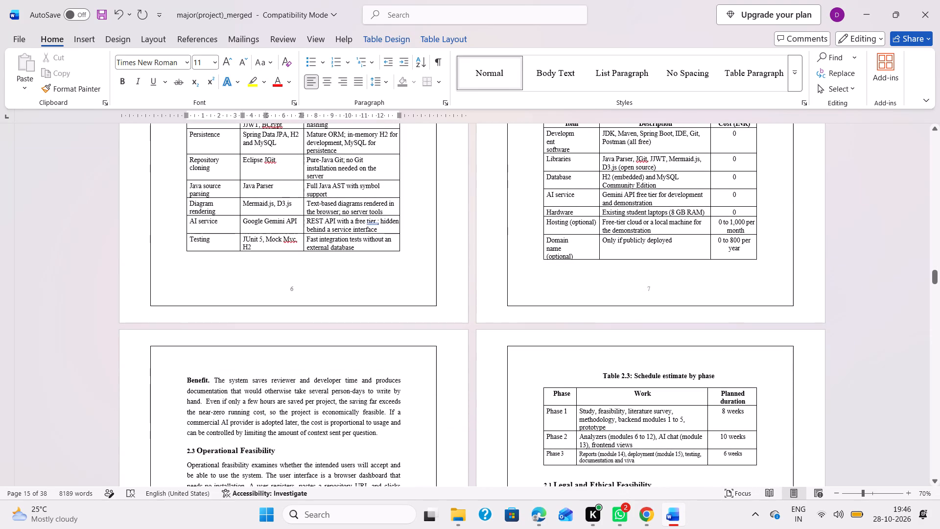
scroll(586, 199, up, 1)
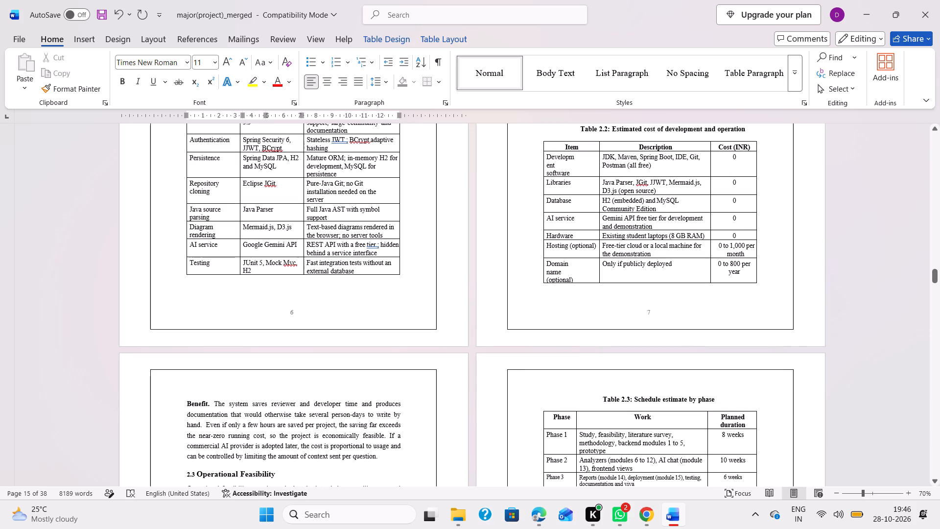
ctrl+scroll(597, 182, up, 1)
scroll(594, 249, up, 1)
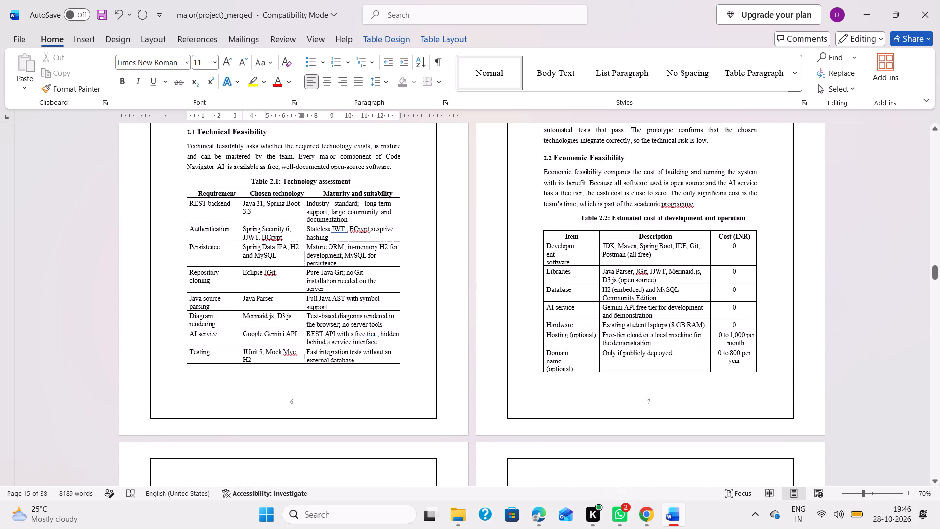
click(597, 272)
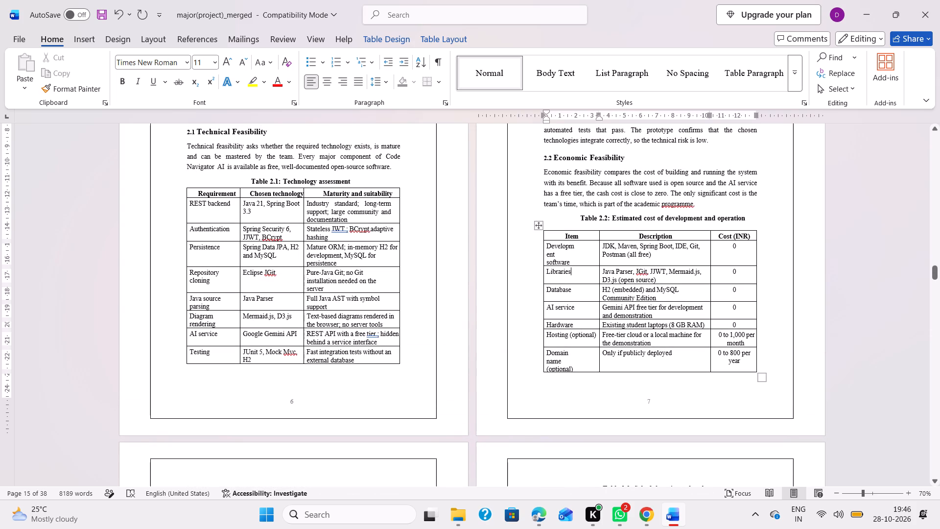
drag(599, 272, 606, 271)
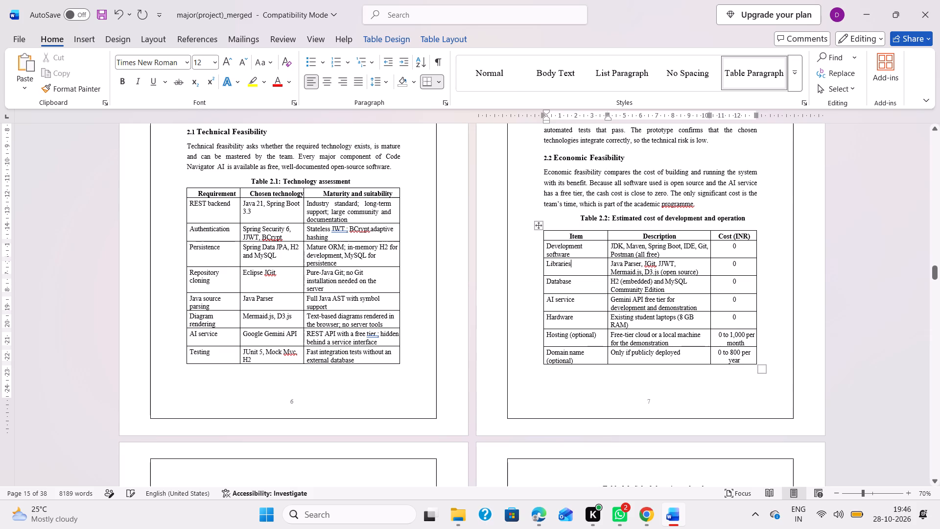
Review the page layout and tables from Technical Feasibility through the SWOT Analysis and the first page of Chapter 3.
scroll(605, 290, up, 2)
scroll(605, 290, down, 1)
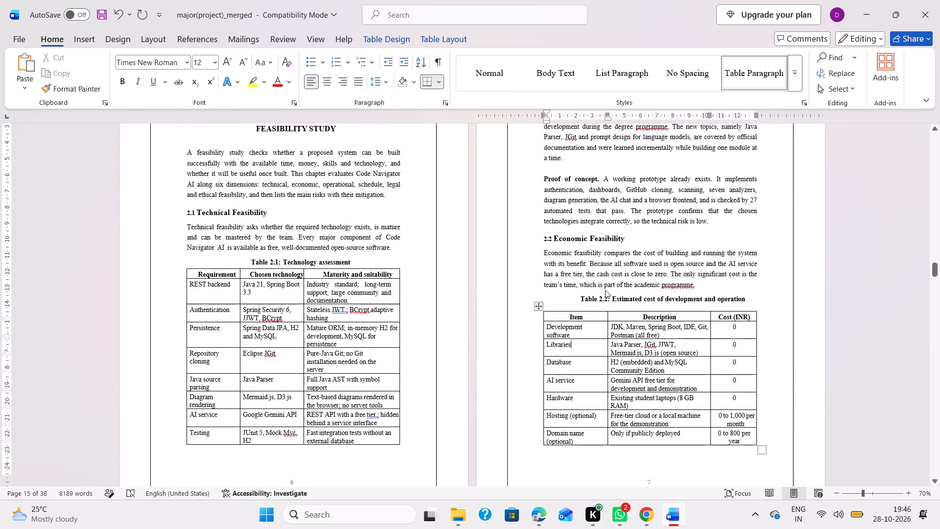
scroll(605, 290, down, 3)
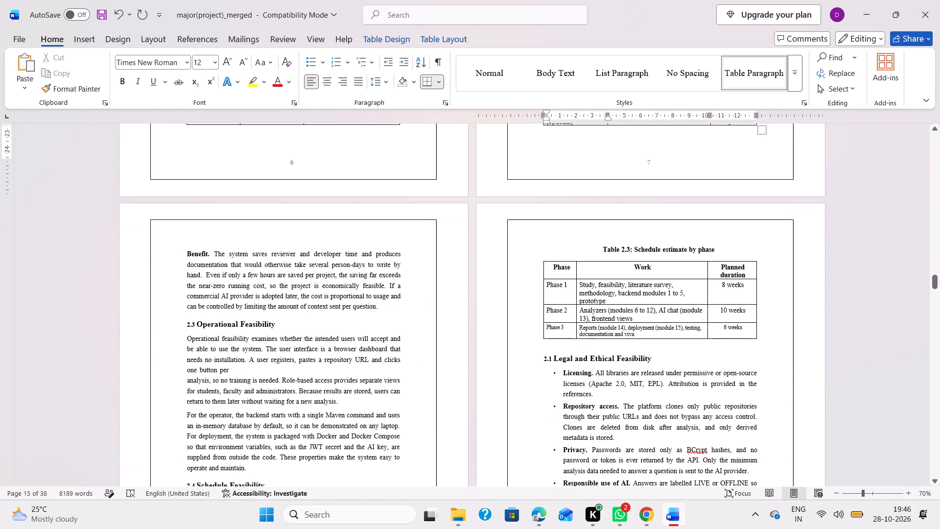
scroll(298, 316, up, 4)
scroll(298, 316, down, 3)
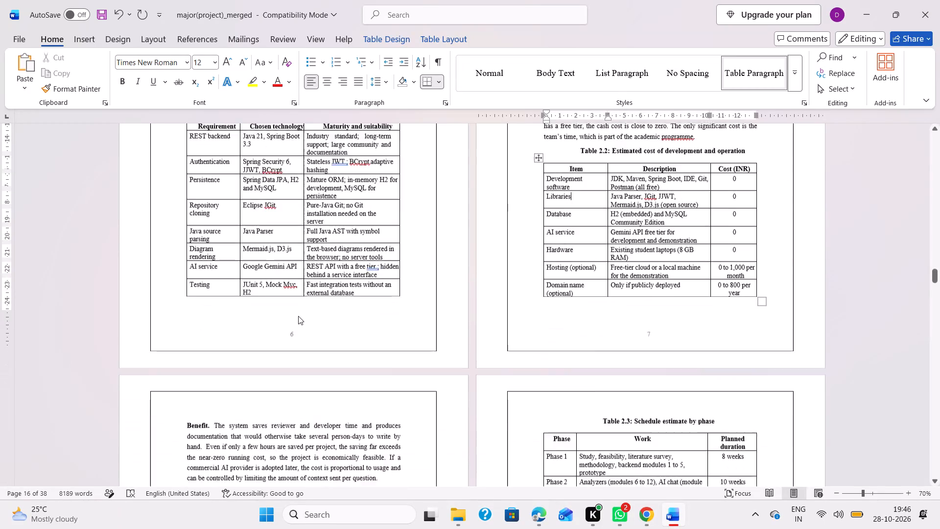
scroll(298, 316, down, 2)
scroll(298, 316, up, 1)
scroll(298, 316, down, 2)
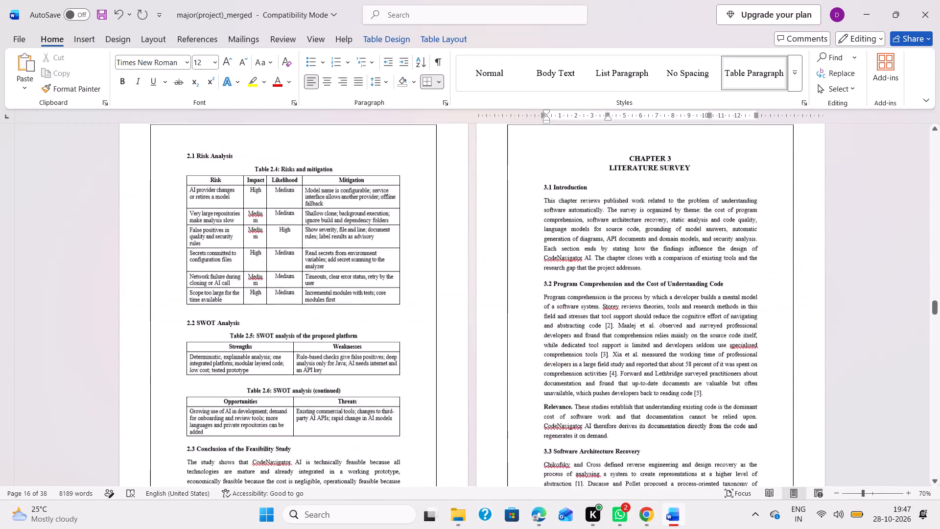
scroll(298, 316, down, 1)
scroll(298, 316, up, 2)
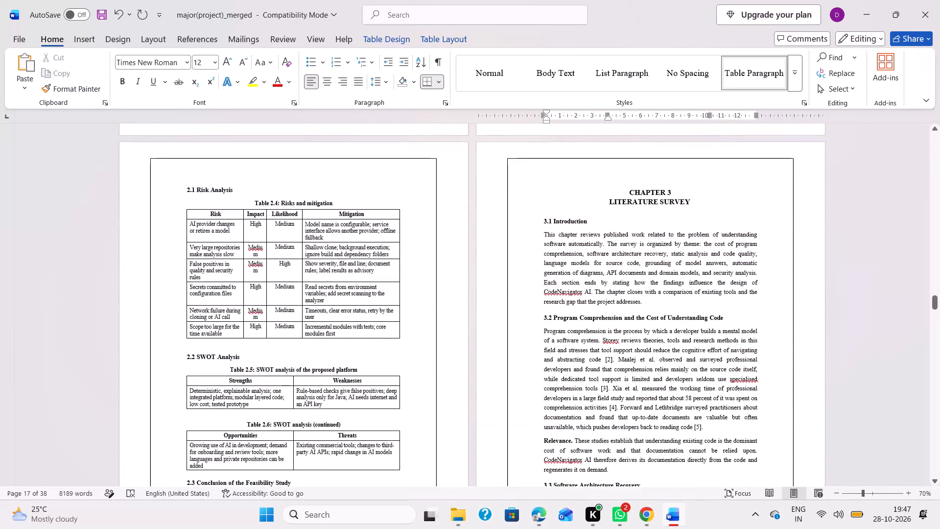
scroll(298, 316, down, 1)
scroll(298, 316, up, 2)
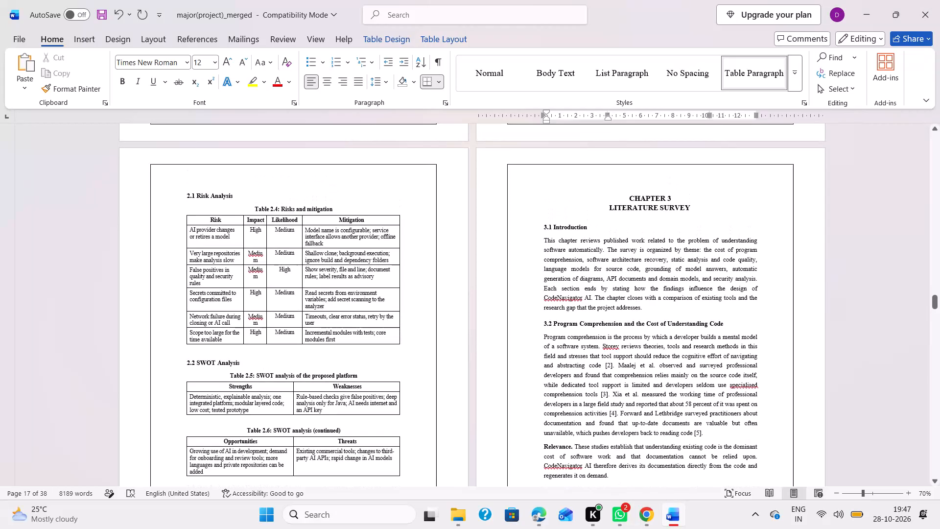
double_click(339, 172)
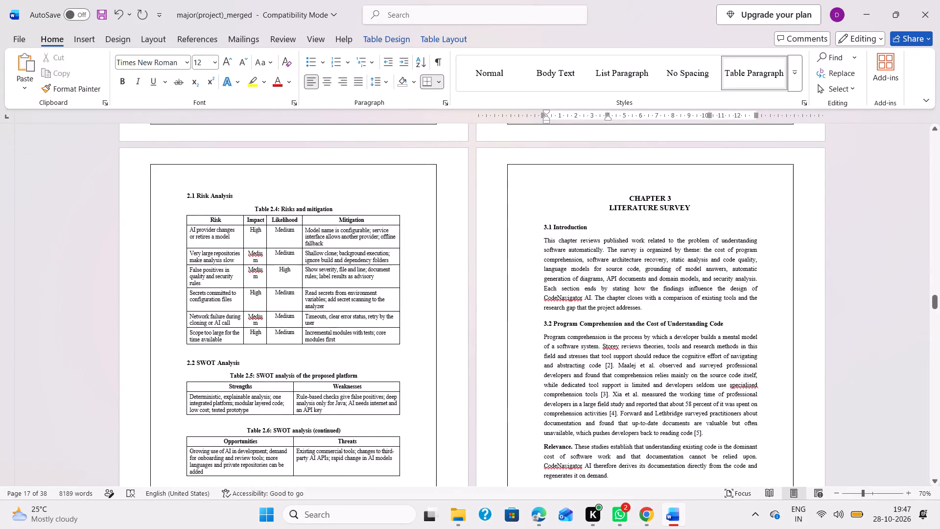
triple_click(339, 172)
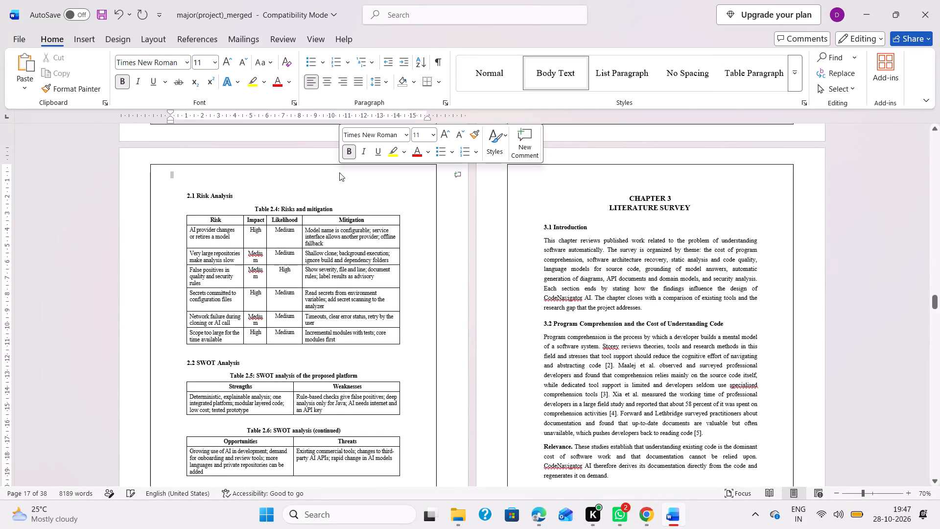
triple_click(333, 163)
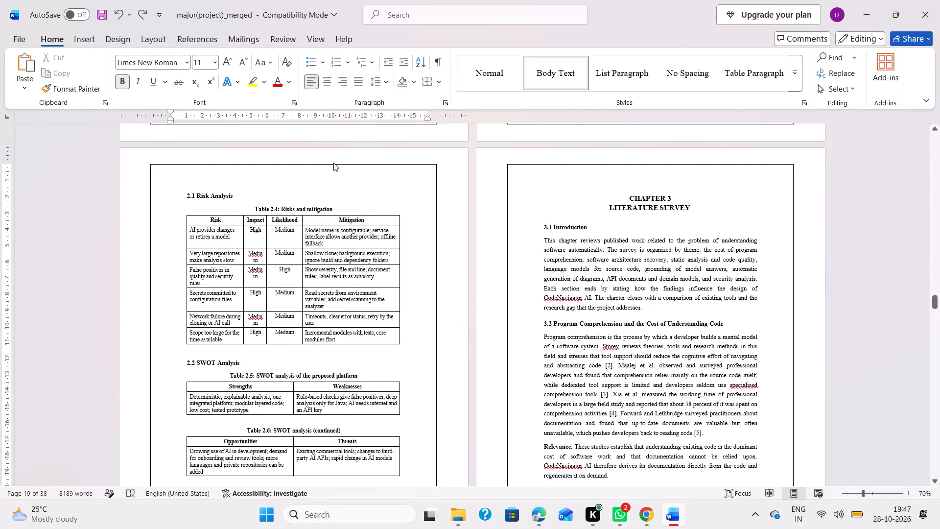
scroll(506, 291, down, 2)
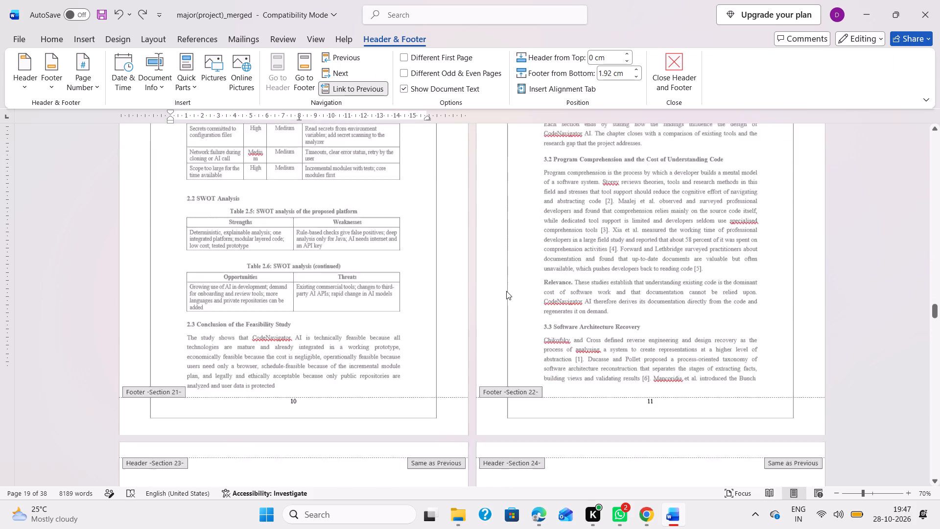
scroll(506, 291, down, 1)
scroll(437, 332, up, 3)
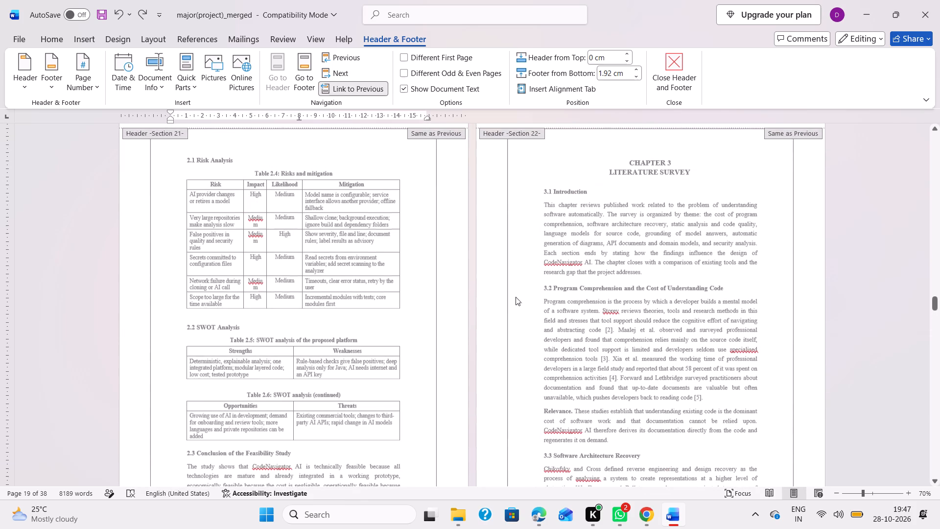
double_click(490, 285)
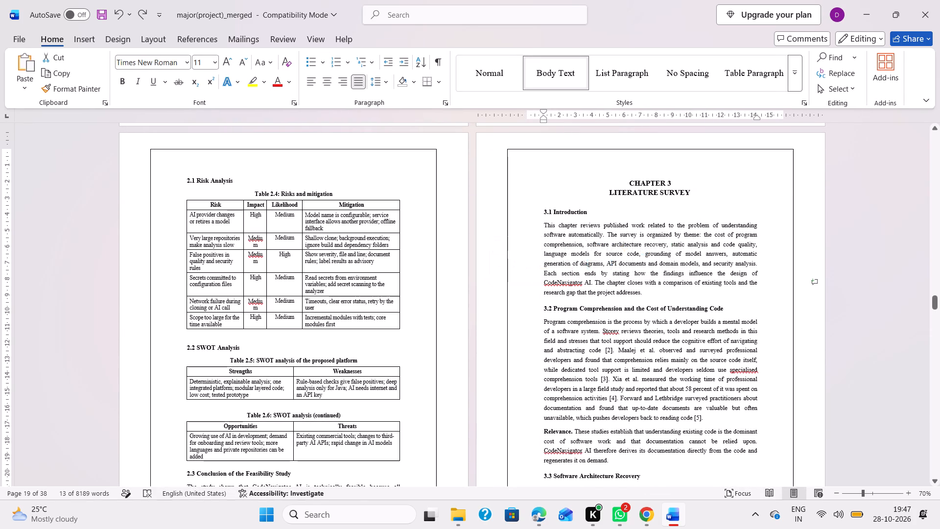
Change the table number in the Schedule estimate by phase caption to 2.4.
scroll(247, 201, up, 3)
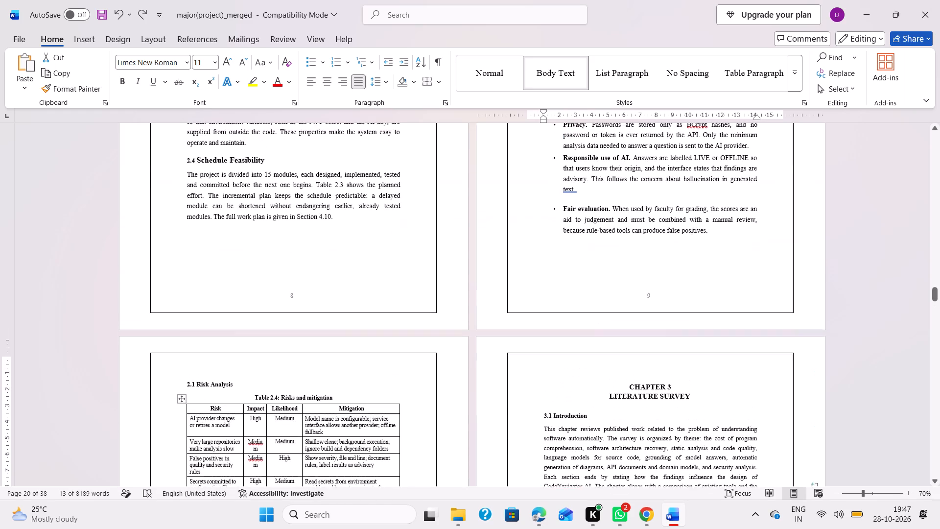
scroll(436, 352, up, 1)
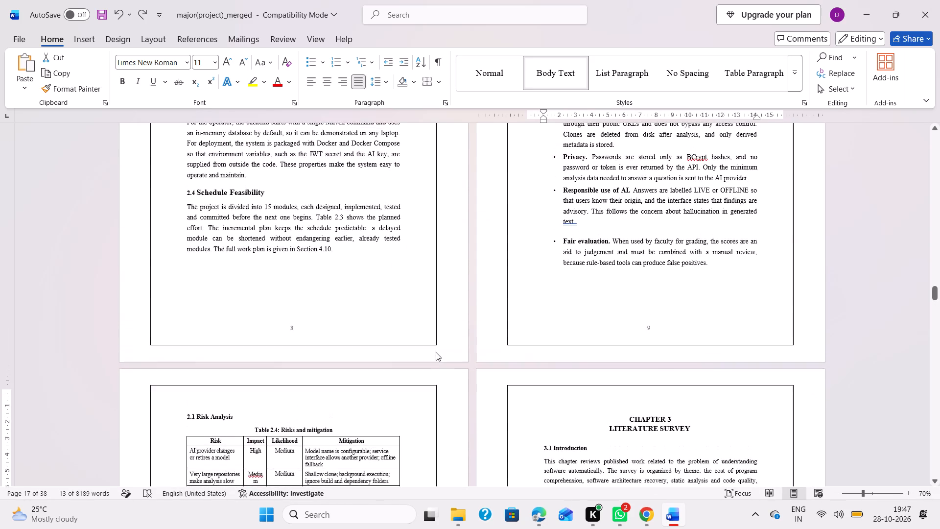
scroll(436, 352, up, 3)
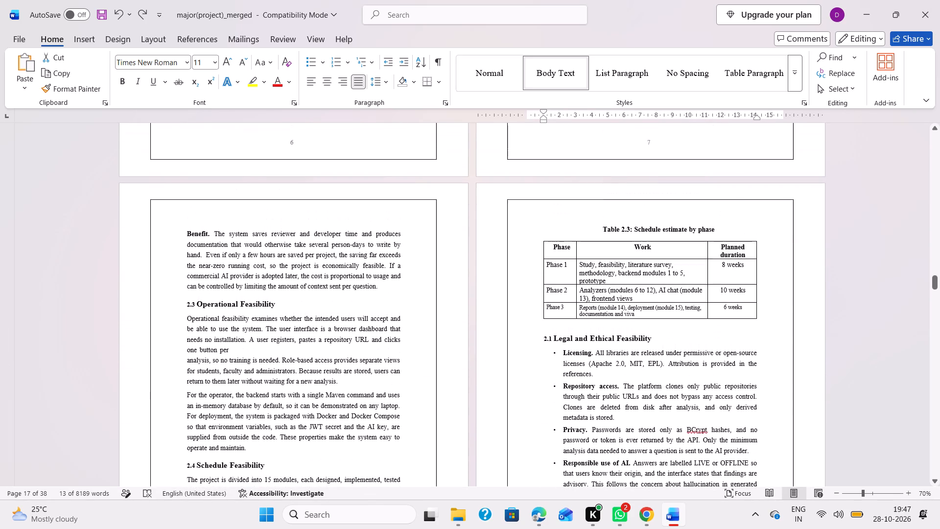
scroll(574, 319, down, 1)
scroll(574, 319, up, 1)
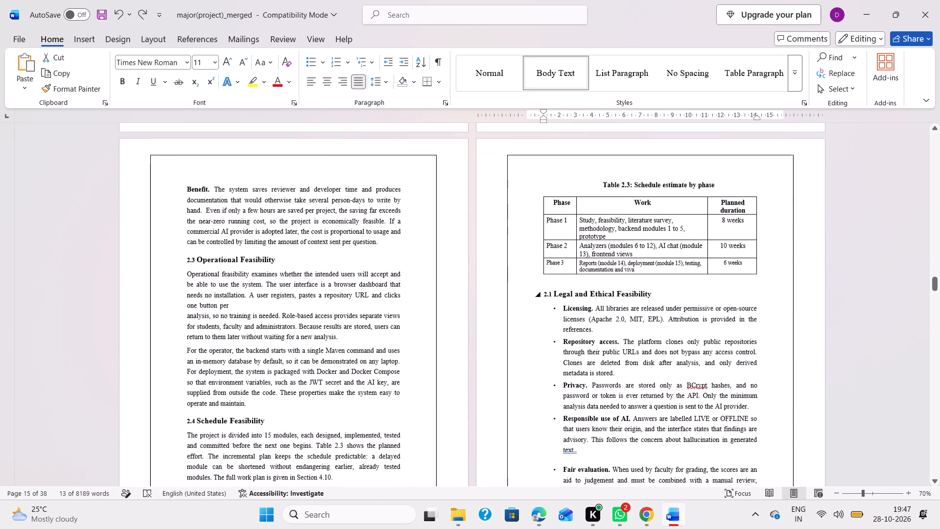
scroll(574, 319, up, 1)
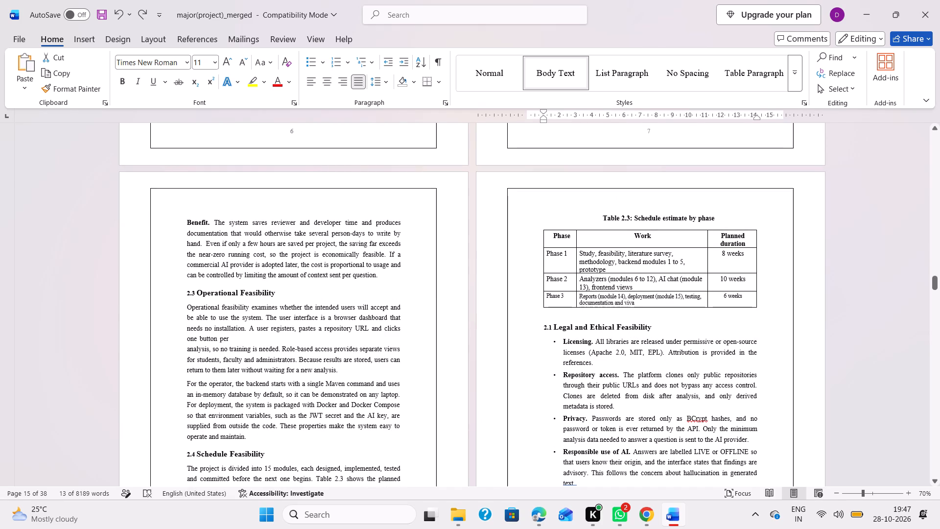
click(630, 216)
key(BackSpace)
key(4)
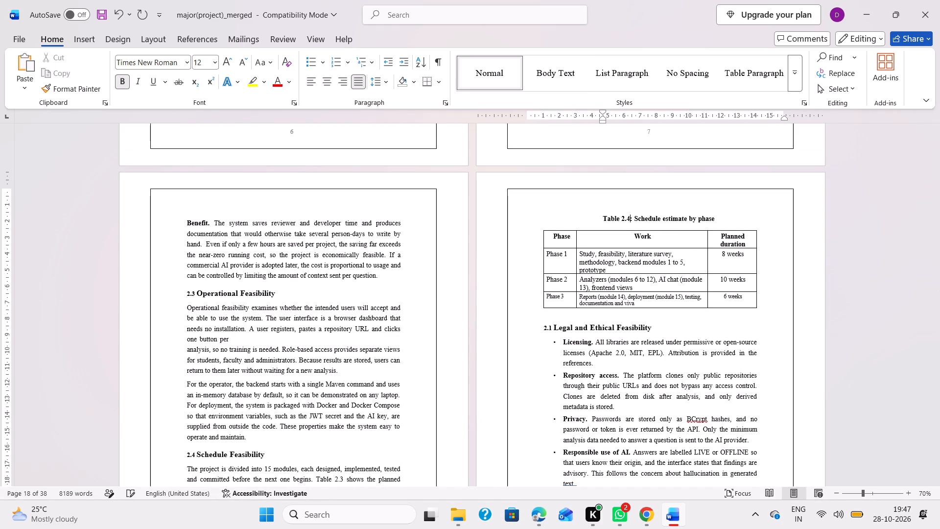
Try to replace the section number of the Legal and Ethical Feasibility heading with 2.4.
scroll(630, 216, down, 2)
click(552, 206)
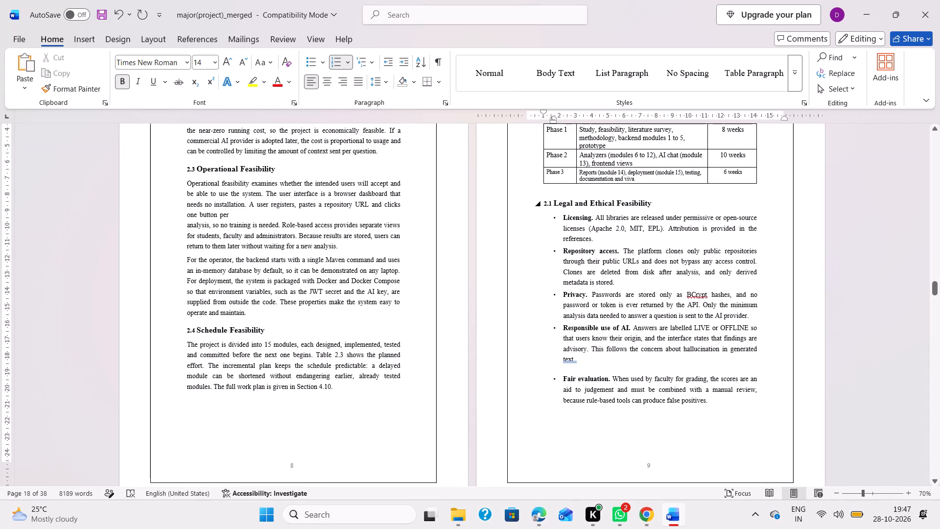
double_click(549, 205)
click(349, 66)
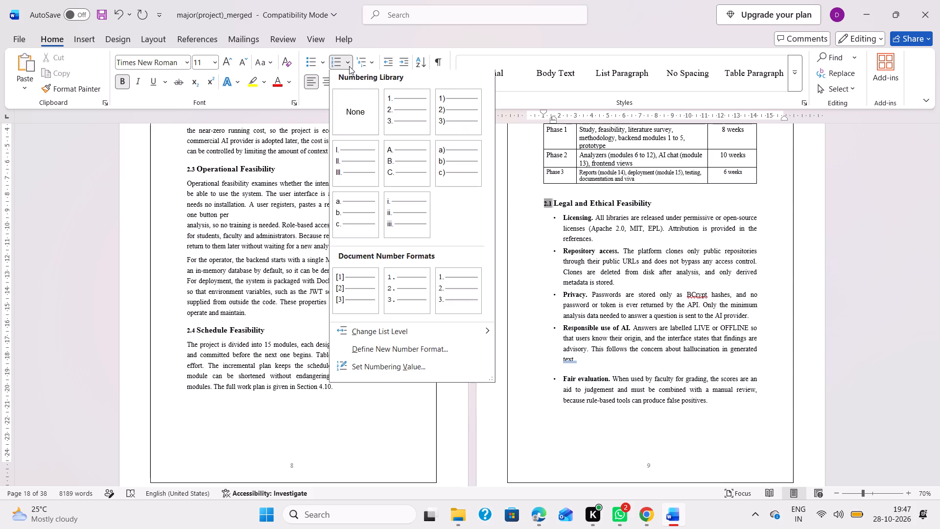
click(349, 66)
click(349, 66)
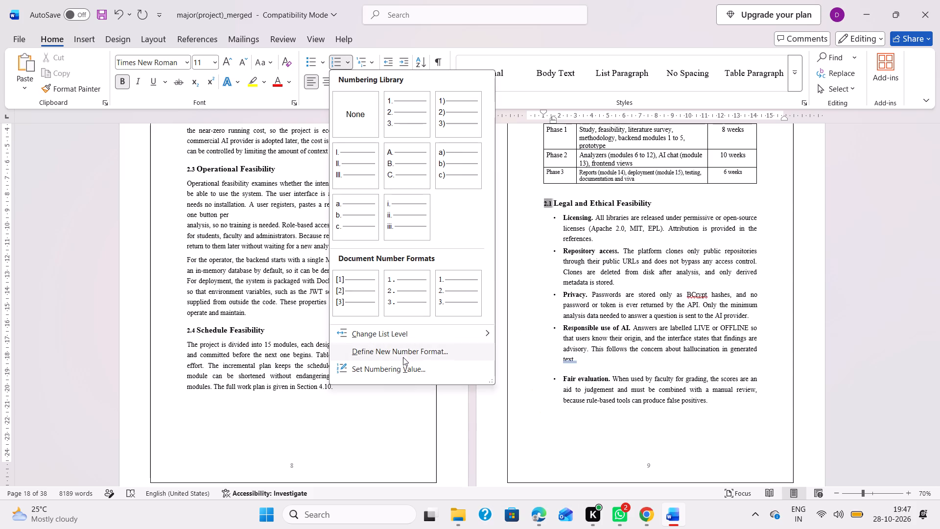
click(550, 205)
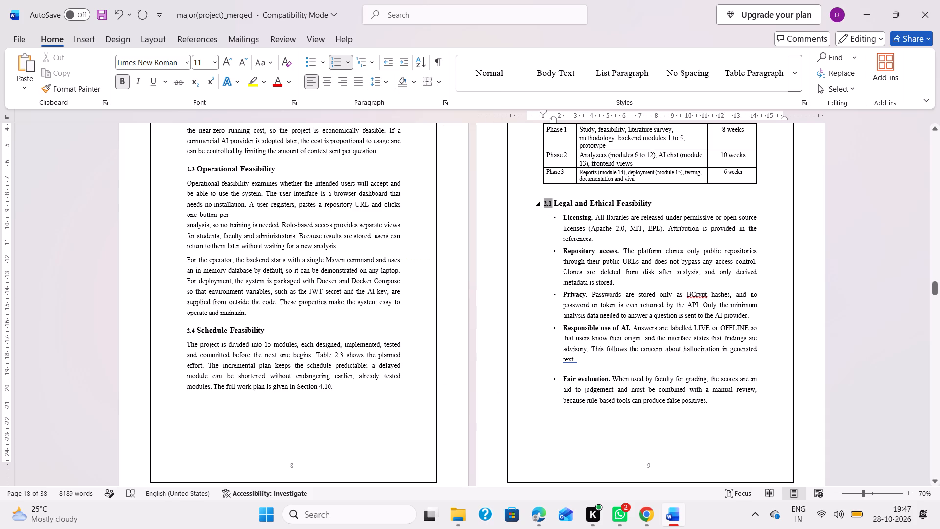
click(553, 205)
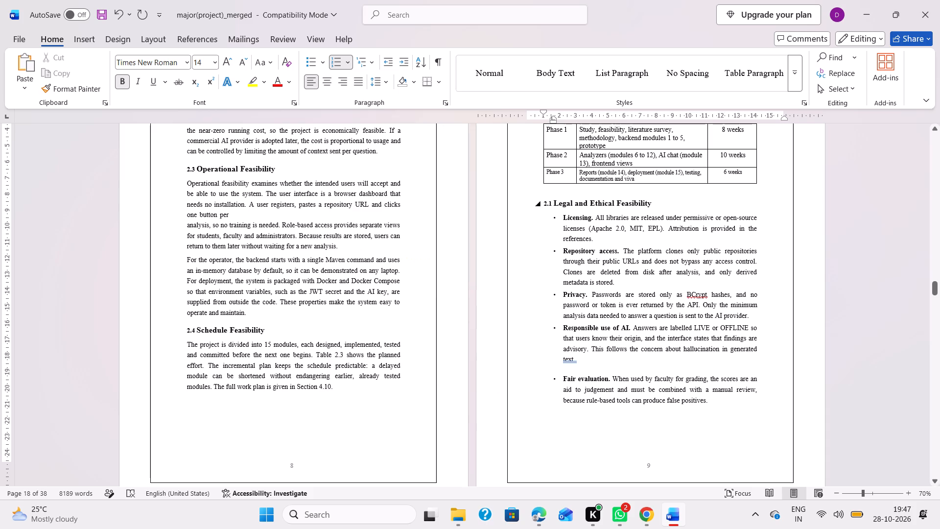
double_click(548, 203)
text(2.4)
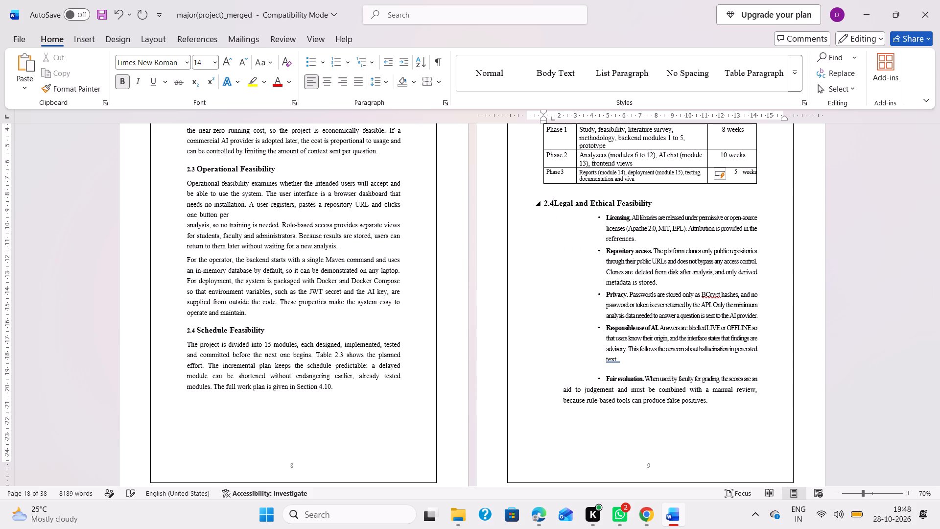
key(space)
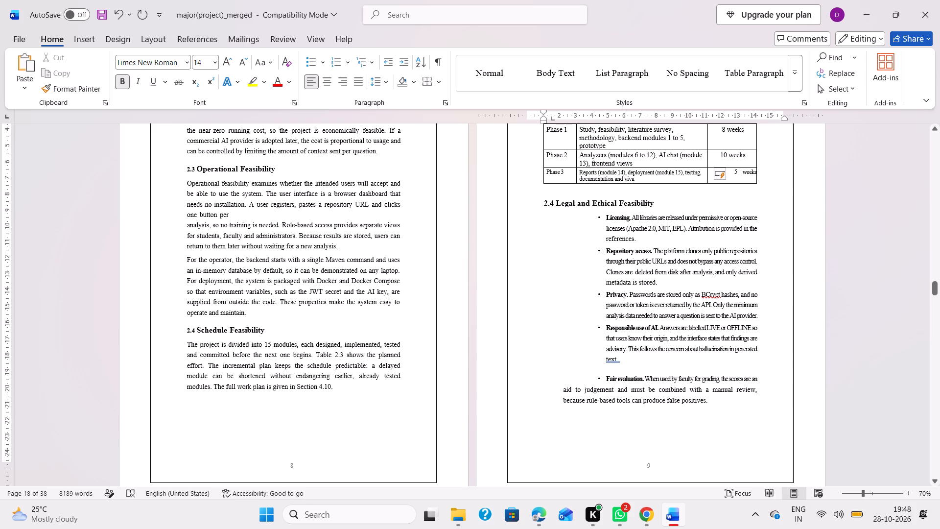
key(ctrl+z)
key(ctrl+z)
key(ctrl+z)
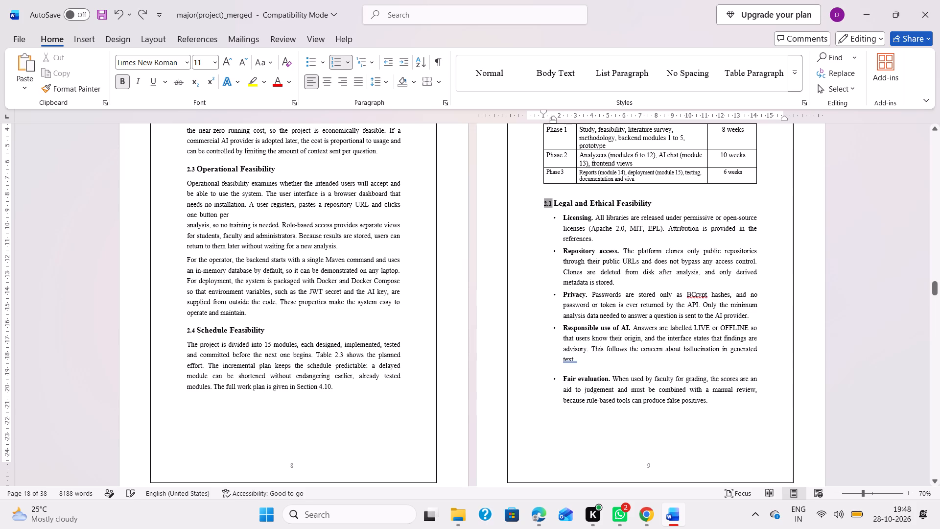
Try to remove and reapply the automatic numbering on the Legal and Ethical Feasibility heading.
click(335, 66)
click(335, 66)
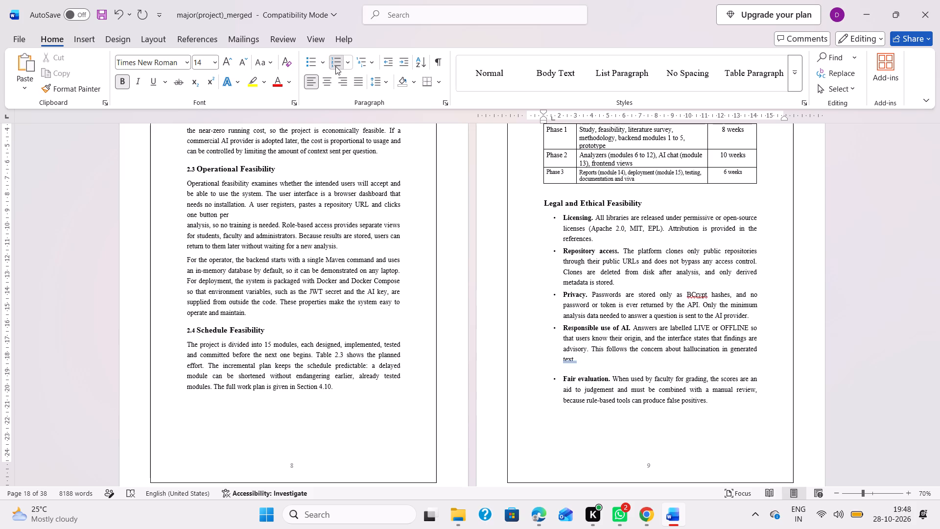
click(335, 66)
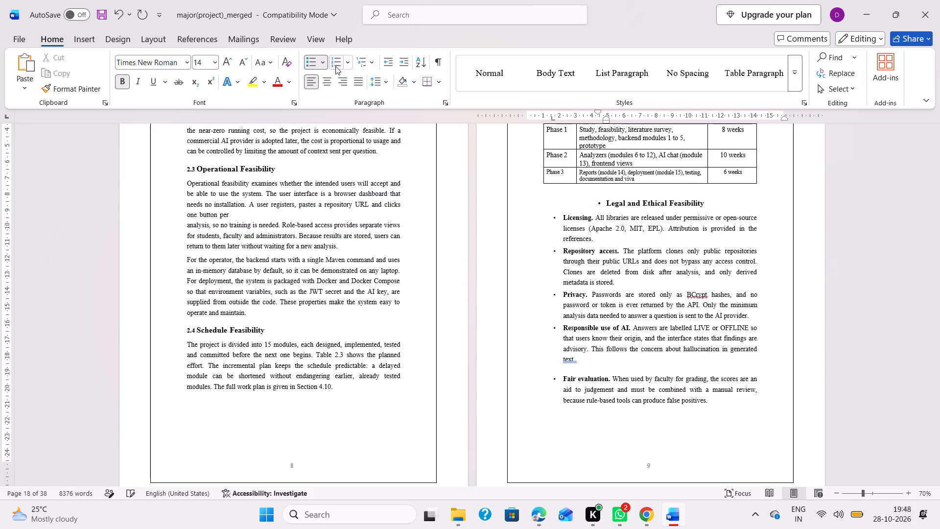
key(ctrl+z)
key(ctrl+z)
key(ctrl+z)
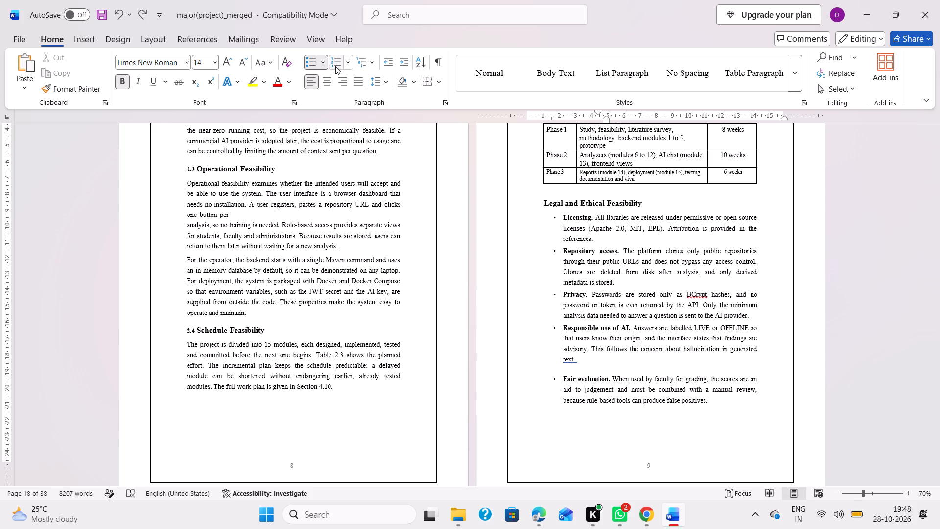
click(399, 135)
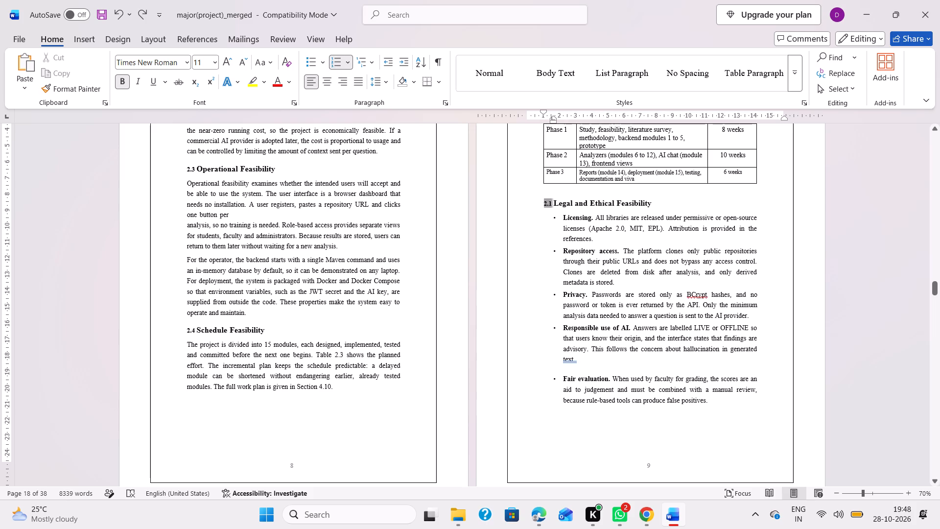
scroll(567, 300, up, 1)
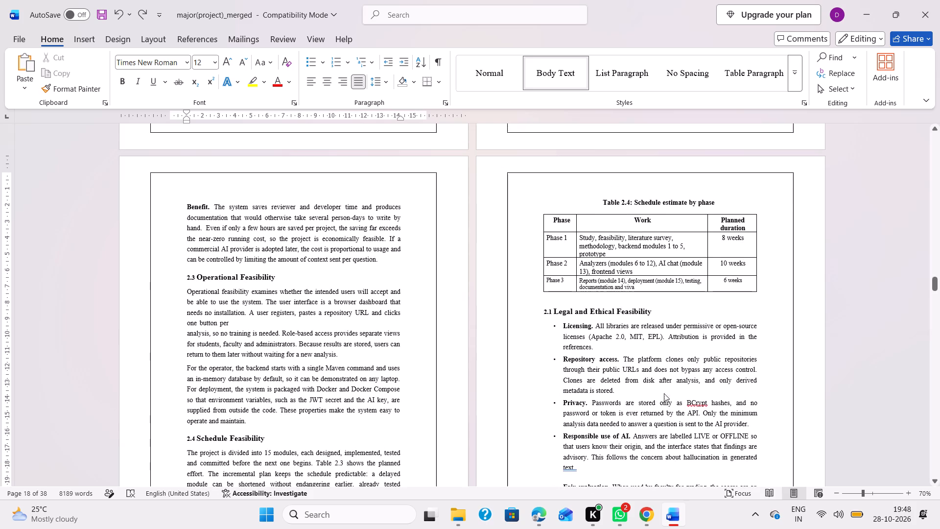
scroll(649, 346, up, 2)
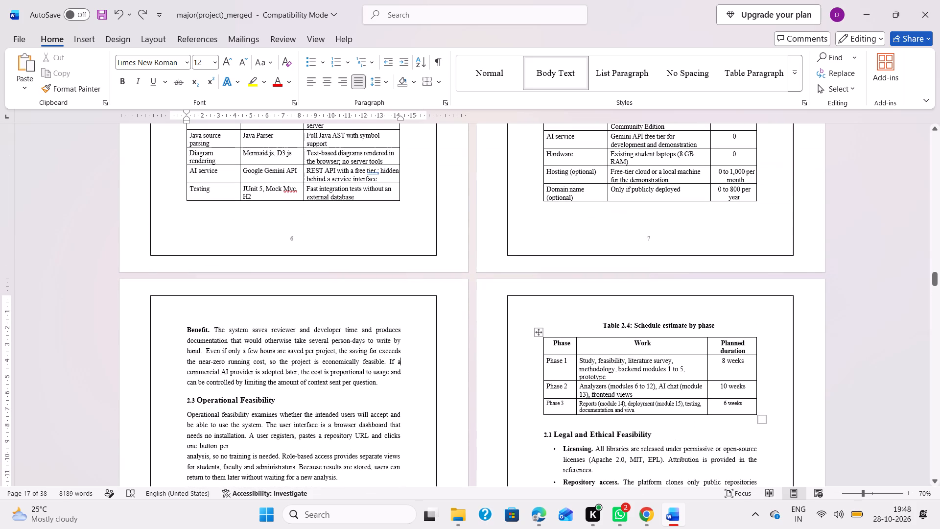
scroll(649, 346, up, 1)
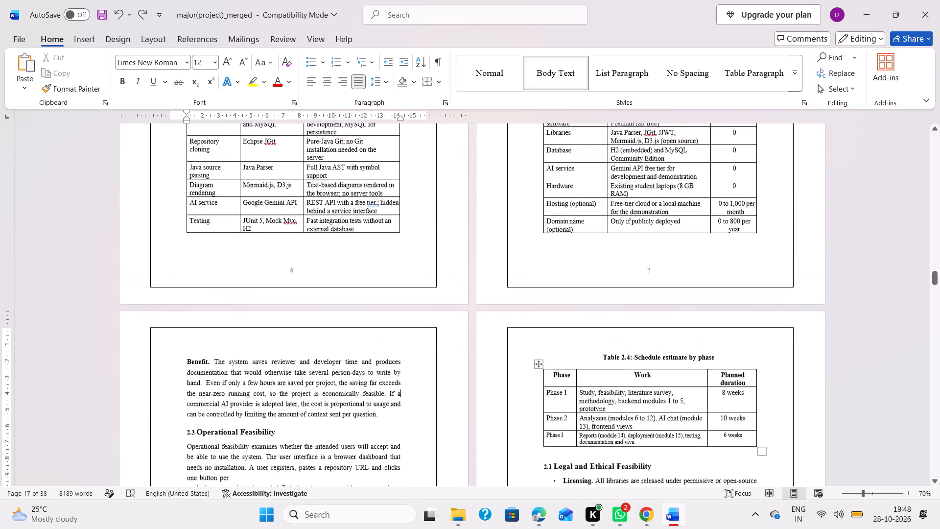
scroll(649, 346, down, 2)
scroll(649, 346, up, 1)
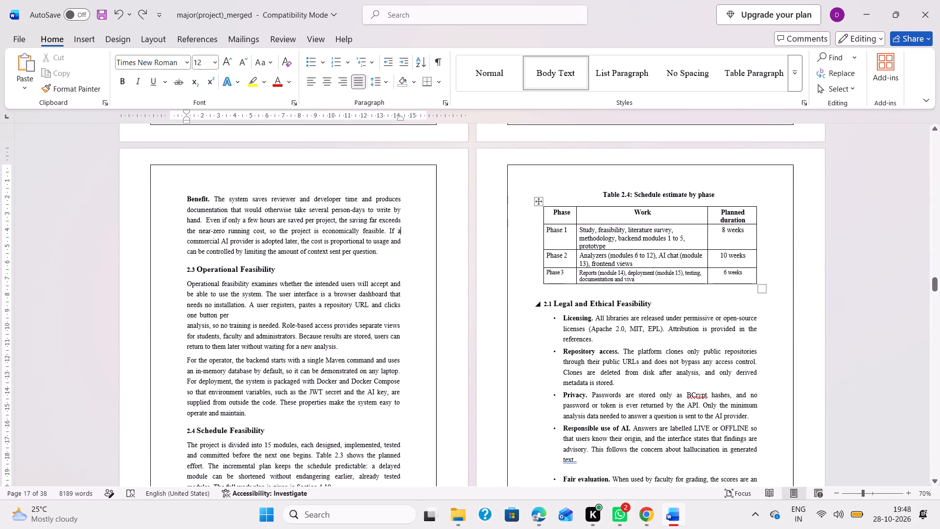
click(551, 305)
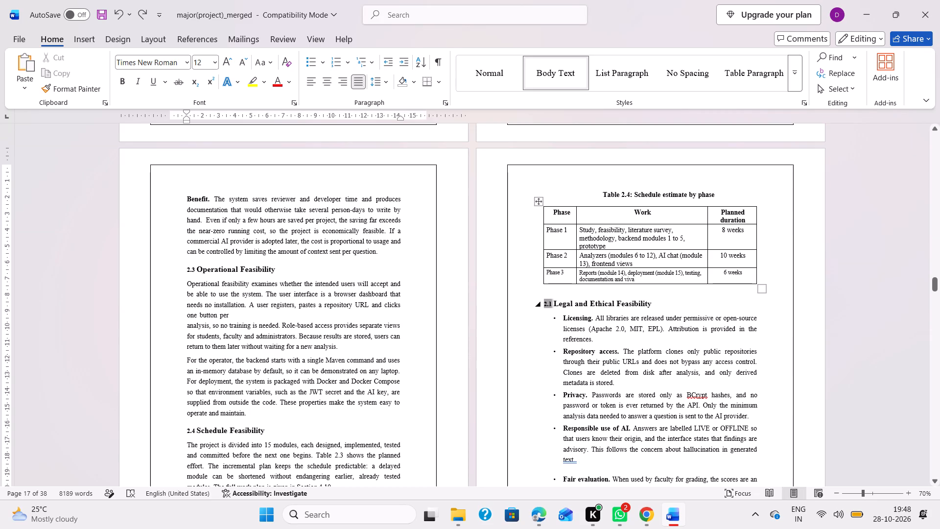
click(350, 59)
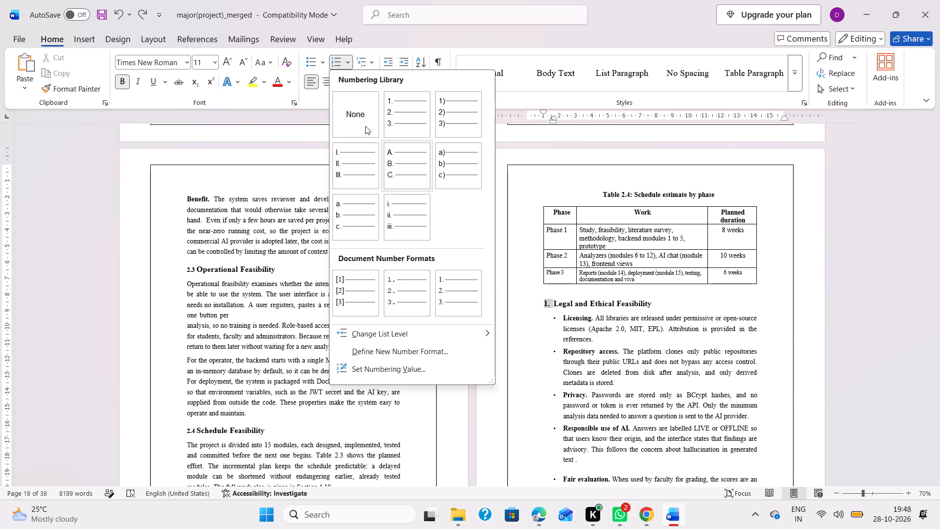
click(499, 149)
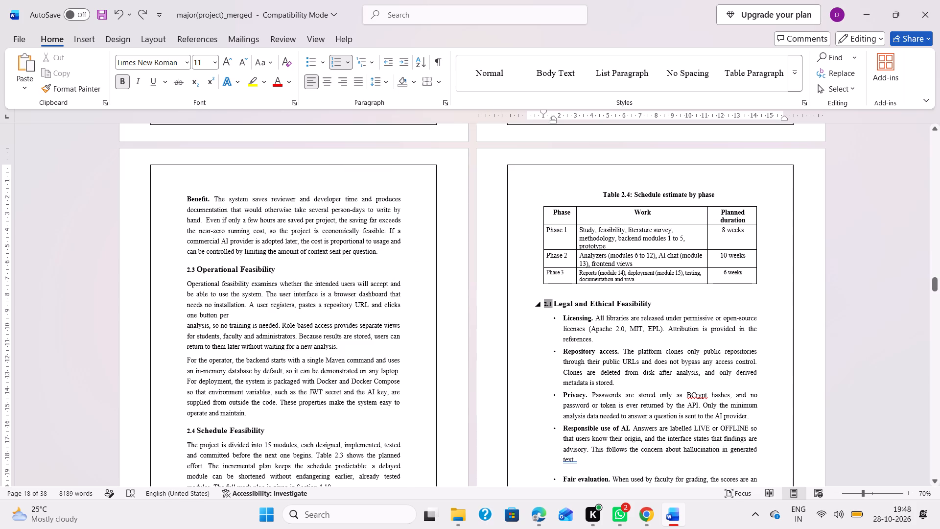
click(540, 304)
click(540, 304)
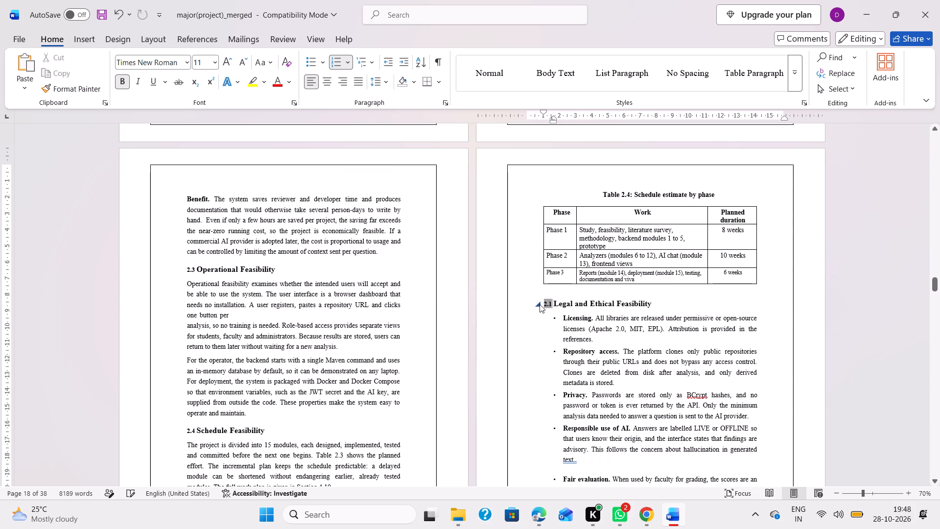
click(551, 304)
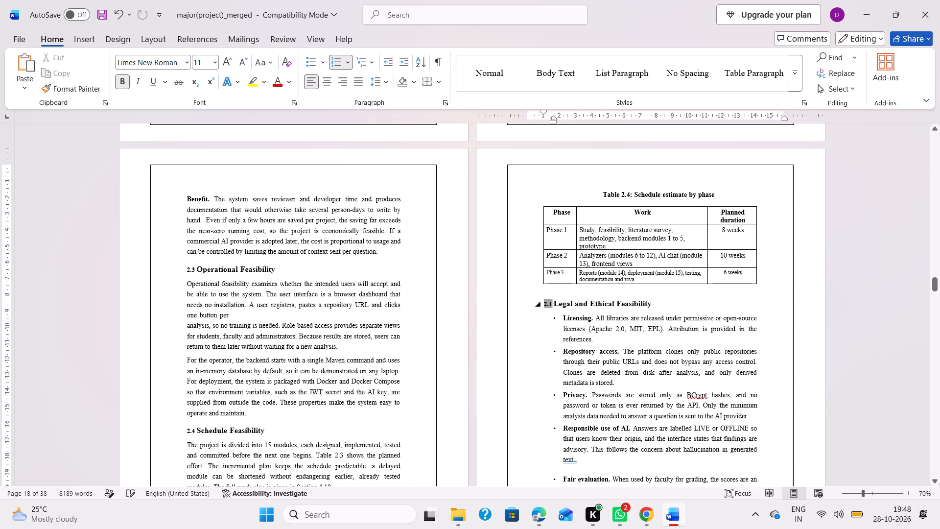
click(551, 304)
Review the section and table numbering on the Risk Analysis and SWOT Analysis page.
scroll(551, 304, down, 5)
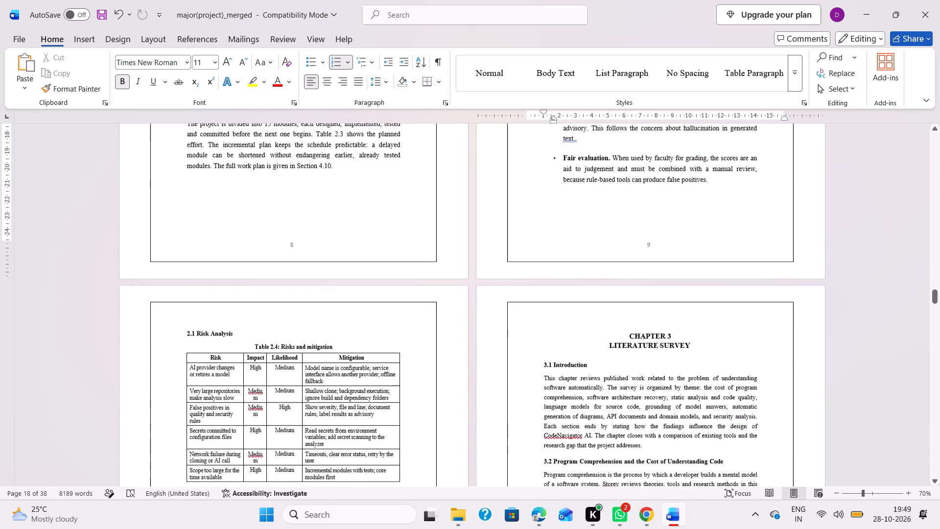
scroll(551, 304, down, 2)
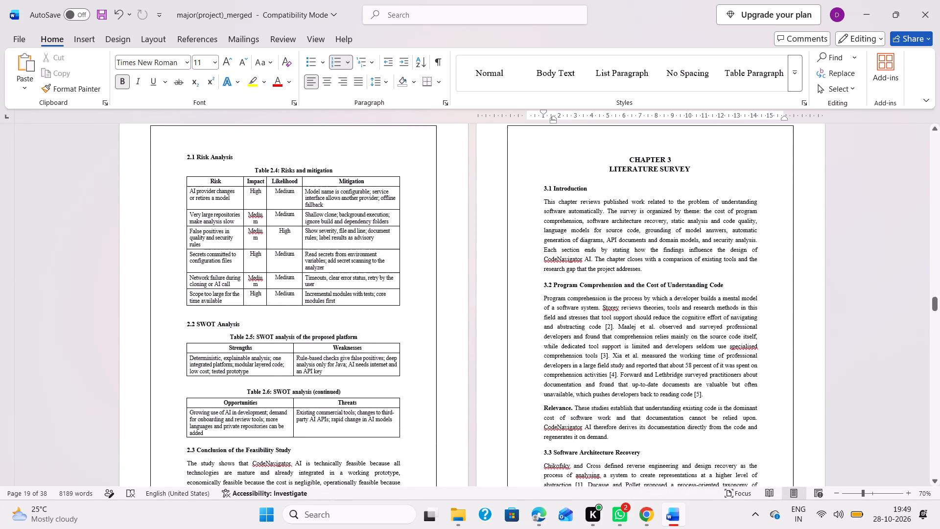
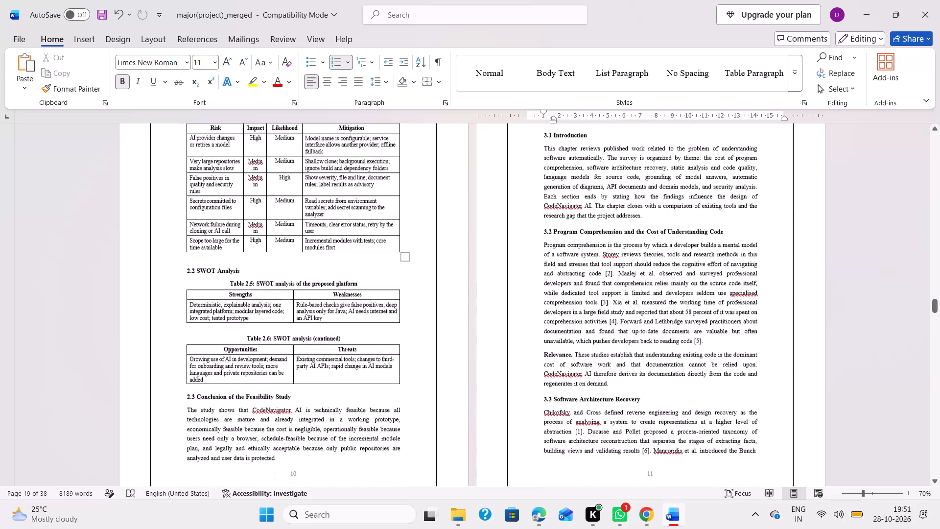
Replace the automatic section number of the Legal and Ethical Feasibility heading with a typed 2.4 followed by a space.
scroll(240, 250, up, 1)
scroll(251, 302, up, 1)
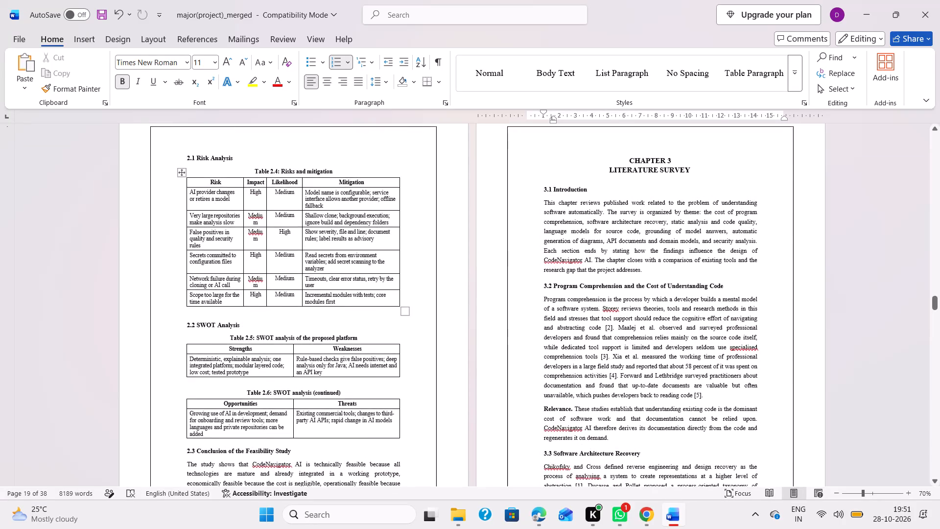
scroll(251, 302, up, 4)
scroll(486, 334, up, 1)
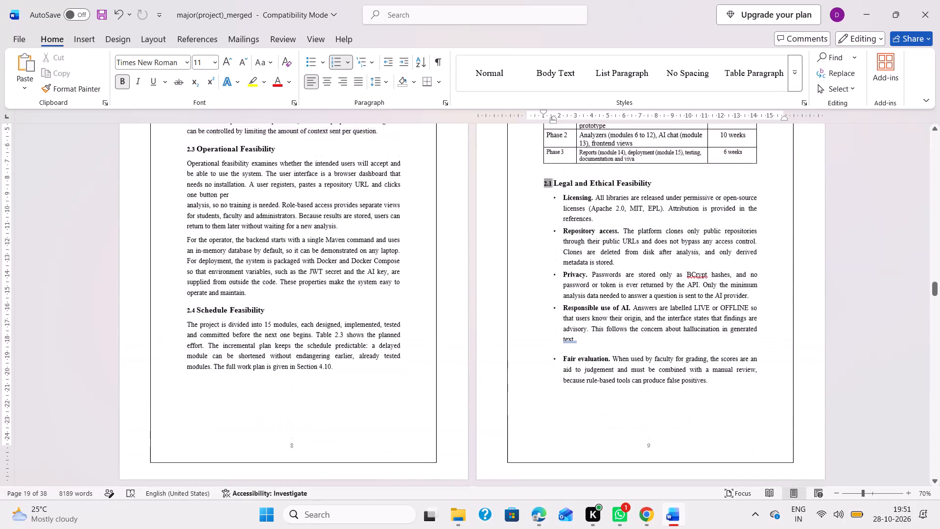
scroll(486, 334, up, 1)
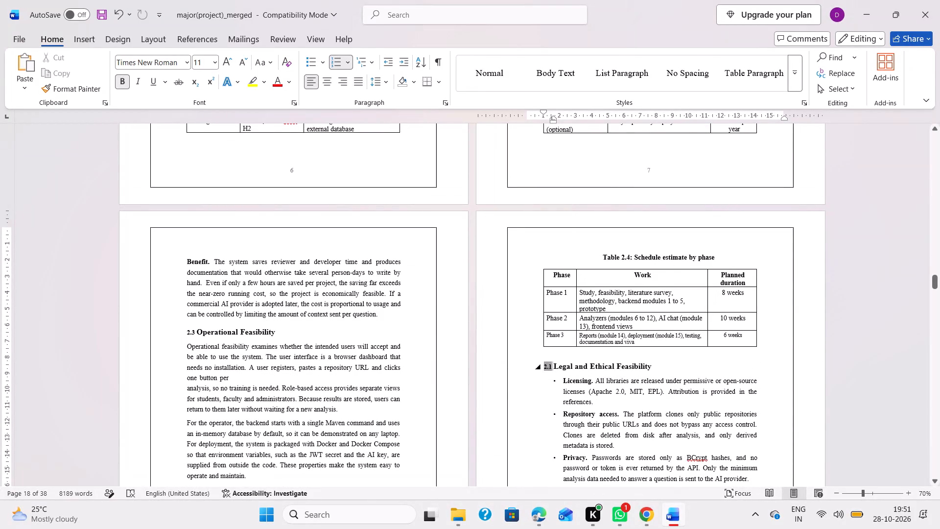
text(2.4)
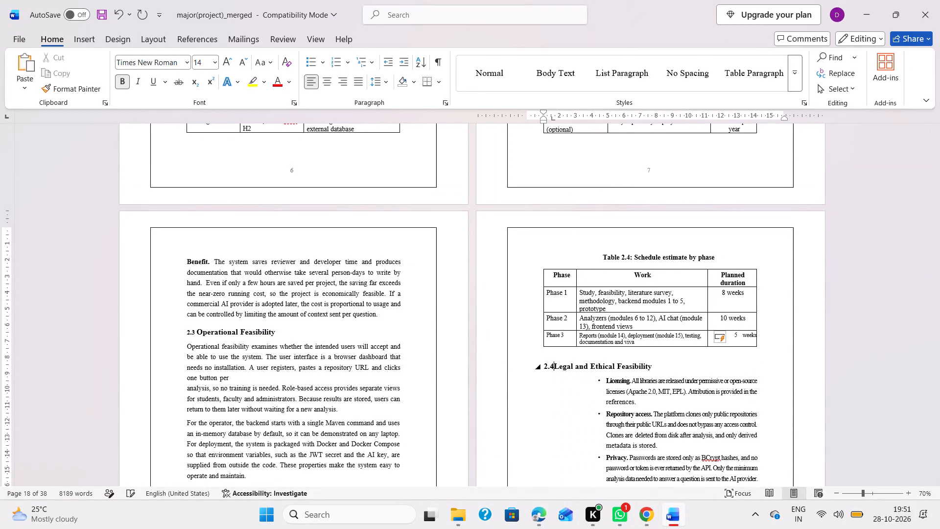
key(space)
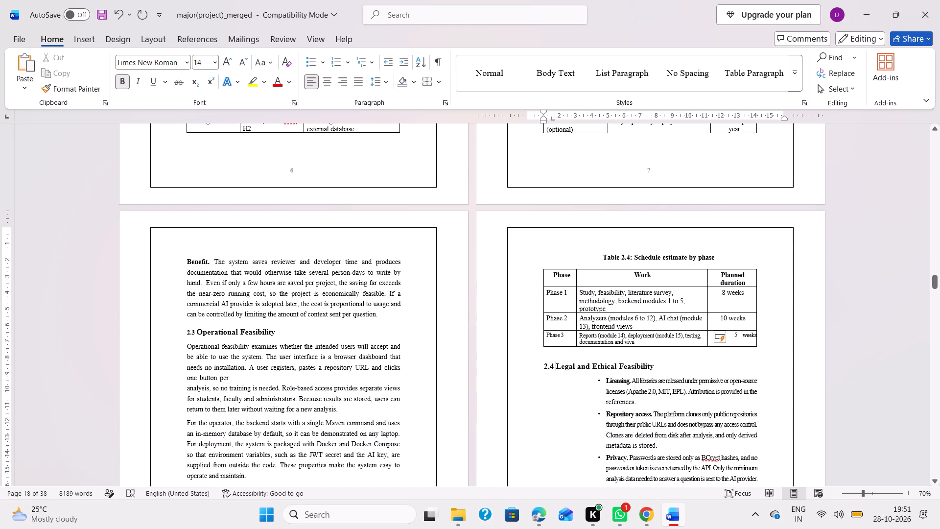
Justify the bullet points from Licensing to Fair evaluation under Legal and Ethical Feasibility.
drag(593, 378, 659, 509)
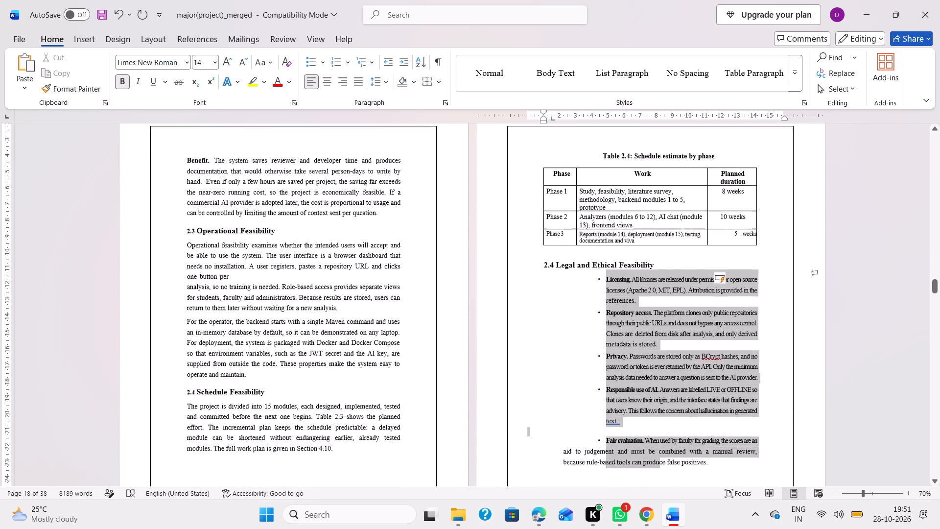
drag(659, 509, 756, 311)
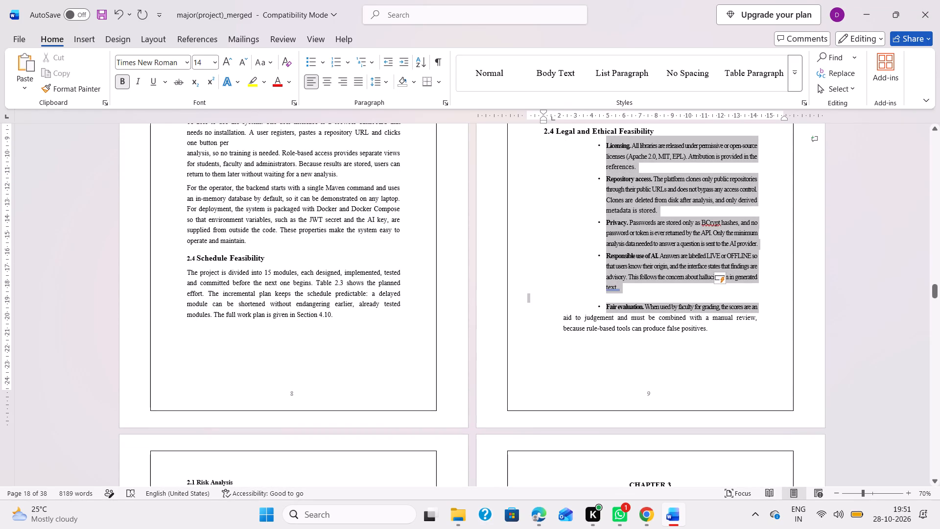
drag(756, 311, 763, 311)
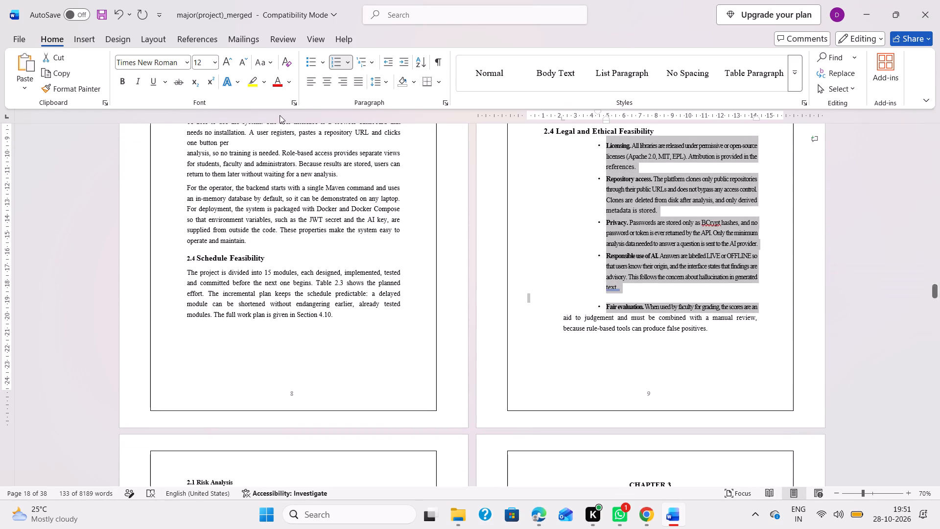
click(312, 81)
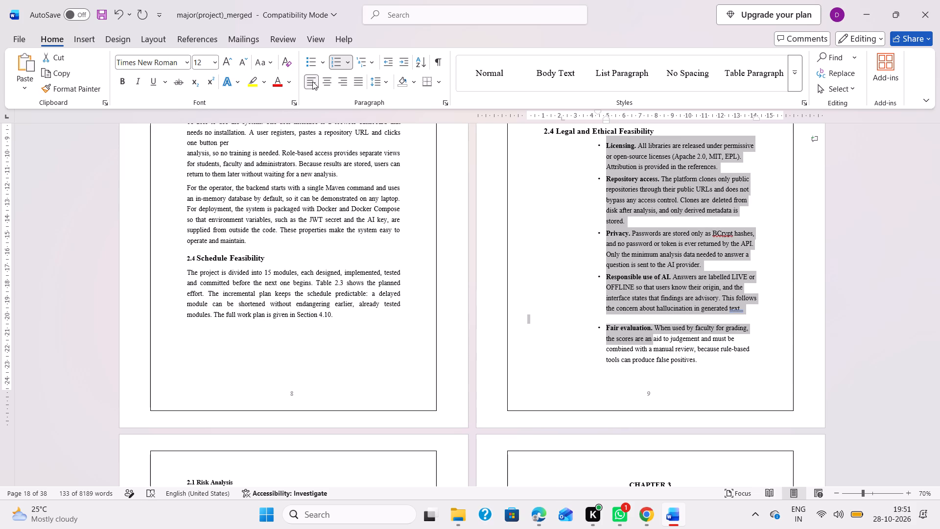
click(359, 84)
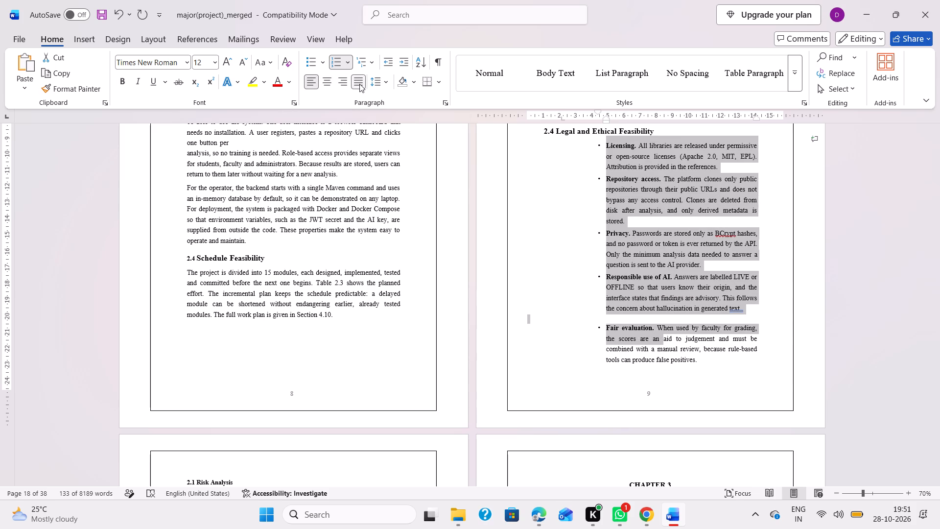
Reduce the left indent of the Legal and Ethical Feasibility bullet points to about the 2 mark on the ruler.
scroll(612, 381, up, 2)
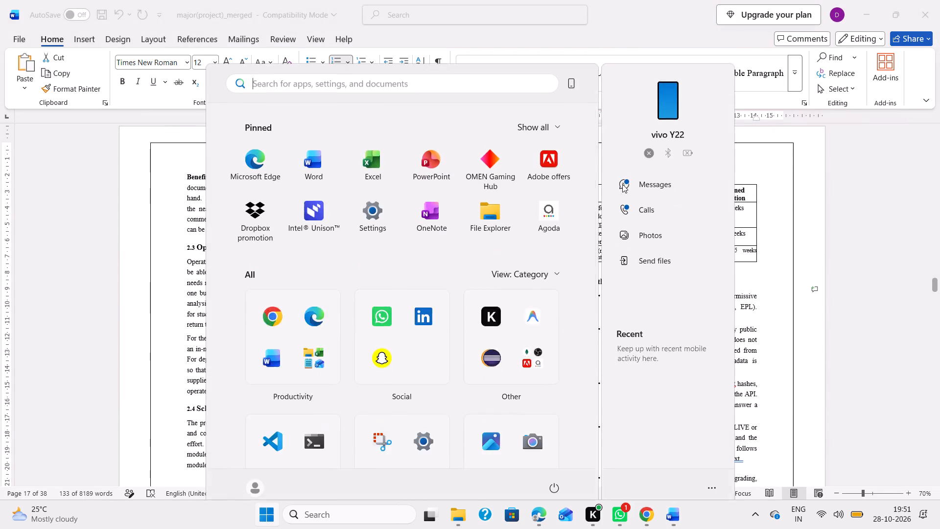
ctrl+scroll(571, 272, up, 5)
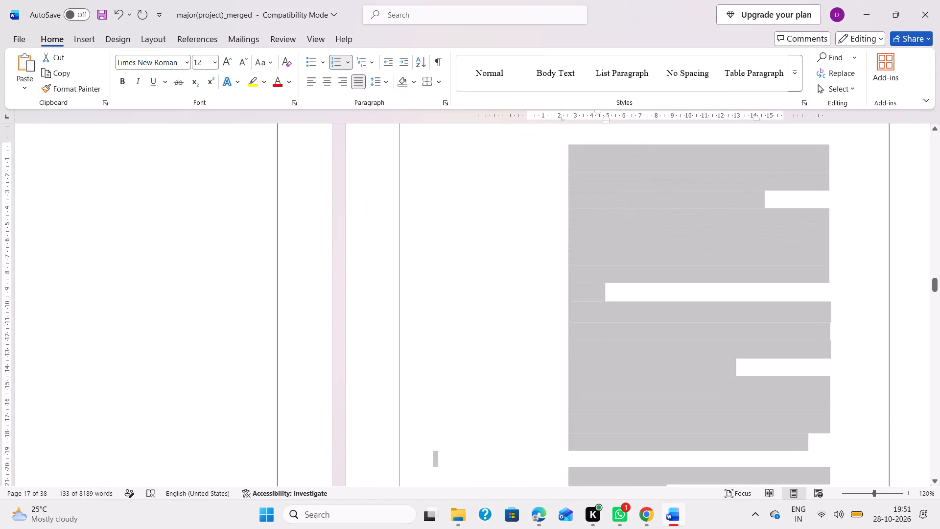
scroll(524, 276, up, 5)
scroll(454, 223, down, 4)
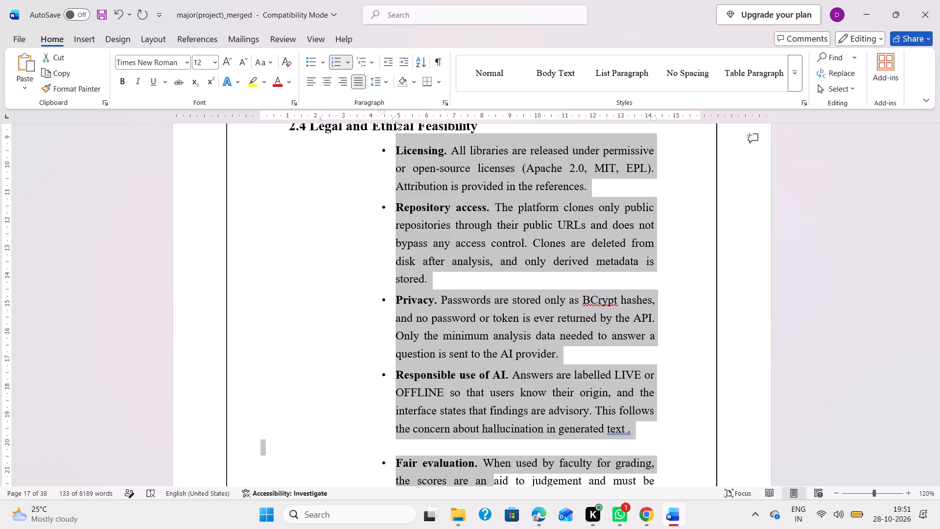
drag(396, 121, 315, 126)
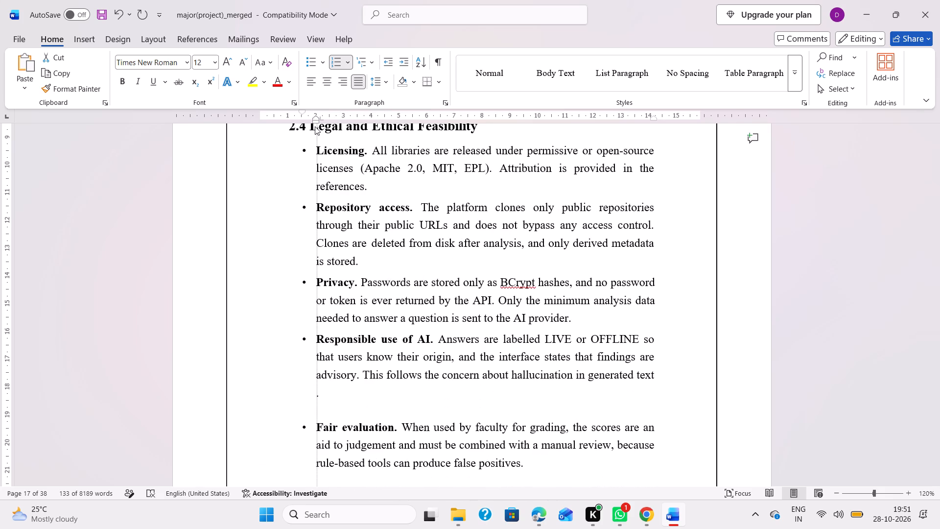
drag(315, 126, 315, 127)
scroll(352, 241, down, 2)
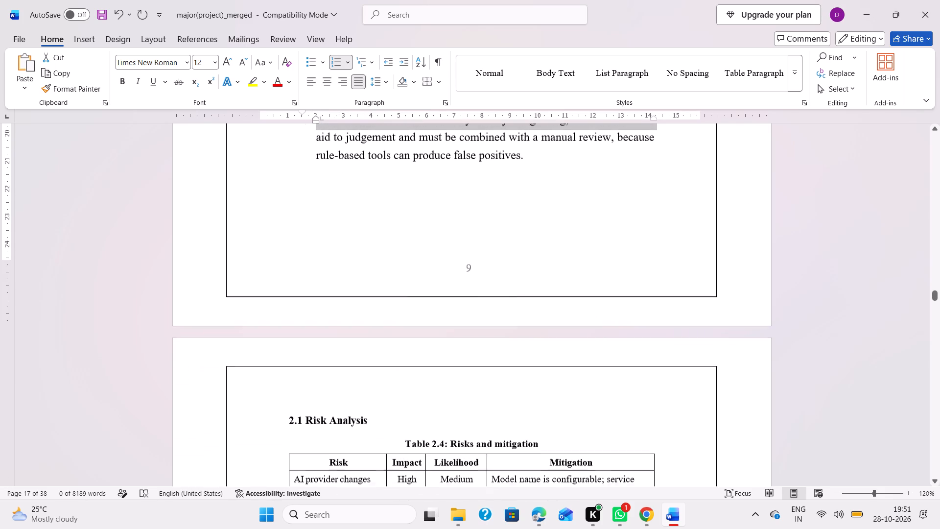
scroll(358, 278, down, 1)
scroll(358, 278, up, 1)
scroll(358, 278, down, 1)
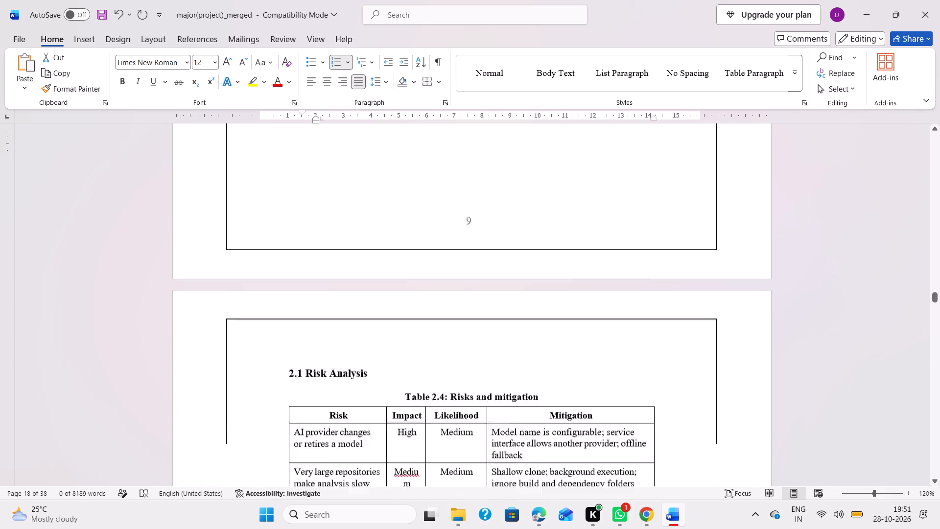
scroll(358, 278, down, 1)
scroll(358, 278, up, 2)
click(571, 267)
Change the section number of the Legal and Ethical Feasibility heading to 2.5.
scroll(571, 267, up, 2)
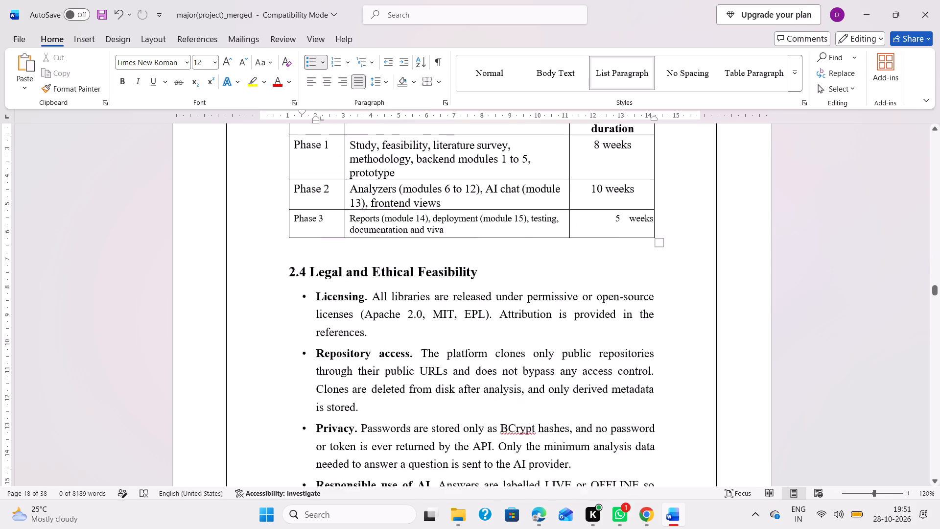
scroll(489, 322, up, 1)
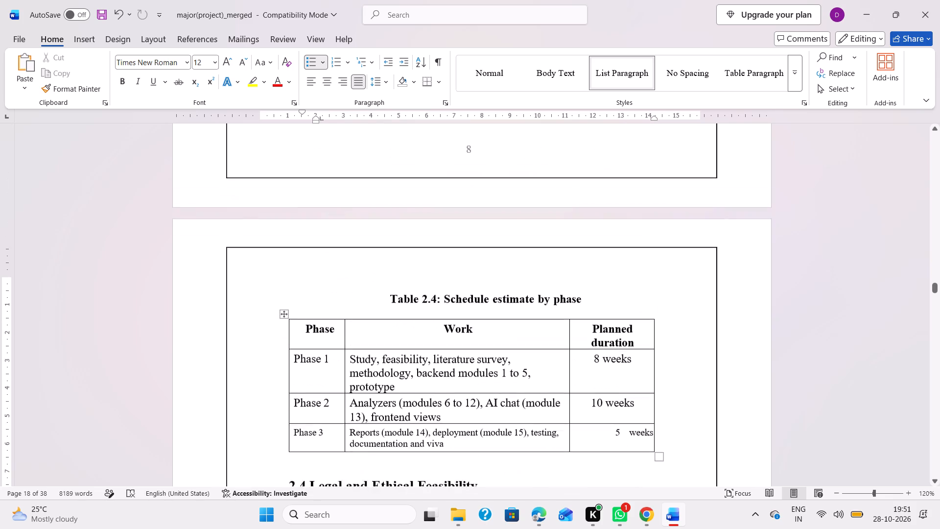
scroll(489, 322, up, 1)
scroll(489, 322, down, 2)
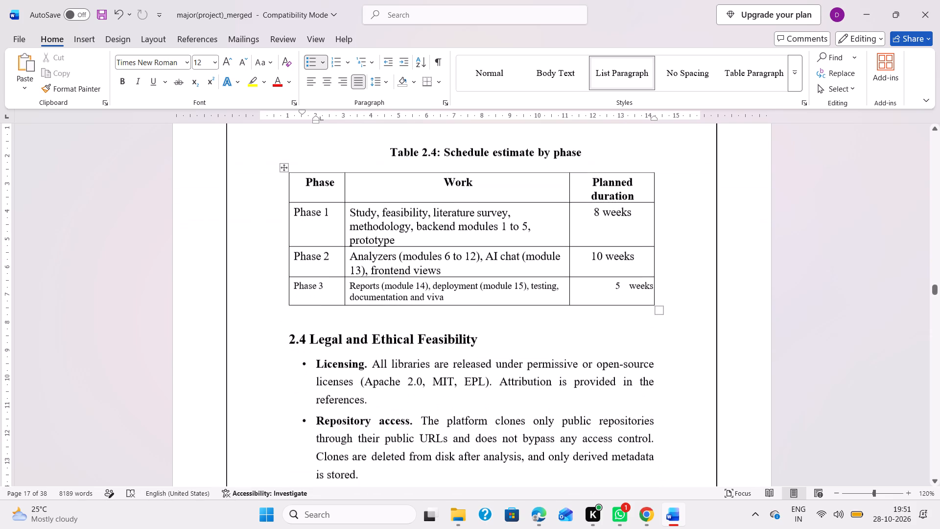
click(307, 341)
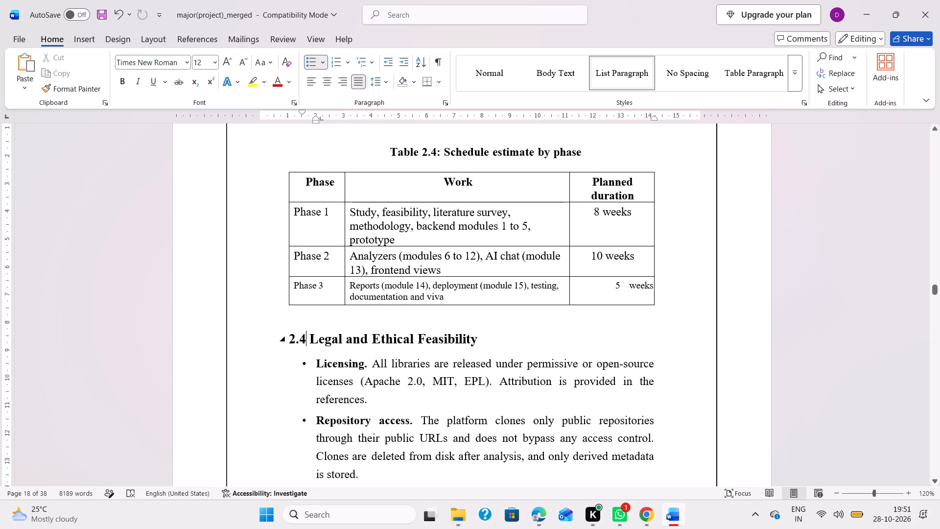
key(BackSpace)
key(5)
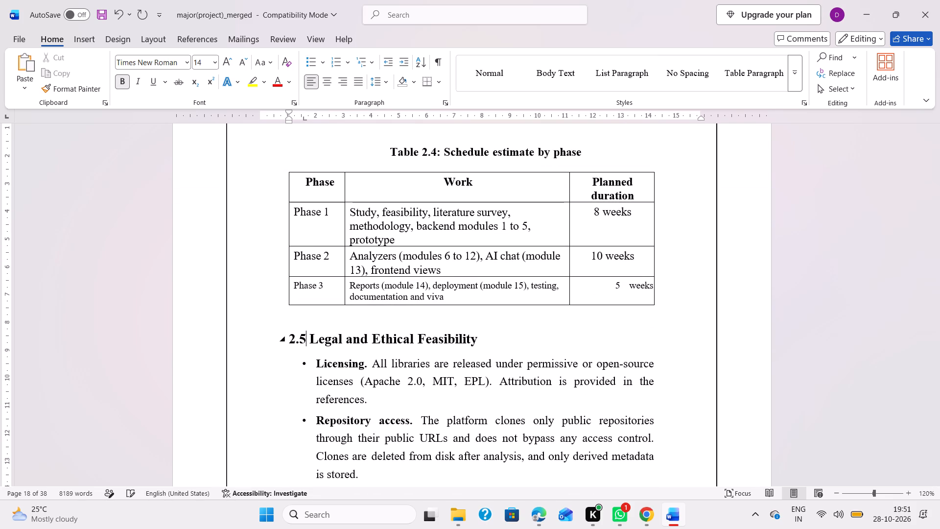
scroll(307, 341, down, 4)
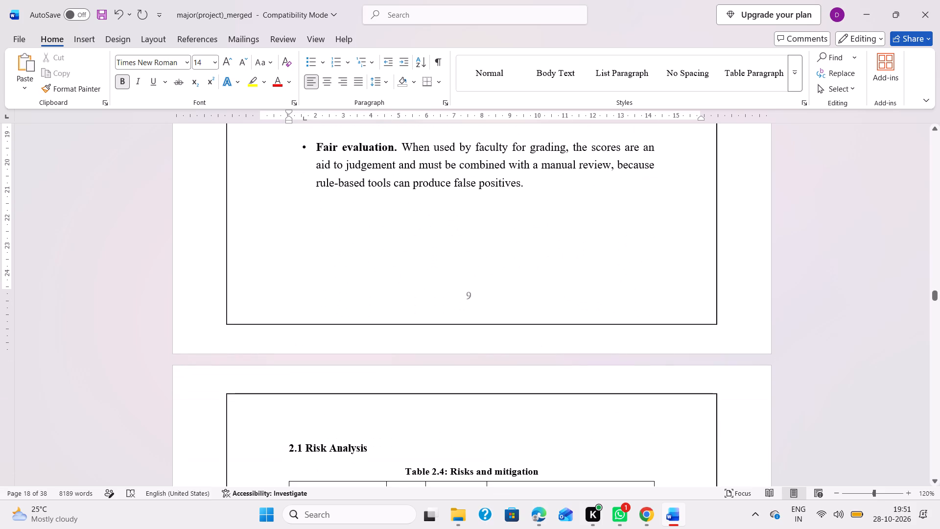
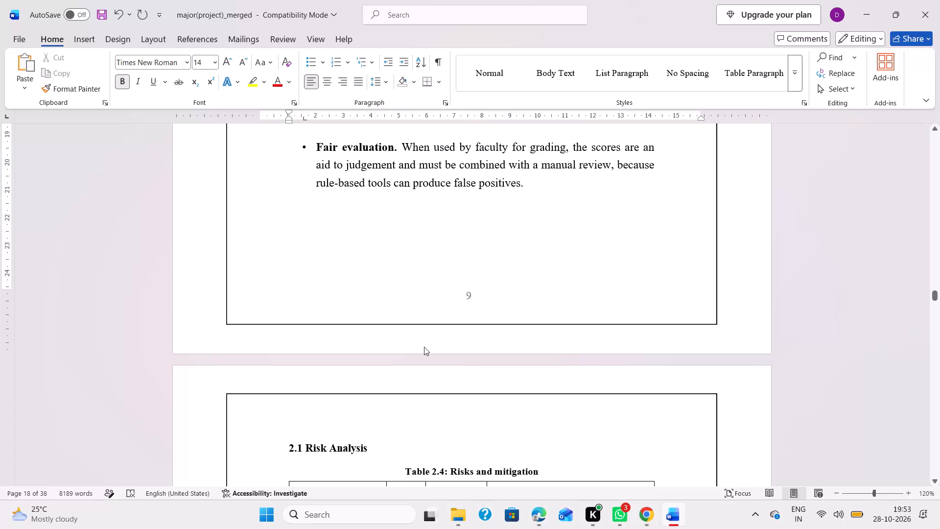
Review the section numbering and layout from Operational Feasibility through Risk Analysis and SWOT Analysis to the start of Chapter 3.
scroll(424, 347, down, 3)
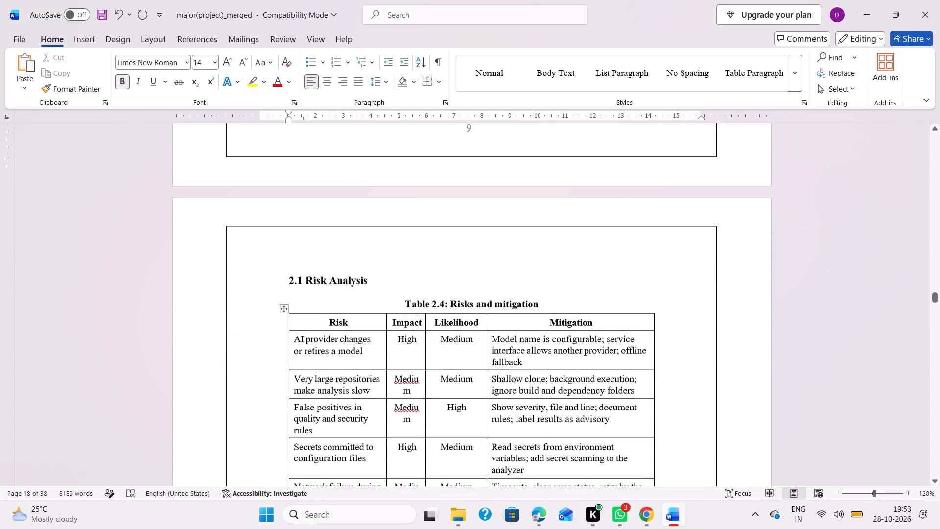
scroll(424, 347, down, 1)
scroll(416, 316, up, 3)
scroll(416, 316, down, 1)
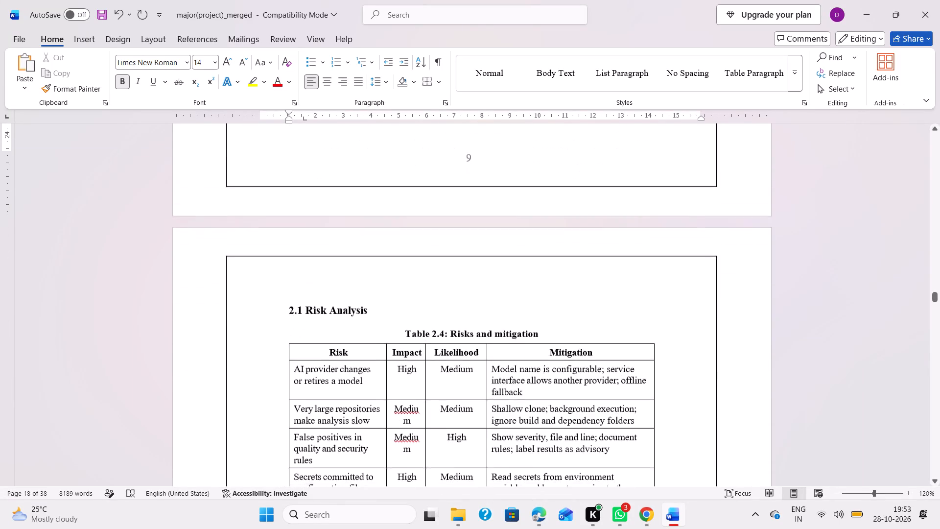
ctrl+scroll(416, 316, down, 4)
scroll(473, 296, down, 1)
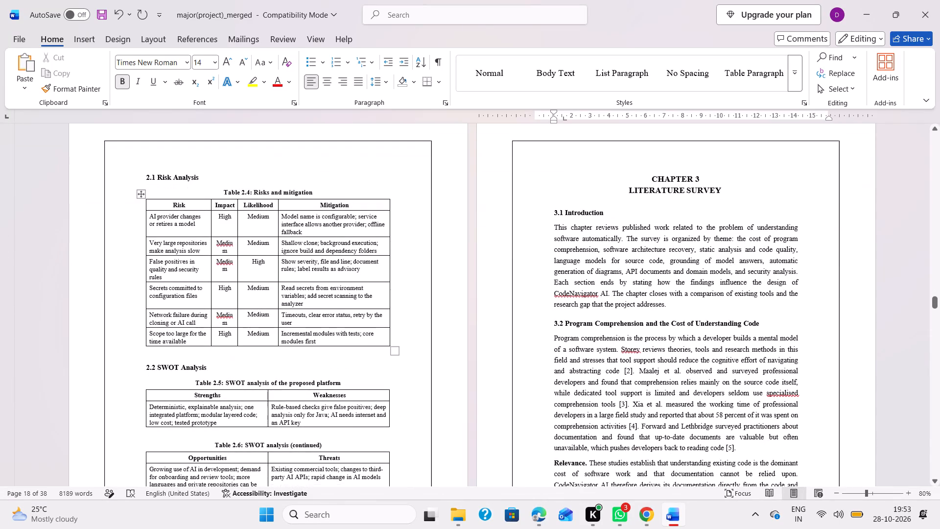
scroll(374, 300, up, 3)
scroll(620, 375, up, 1)
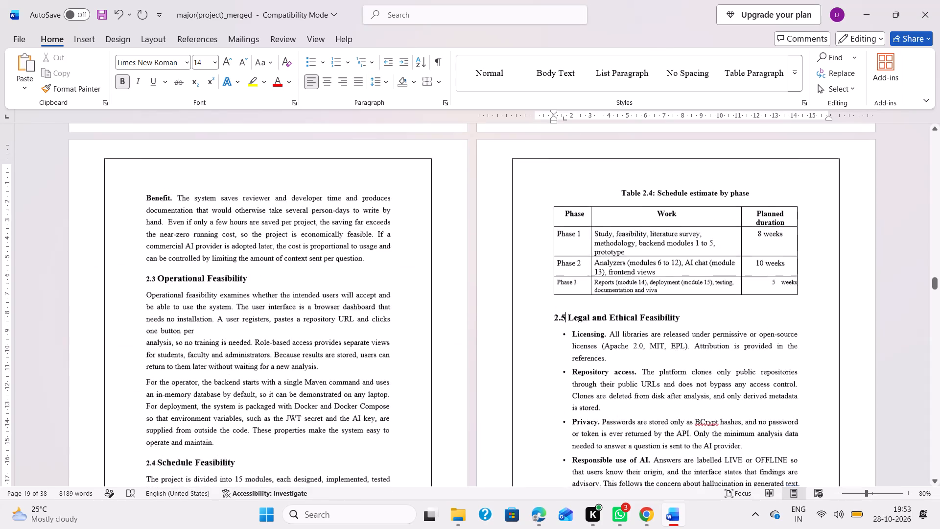
scroll(620, 375, up, 1)
scroll(620, 375, down, 3)
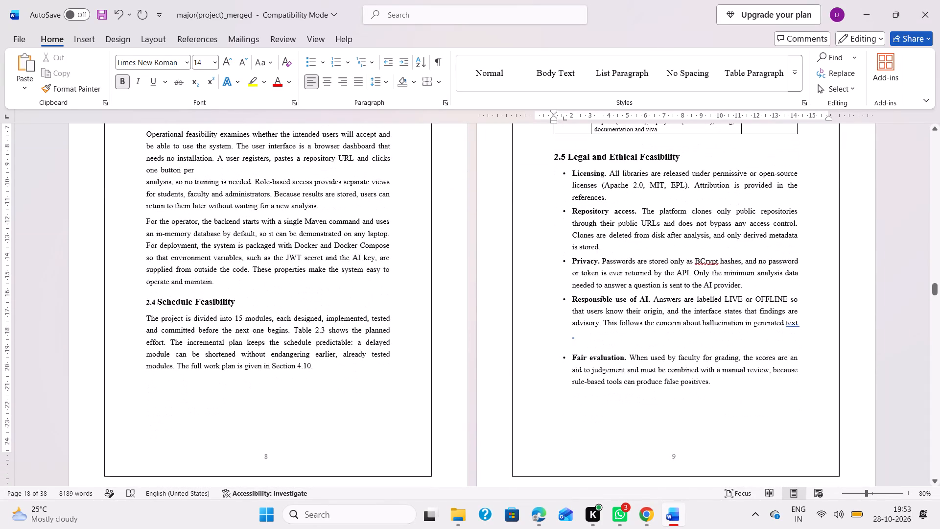
scroll(542, 336, up, 2)
scroll(542, 336, down, 5)
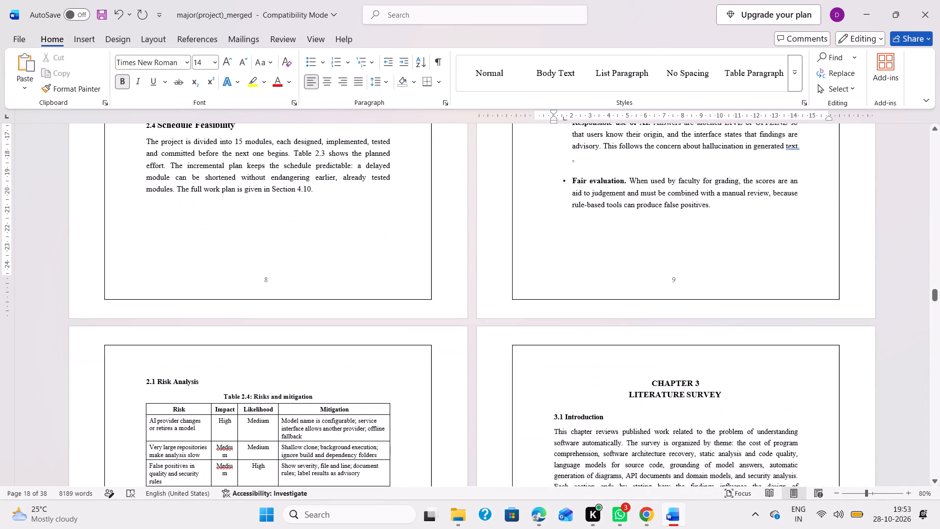
scroll(402, 344, down, 1)
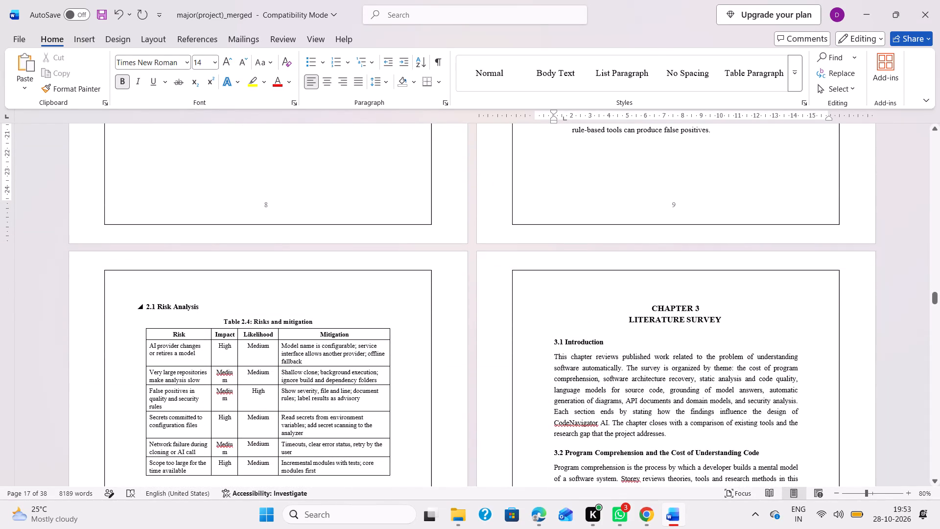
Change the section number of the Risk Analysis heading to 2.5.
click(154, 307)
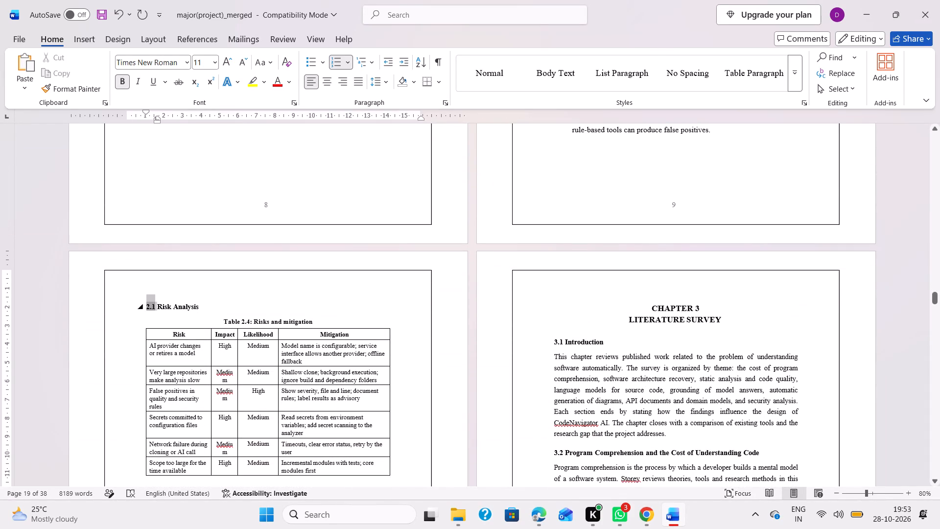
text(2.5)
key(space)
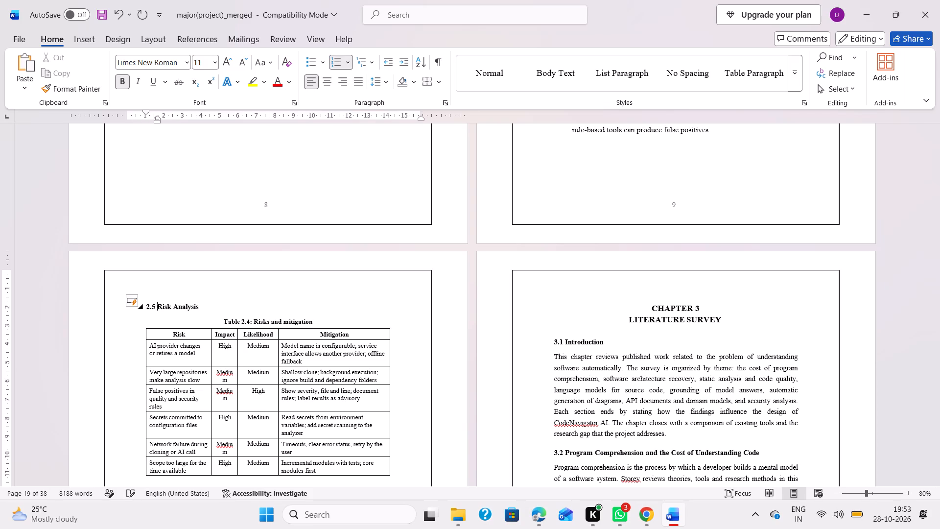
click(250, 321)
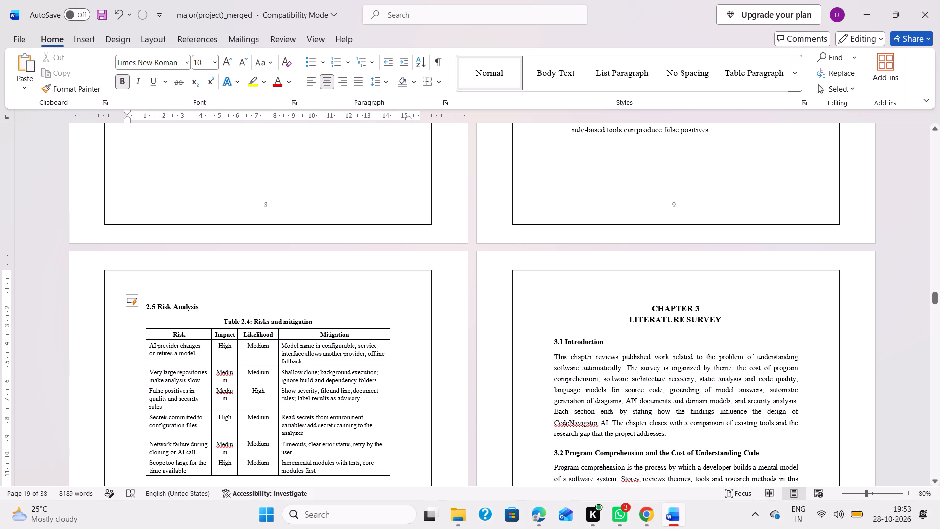
Replace the automatic section number of the Risk Analysis heading with a typed 2.6 followed by a space.
scroll(250, 321, down, 1)
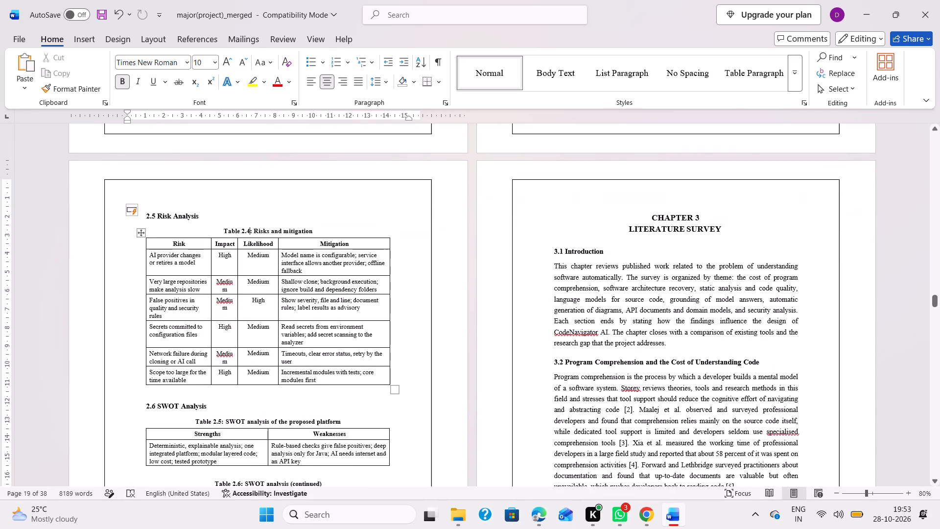
click(155, 215)
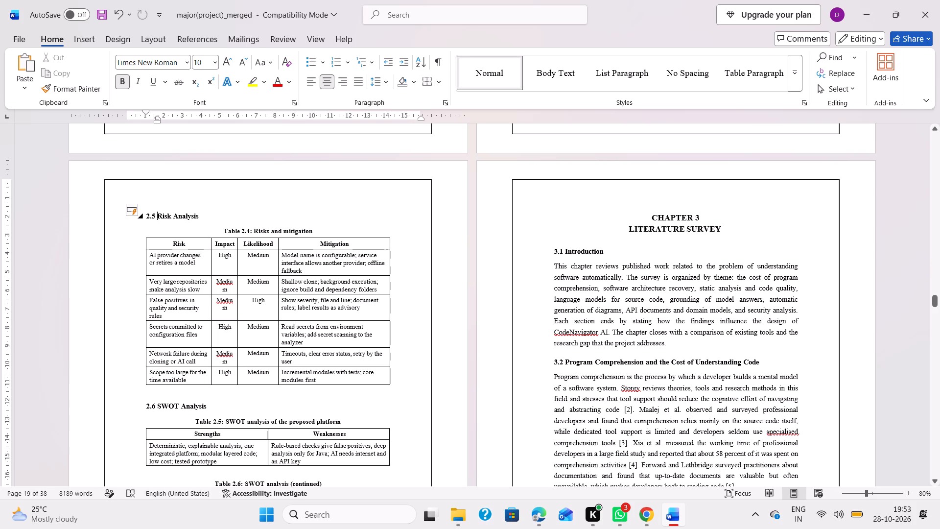
key(BackSpace)
text(2.6)
key(space)
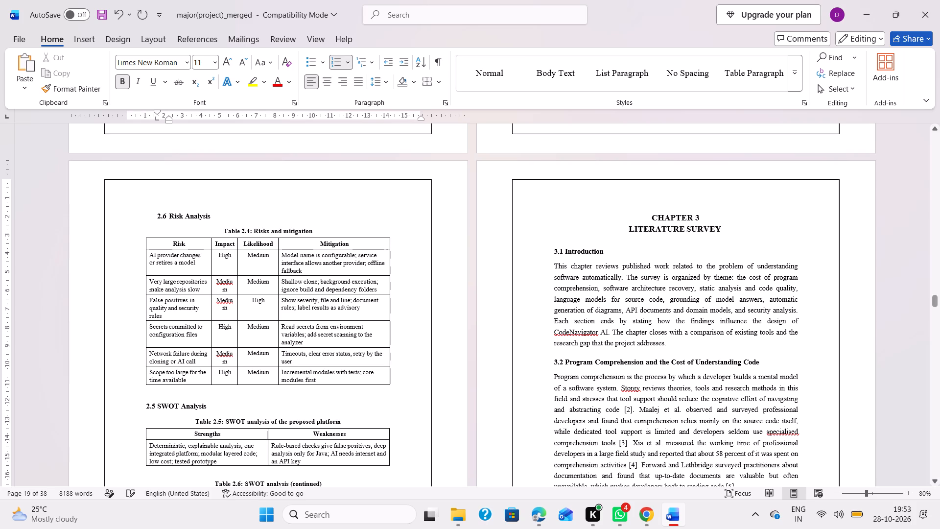
Reduce the first-line indent of the Risk Analysis heading on the ruler.
drag(158, 112, 154, 113)
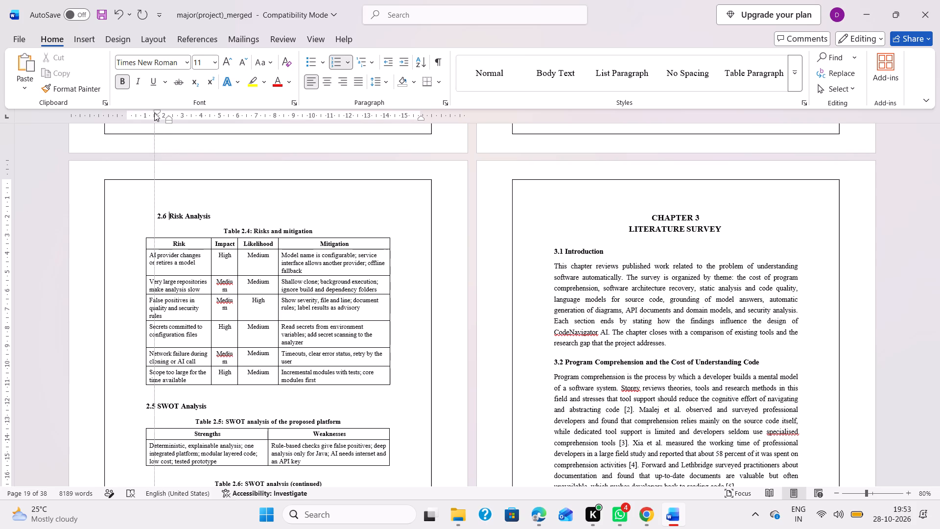
Reduce the Risk Analysis heading's first-line indent further so it lines up with the left edge of the table below.
drag(154, 113, 147, 110)
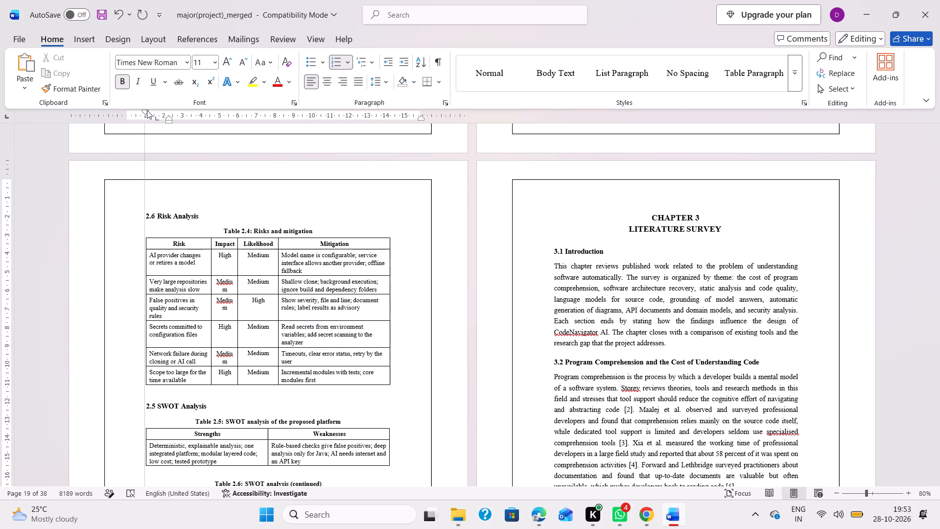
drag(147, 110, 147, 111)
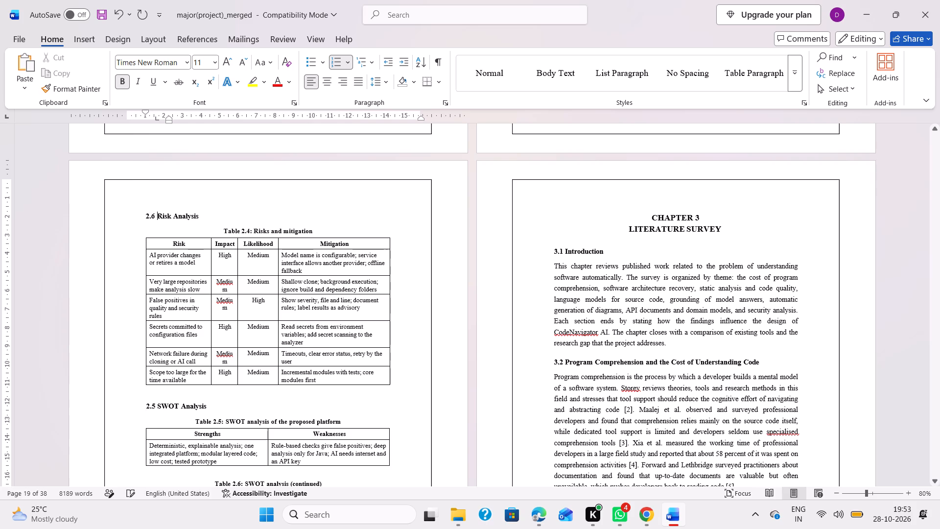
Change the number in the Risks and mitigation table caption to 2.6.
click(249, 229)
key(BackSpace)
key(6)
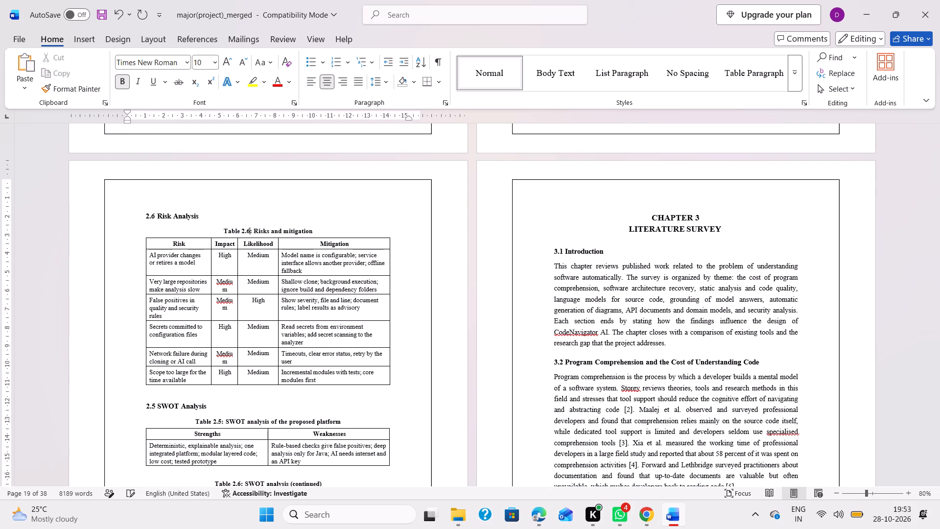
Select the Risks and mitigation caption together with its entire table.
drag(217, 228, 297, 338)
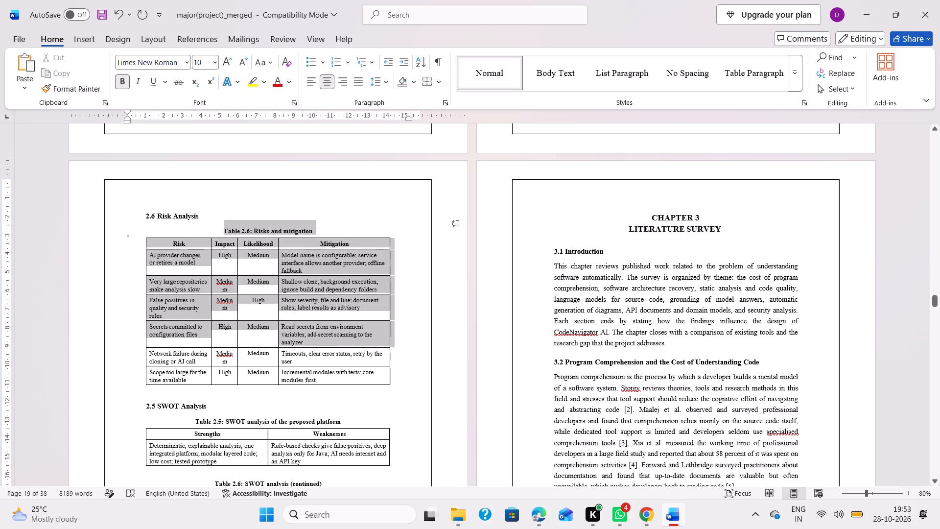
drag(297, 338, 327, 381)
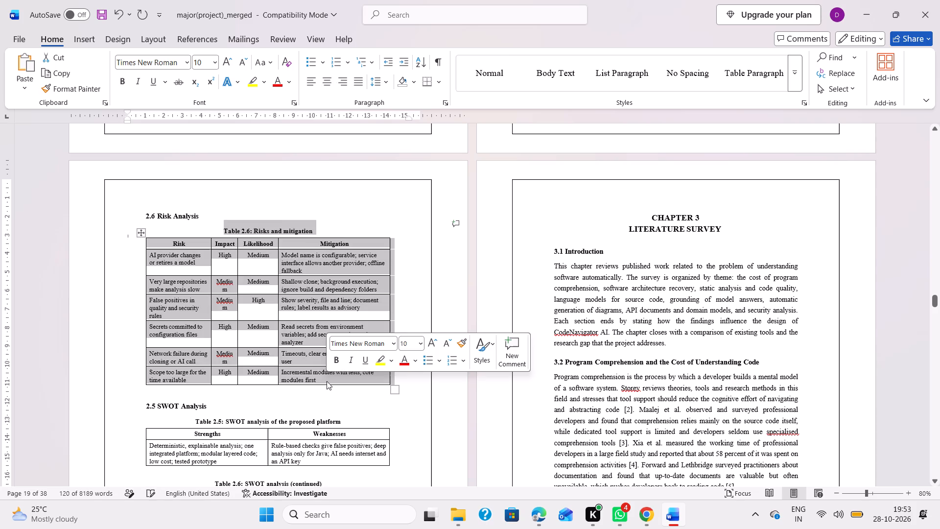
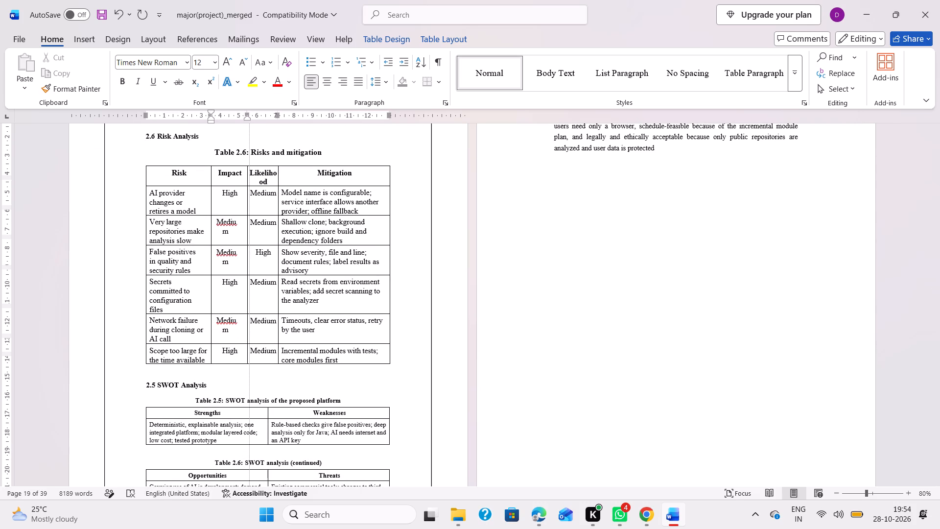
drag(248, 218, 252, 218)
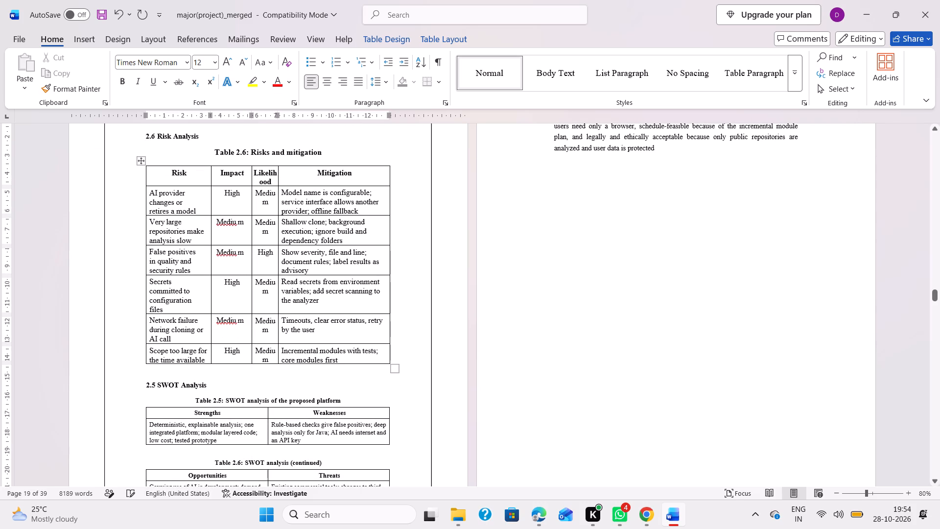
Remove the stray space splitting the word Medium in the Impact cells of the very large repositories and false positives rows.
click(238, 222)
key(BackSpace)
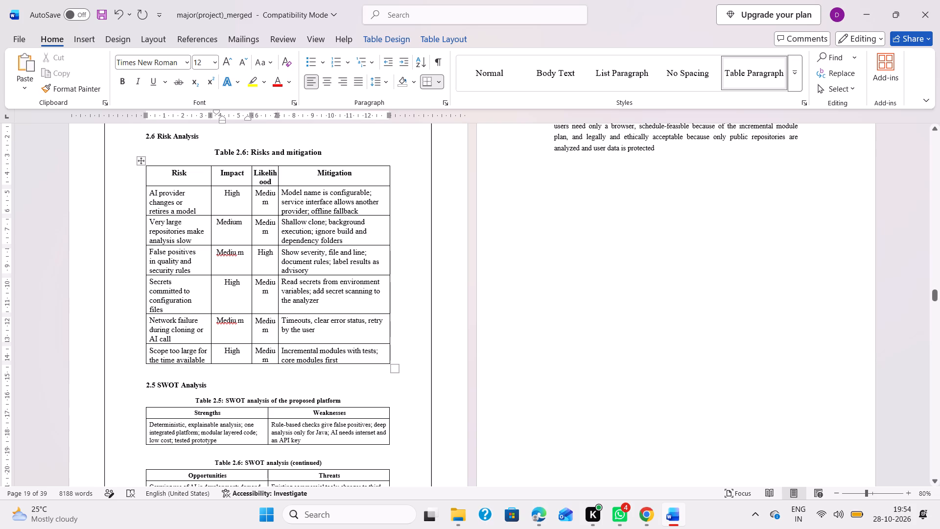
click(236, 254)
key(BackSpace)
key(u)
key(Right)
key(BackSpace)
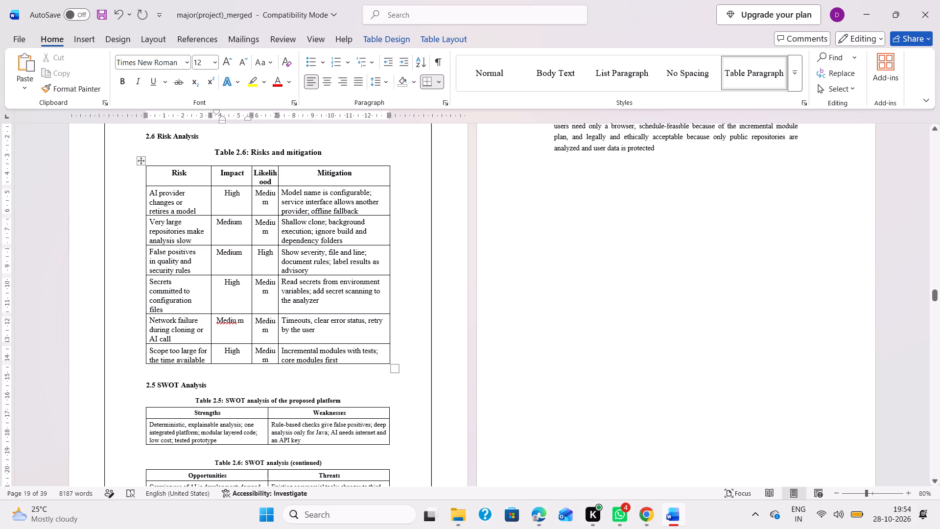
Remove the stray space inside the word Medium in the Impact cell of the Network failure row.
click(236, 319)
key(Right)
key(BackSpace)
Widen the Likelihood column of the Risks and mitigation table until its header and entries each fit on one line.
drag(278, 199, 286, 199)
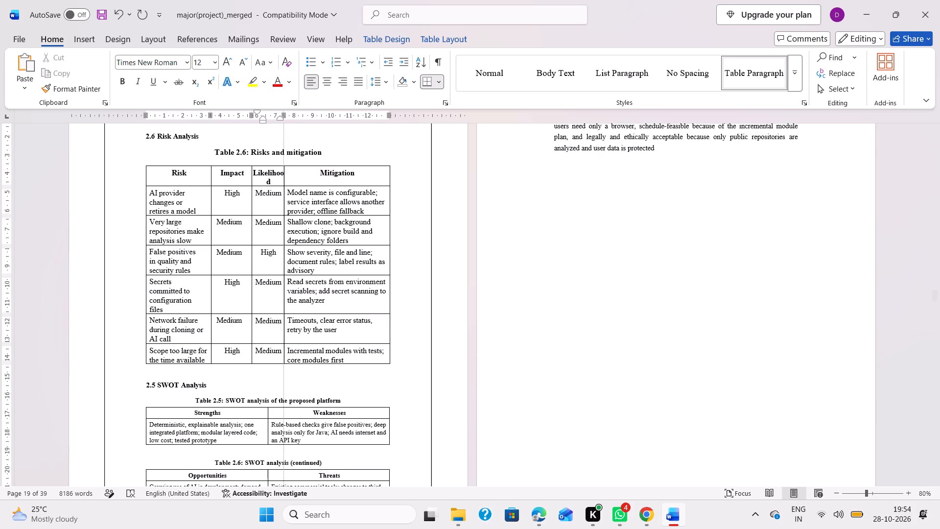
drag(286, 199, 288, 198)
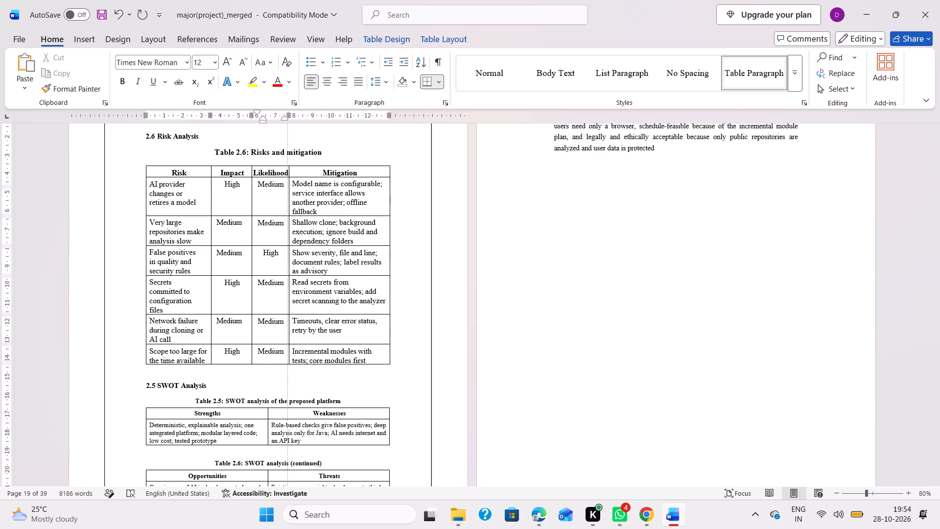
drag(288, 198, 288, 197)
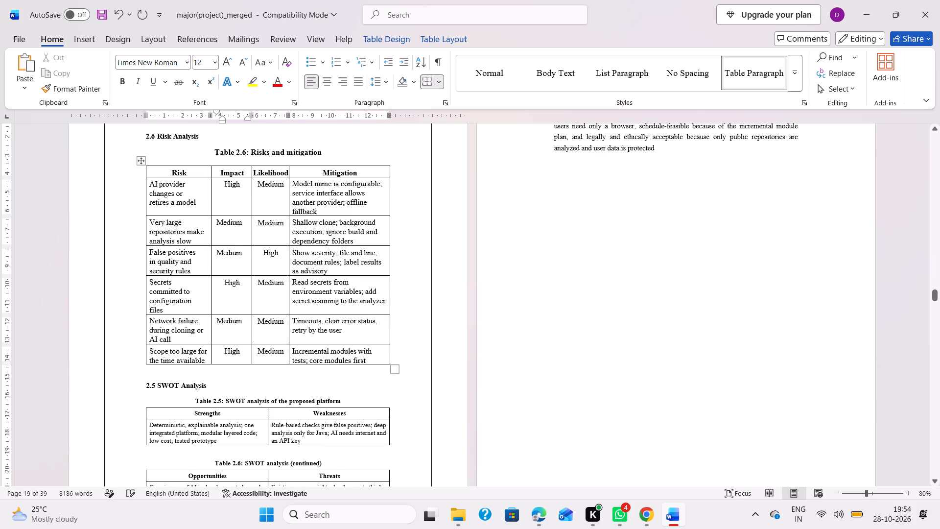
drag(289, 170, 296, 169)
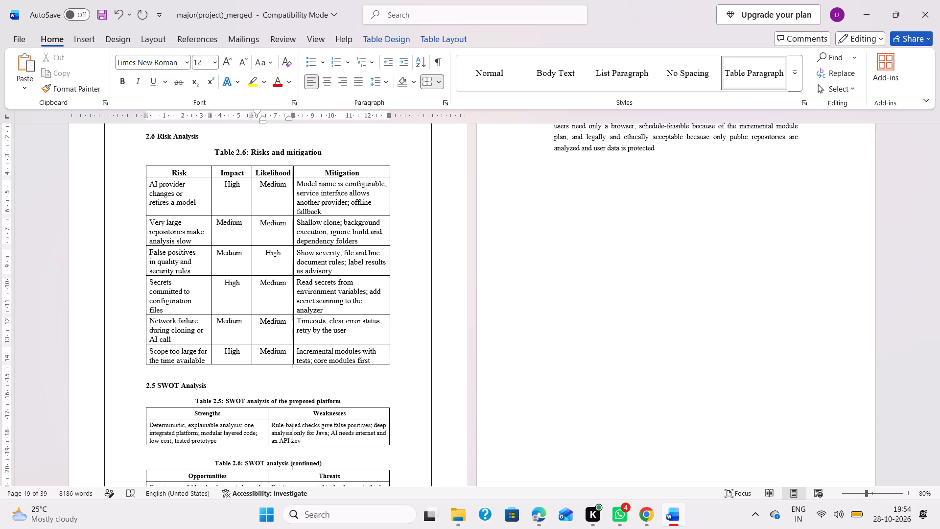
Replace the automatic section number of the SWOT Analysis heading with a typed 2.7 followed by a space.
scroll(279, 282, down, 1)
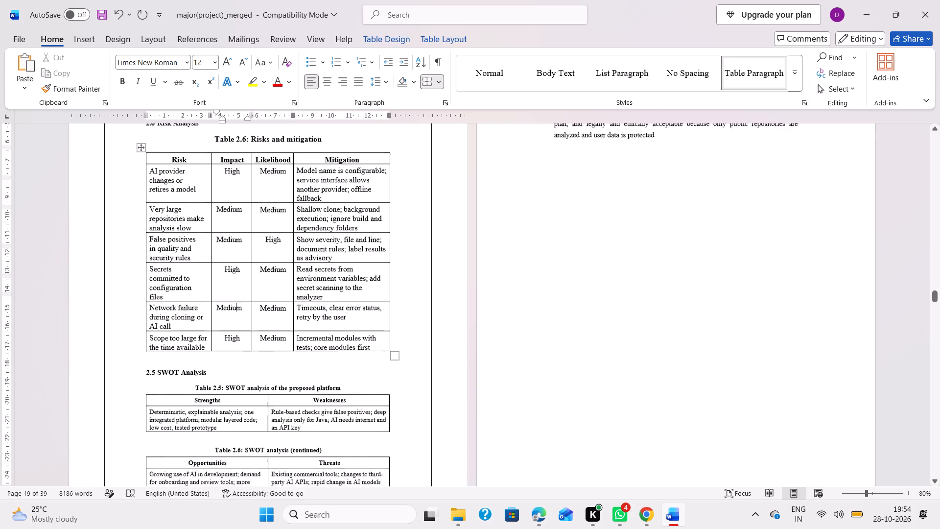
scroll(279, 282, down, 1)
scroll(219, 221, up, 2)
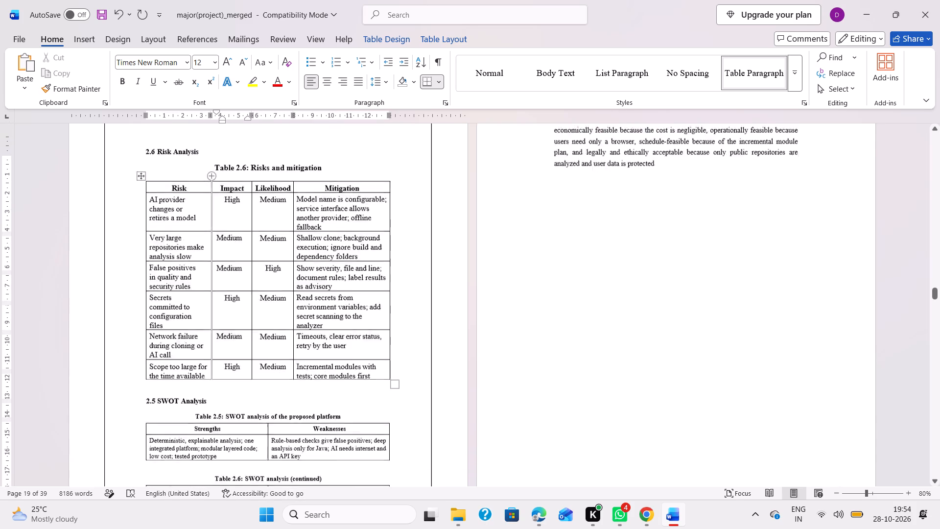
scroll(219, 221, down, 3)
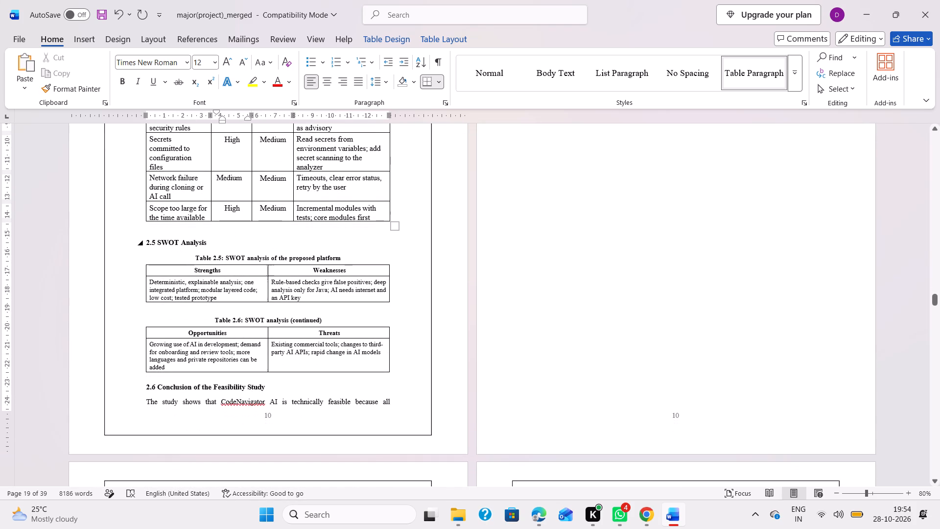
click(155, 244)
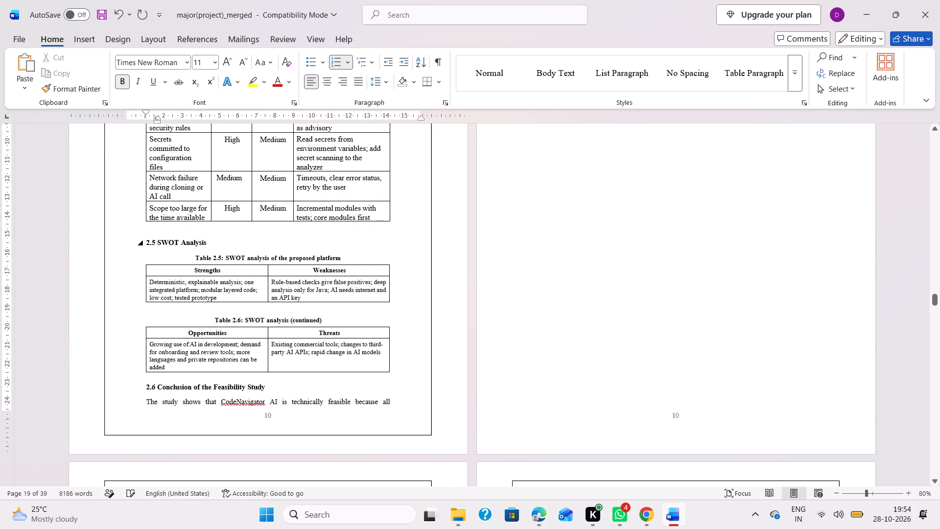
key(BackSpace)
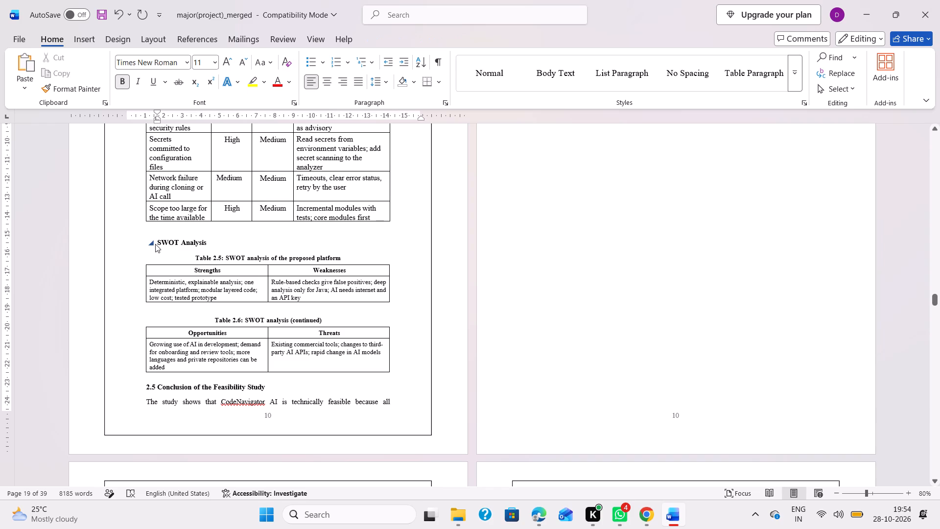
text(2.)
scroll(155, 244, up, 1)
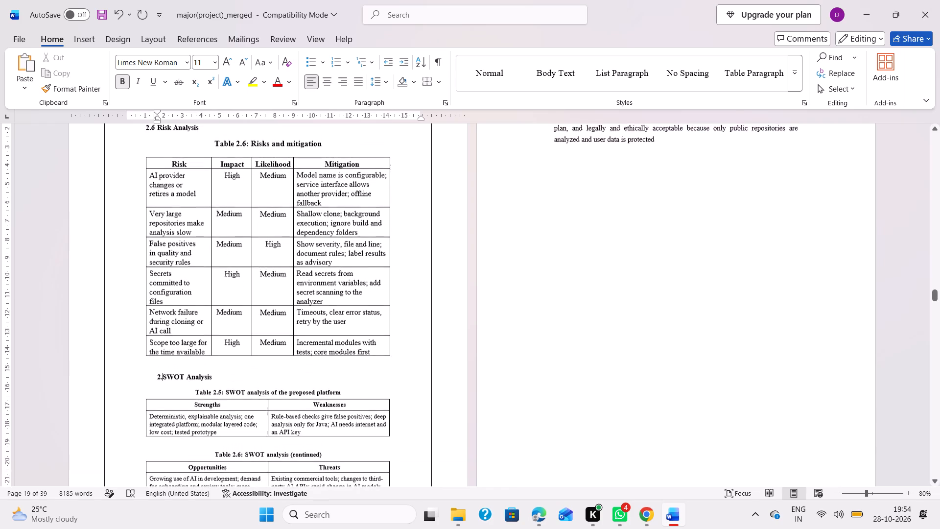
scroll(155, 244, up, 1)
scroll(155, 244, down, 2)
text(7)
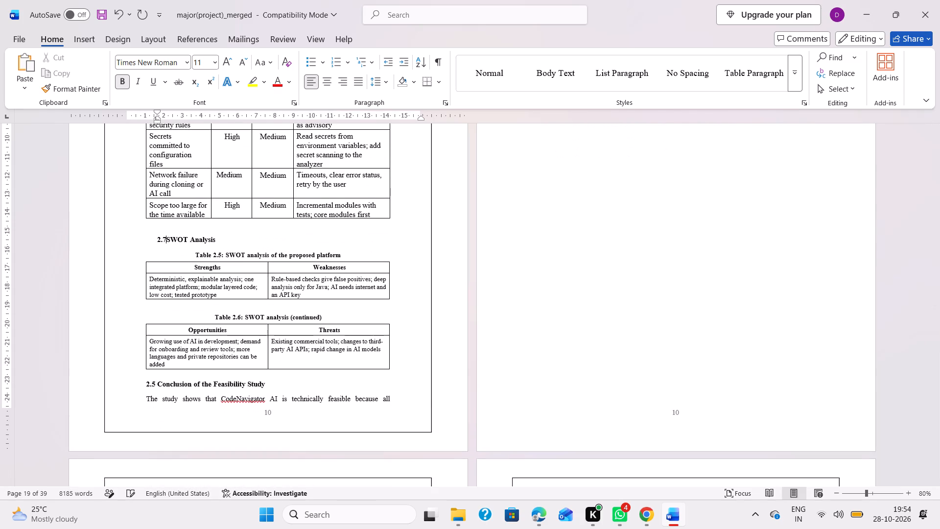
key(space)
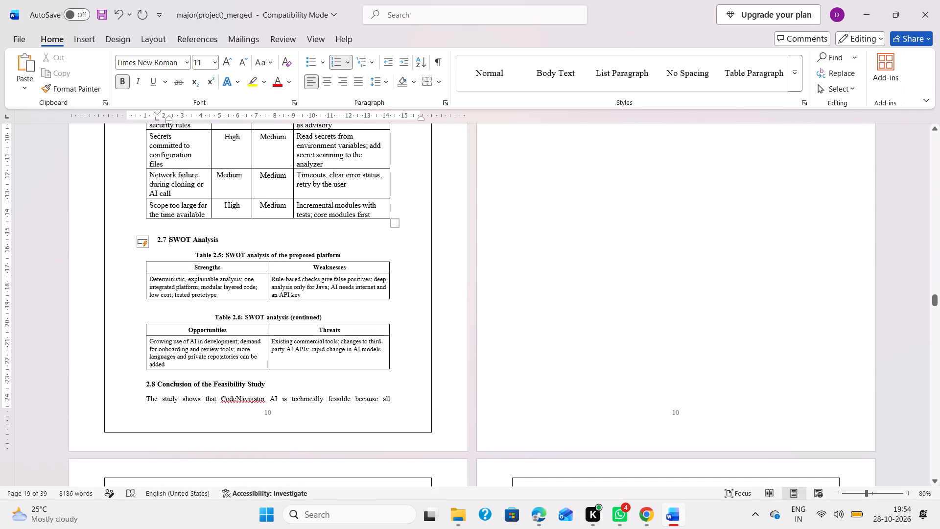
Reduce the first-line indent of the SWOT Analysis heading to align it with the table's edge.
drag(157, 111, 147, 111)
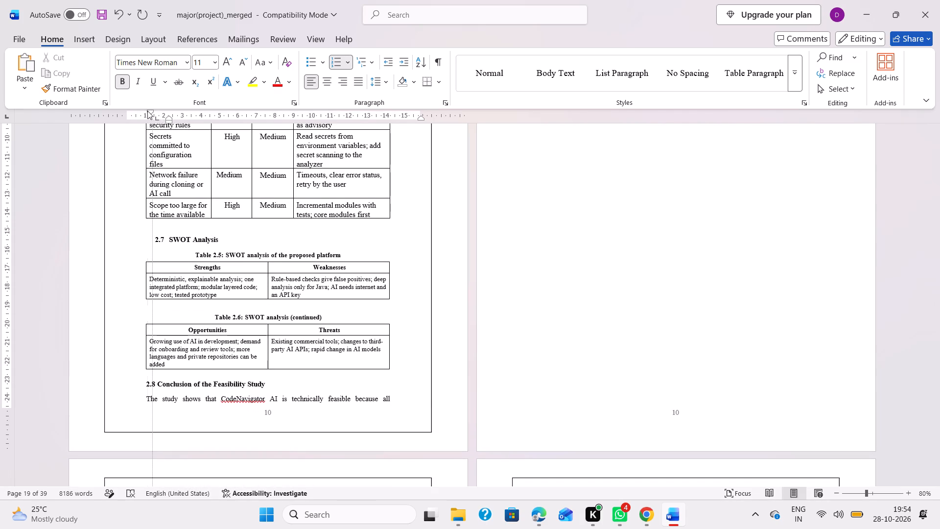
drag(147, 111, 146, 111)
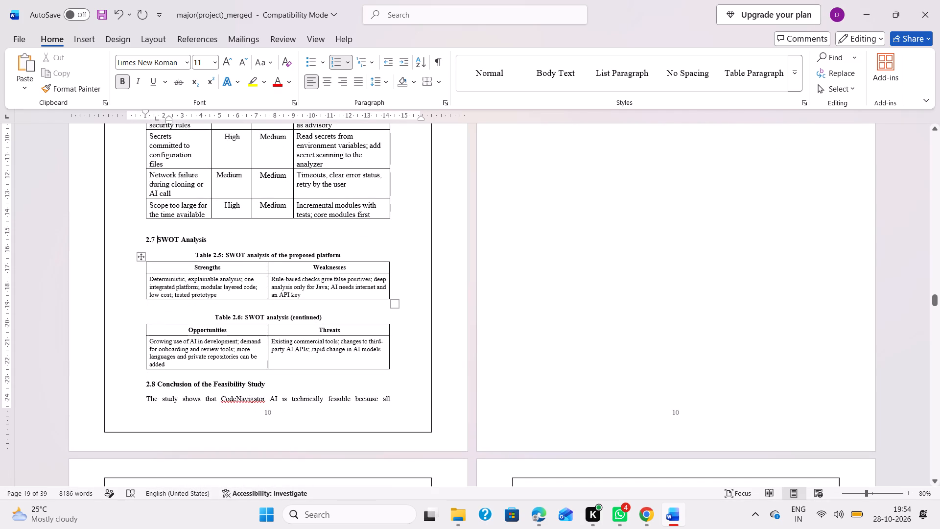
Change the table number in the caption "SWOT analysis of the proposed platform" to 2.7.
click(221, 255)
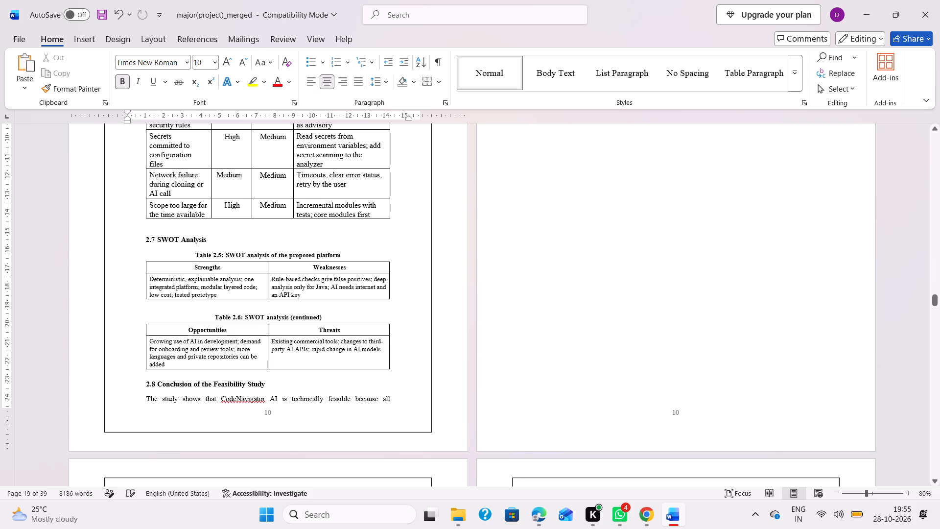
key(BackSpace)
key(7)
Set the caption and text of the Strengths and Weaknesses table to 12 pt.
drag(188, 255, 351, 295)
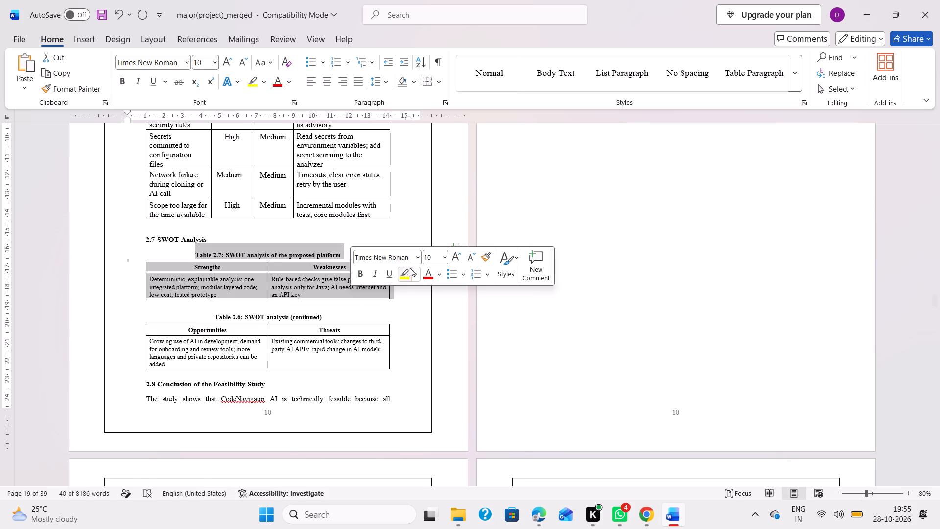
click(433, 256)
text(12)
key(Return)
click(335, 317)
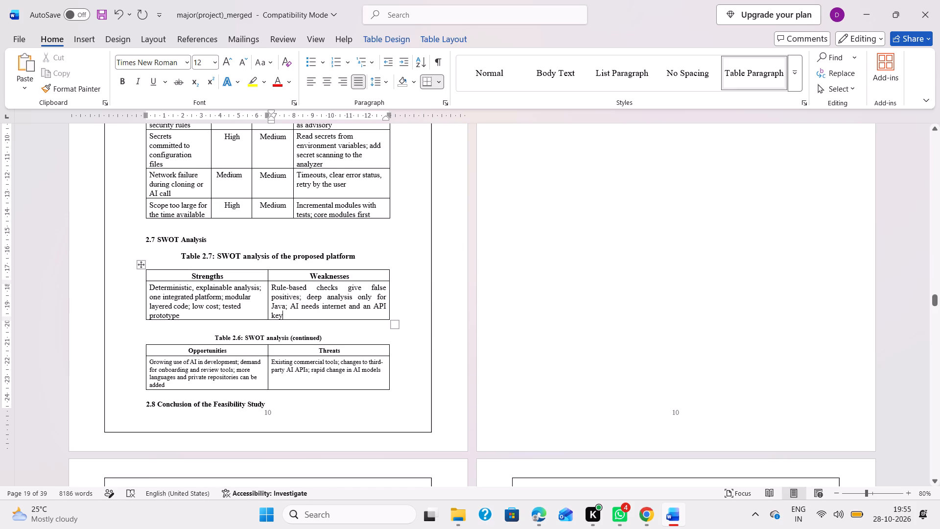
Move the continued SWOT table and the Conclusion of the Feasibility Study section onto the following page, above the Chapter 3 title.
drag(210, 333, 823, 336)
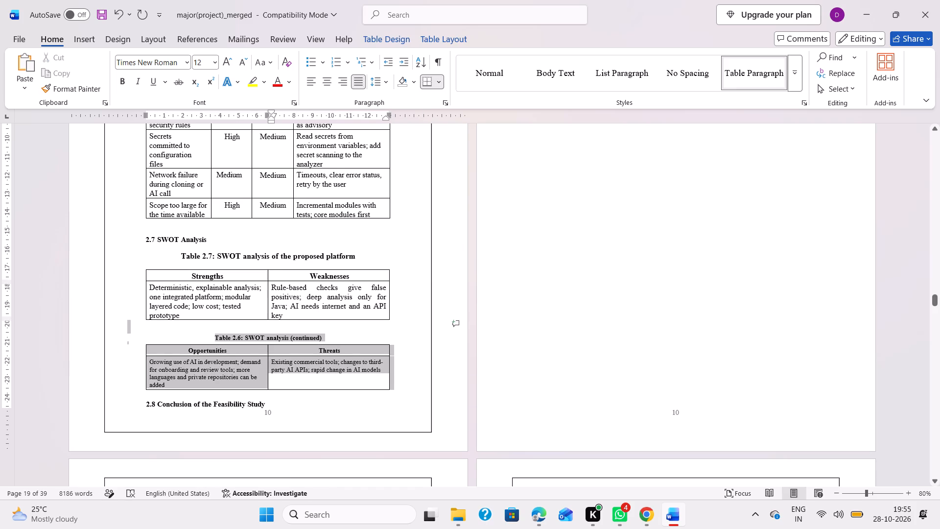
drag(823, 336, 845, 372)
key(ctrl+c)
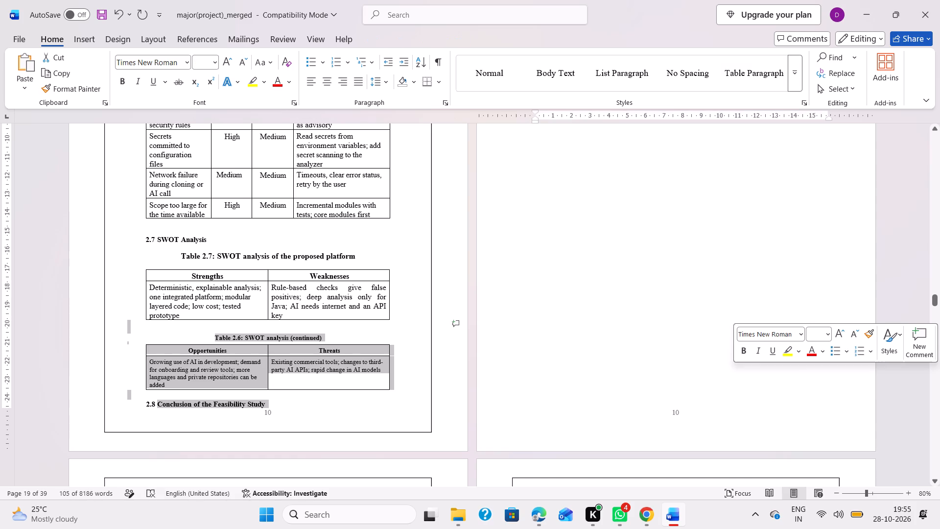
scroll(845, 372, up, 2)
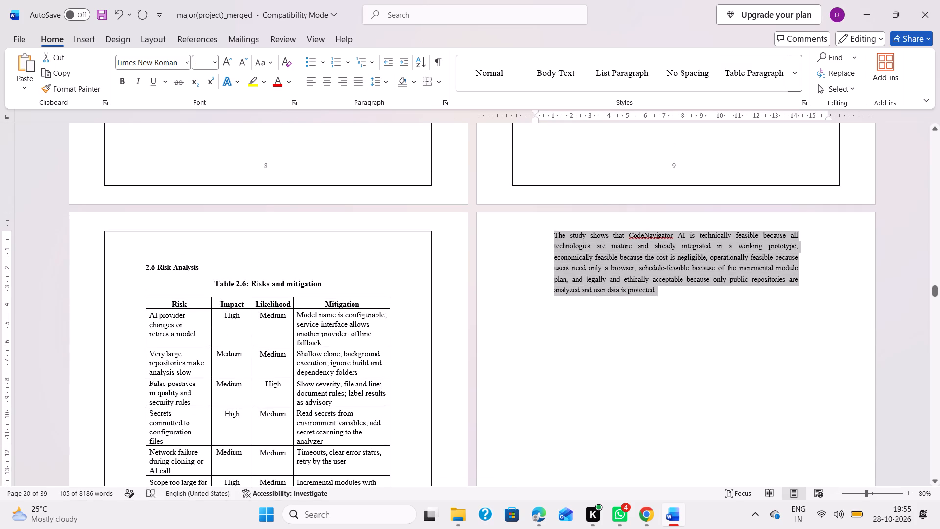
key(BackSpace)
click(609, 263)
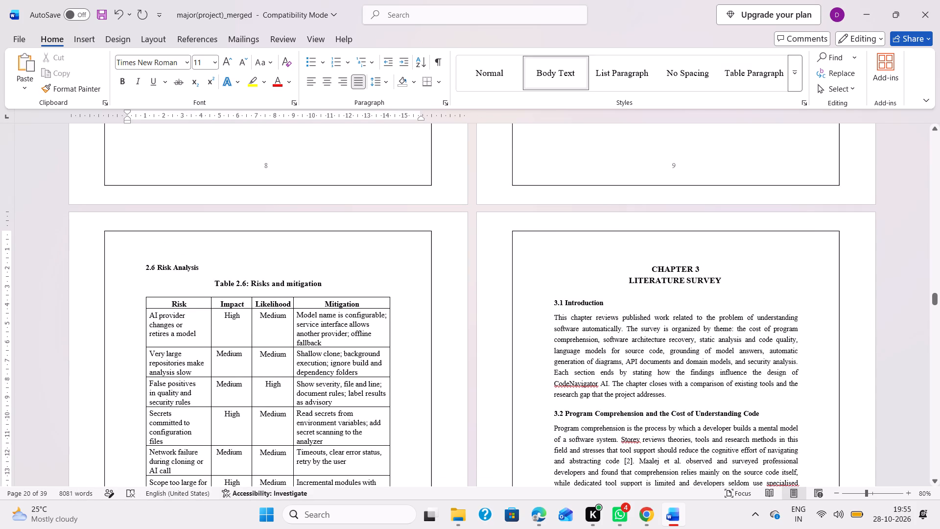
key(ctrl+v)
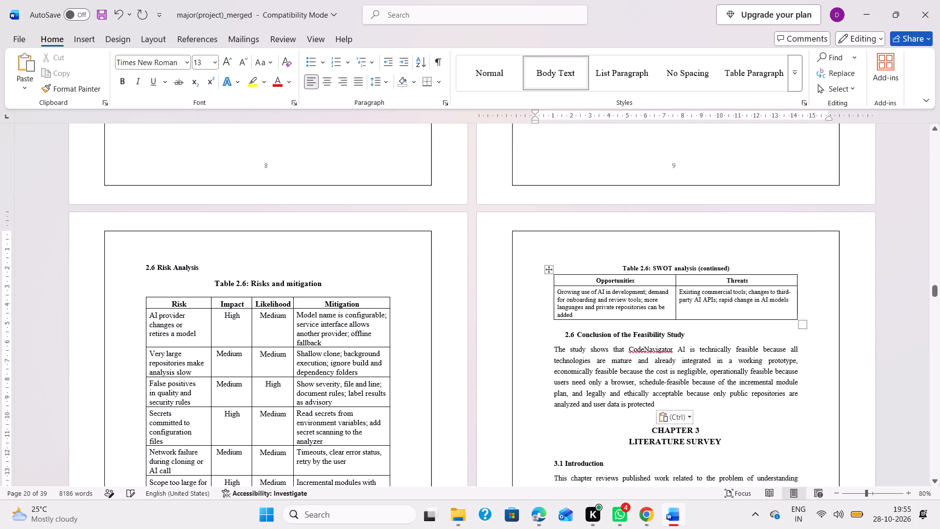
Set the caption and text of the Opportunities and Threats table to 12 pt.
drag(615, 265, 723, 304)
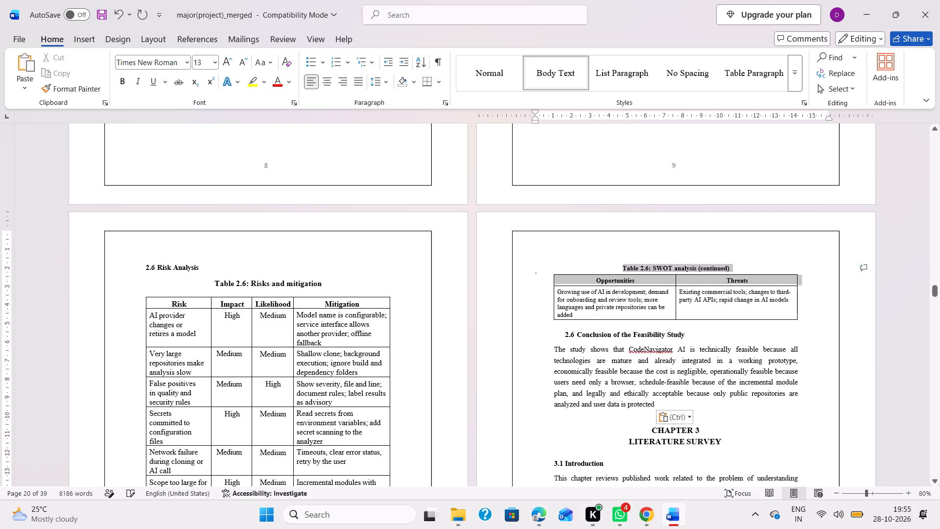
drag(723, 304, 731, 308)
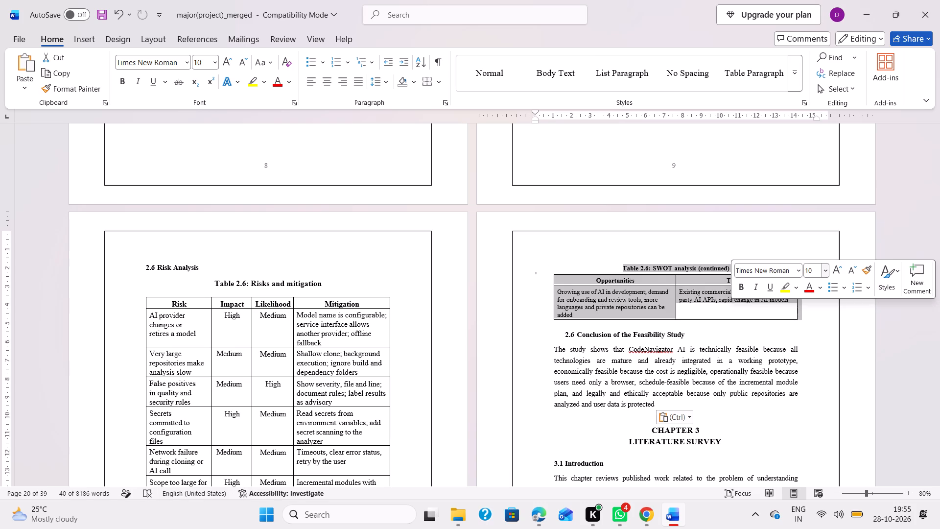
click(816, 270)
text(12)
key(Return)
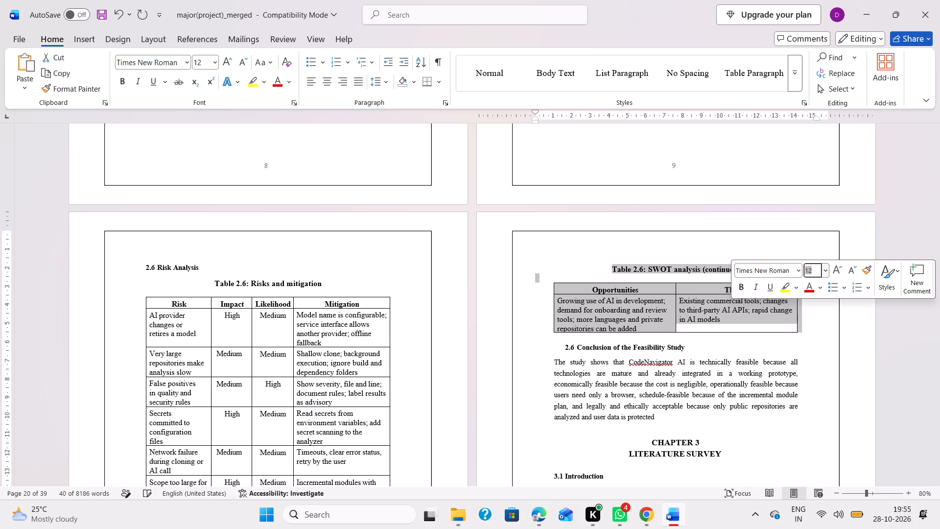
double_click(691, 349)
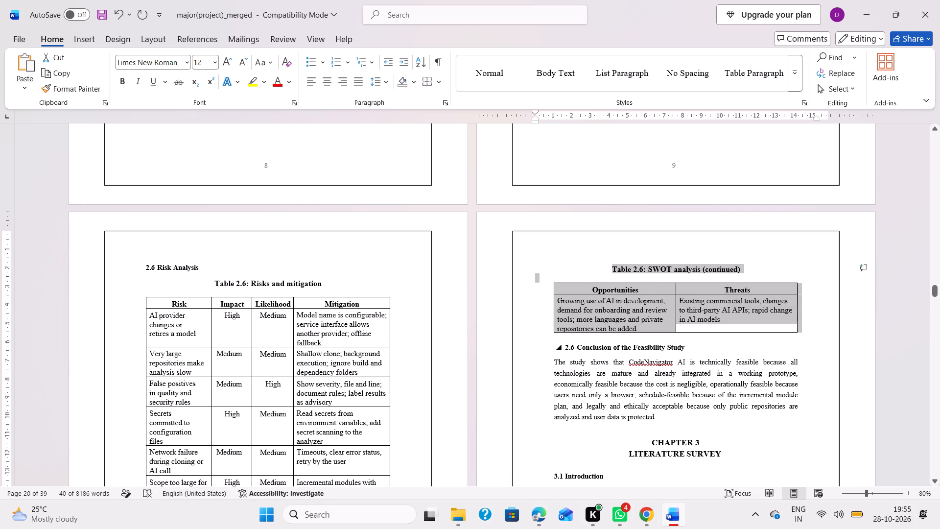
Change the table number in the caption "SWOT analysis (continued)" to 2.8.
scroll(691, 349, down, 2)
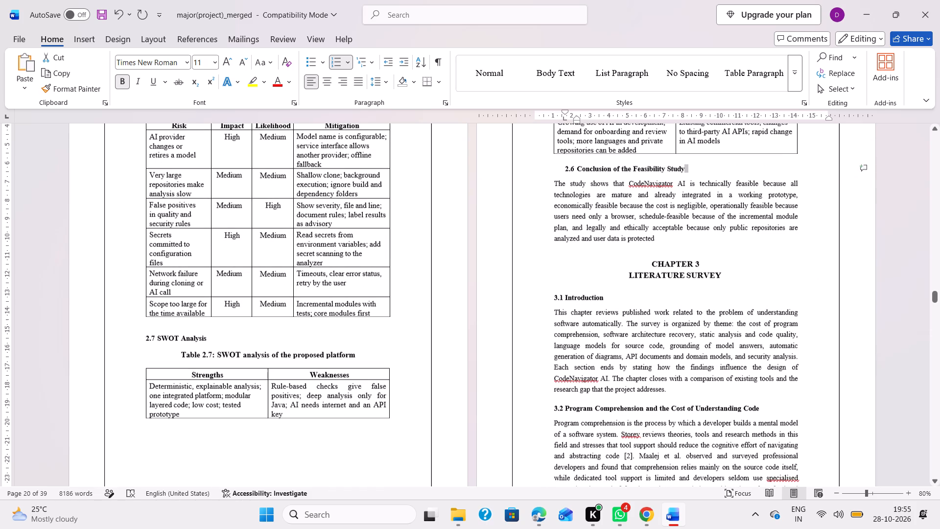
scroll(596, 353, up, 2)
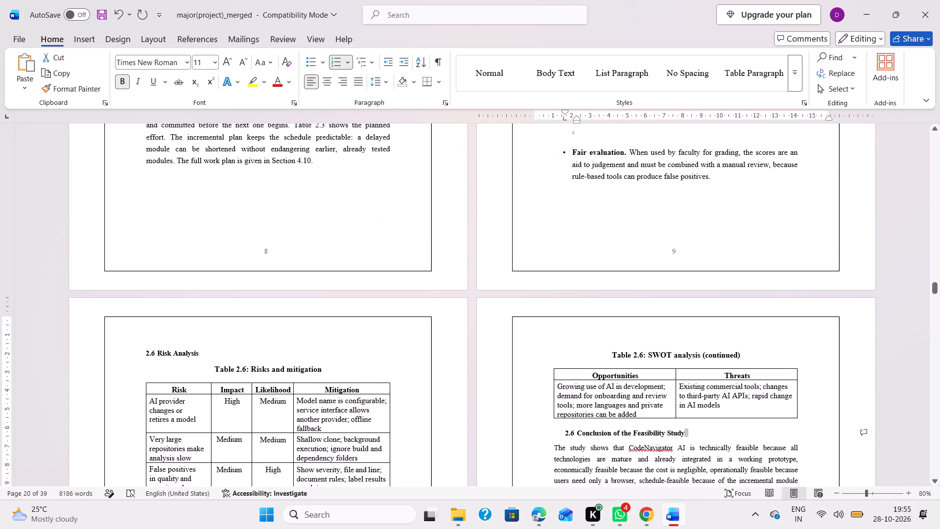
click(642, 356)
key(BackSpace)
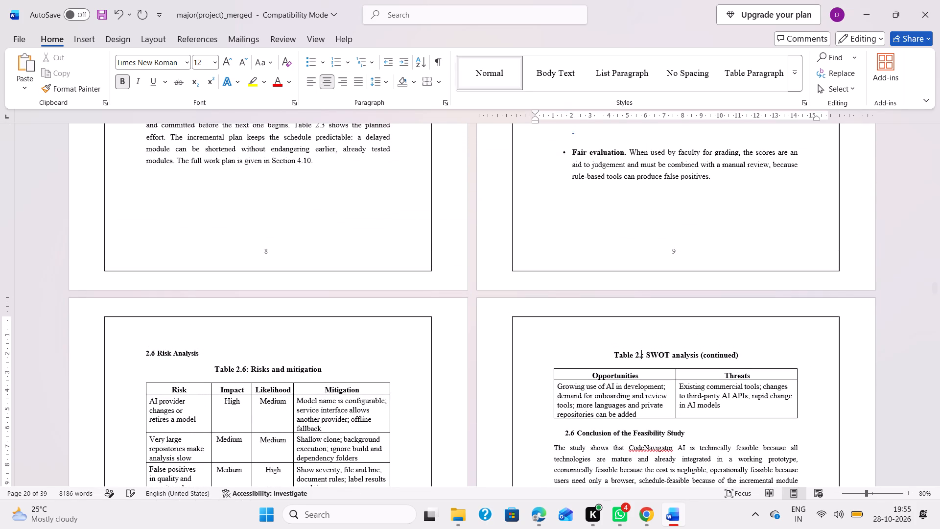
key(8)
scroll(611, 434, down, 1)
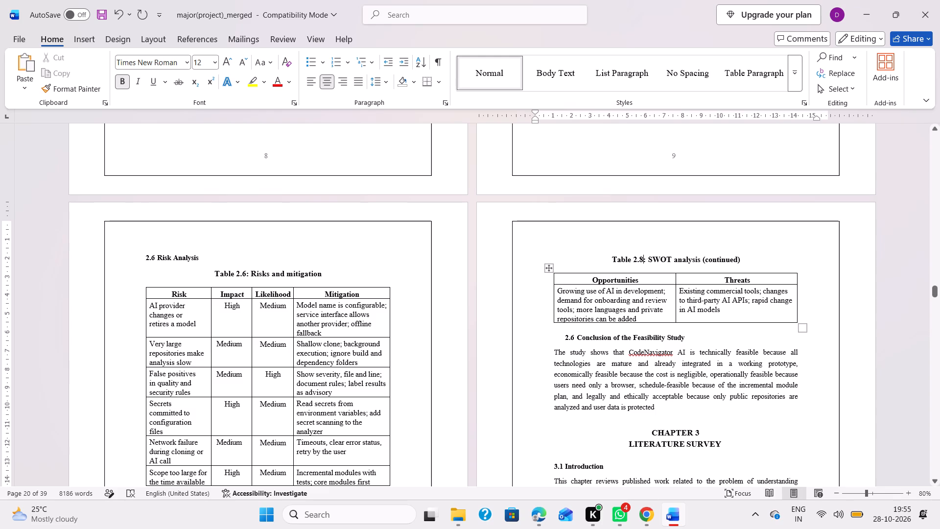
Retype the section number of the "Conclusion of the Feasibility Study" heading as 2.9.
click(577, 338)
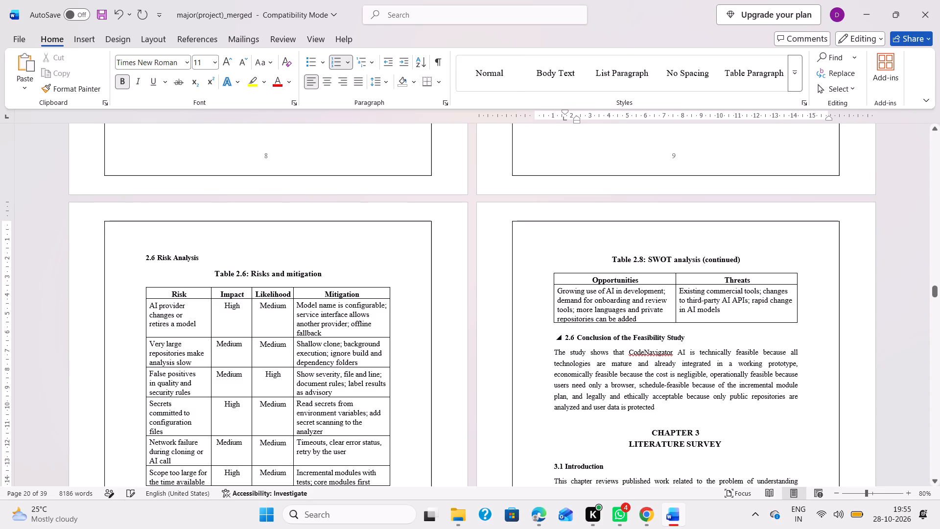
key(Left)
text(2.9)
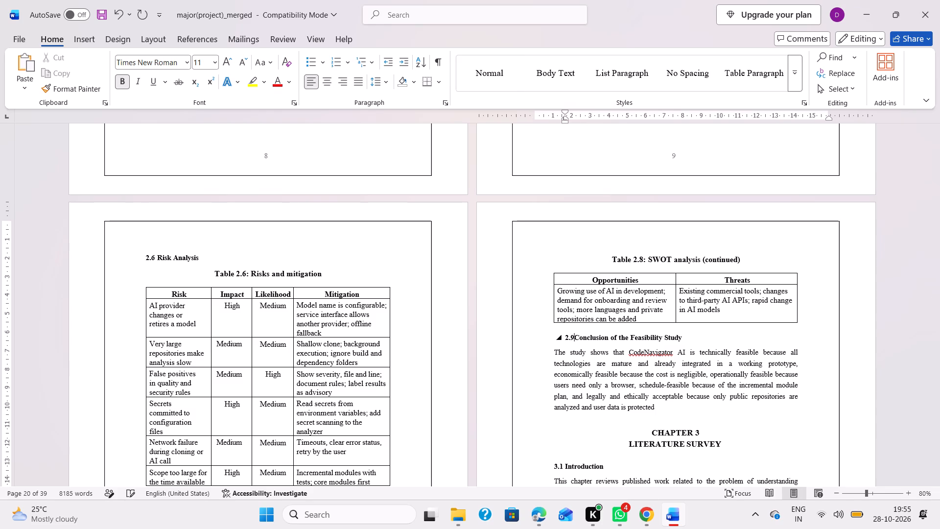
key(space)
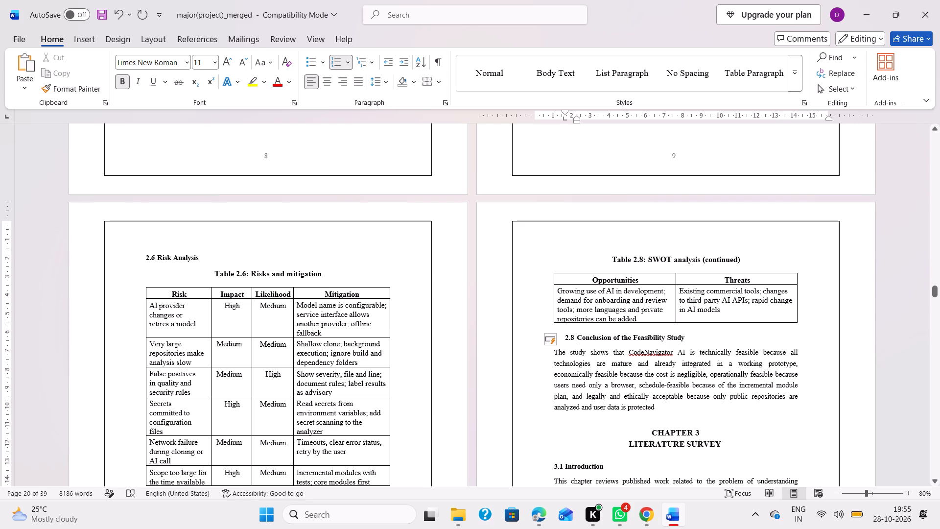
Change the table number in the caption "SWOT analysis (continued)" to 2.7.
scroll(575, 338, down, 1)
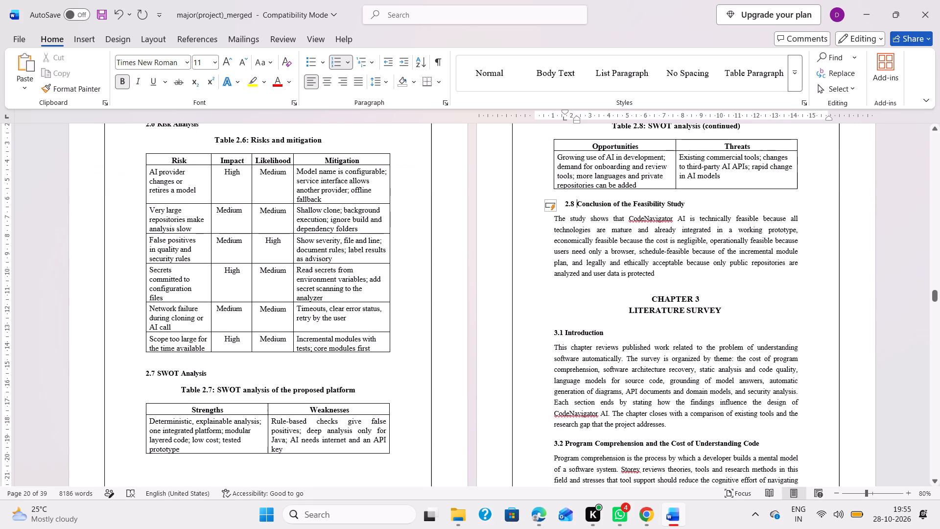
scroll(575, 338, up, 1)
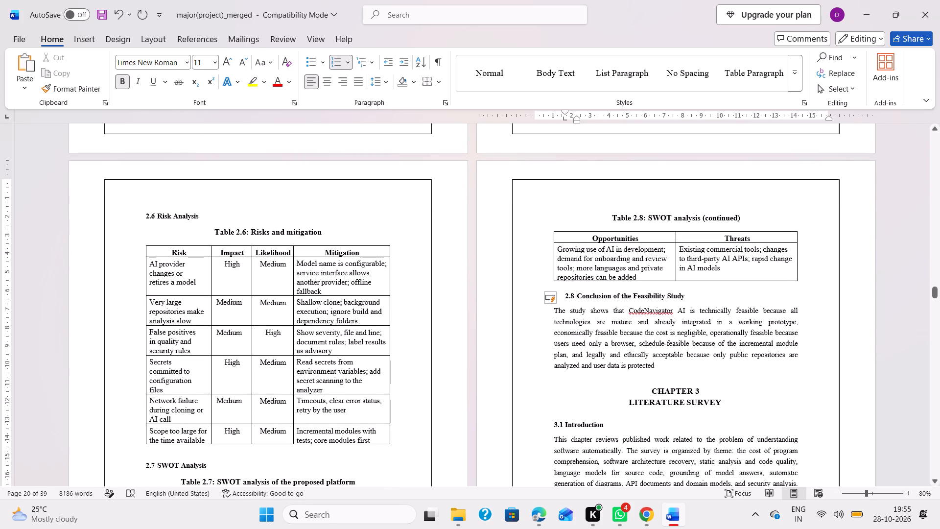
scroll(575, 338, down, 1)
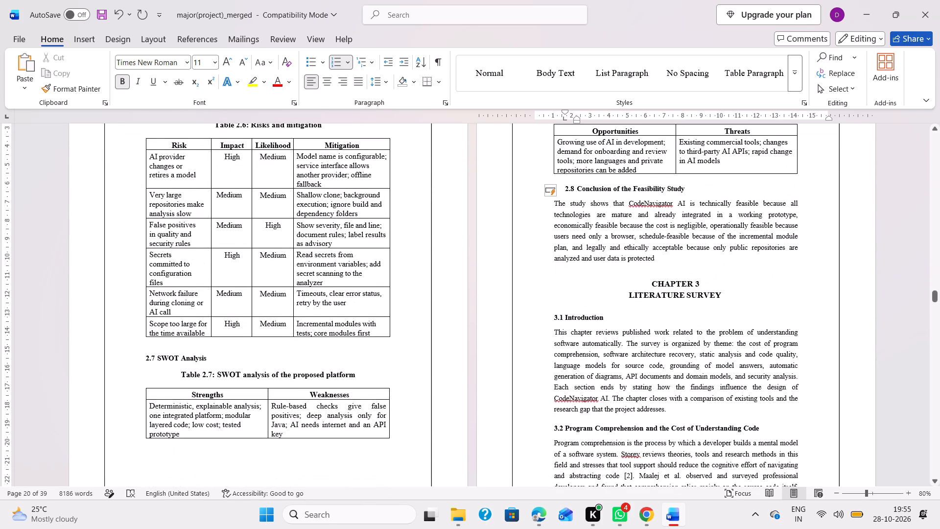
scroll(575, 338, up, 1)
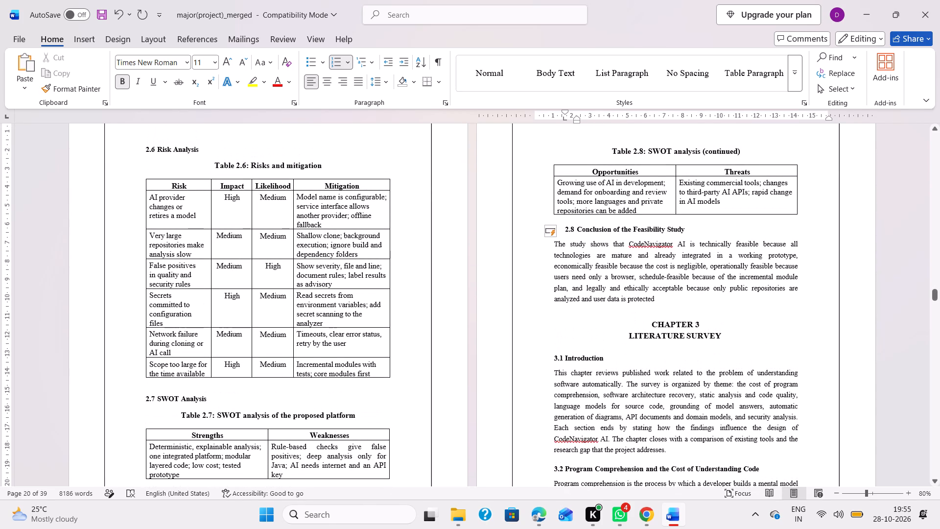
scroll(575, 338, down, 1)
scroll(575, 338, up, 2)
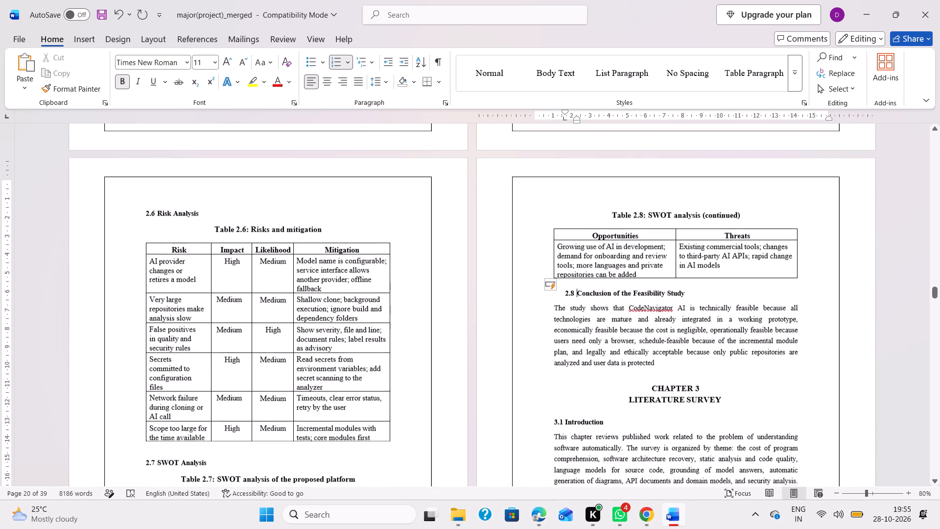
click(642, 221)
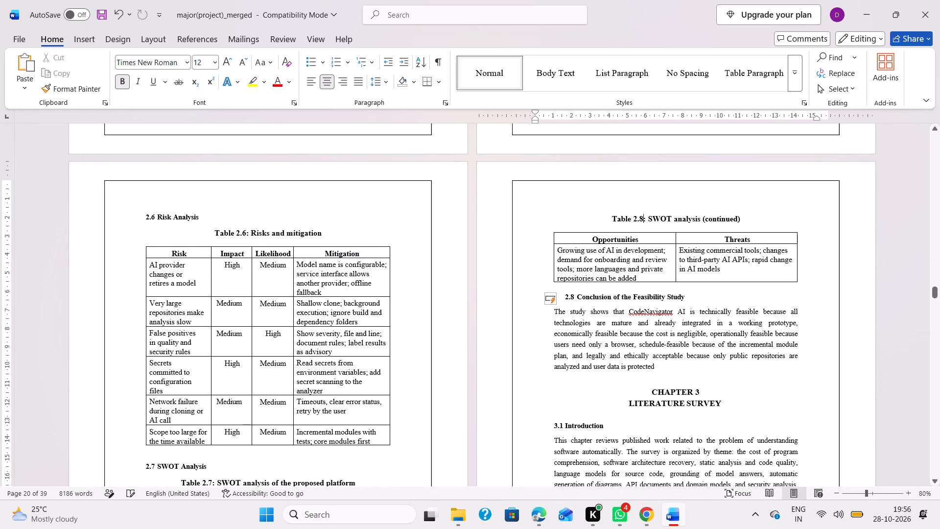
key(BackSpace)
key(7)
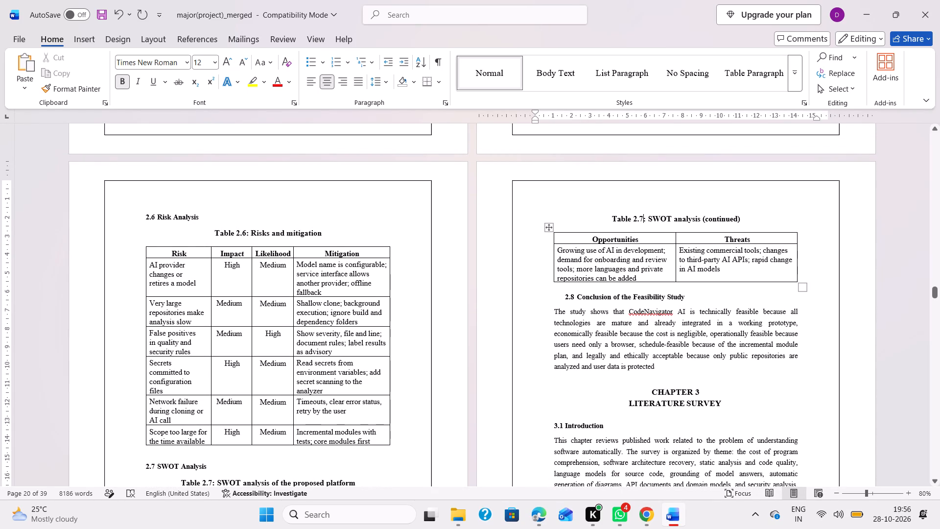
Reduce the indent of the "Conclusion of the Feasibility Study" heading so it lines up with the paragraph below it.
click(564, 297)
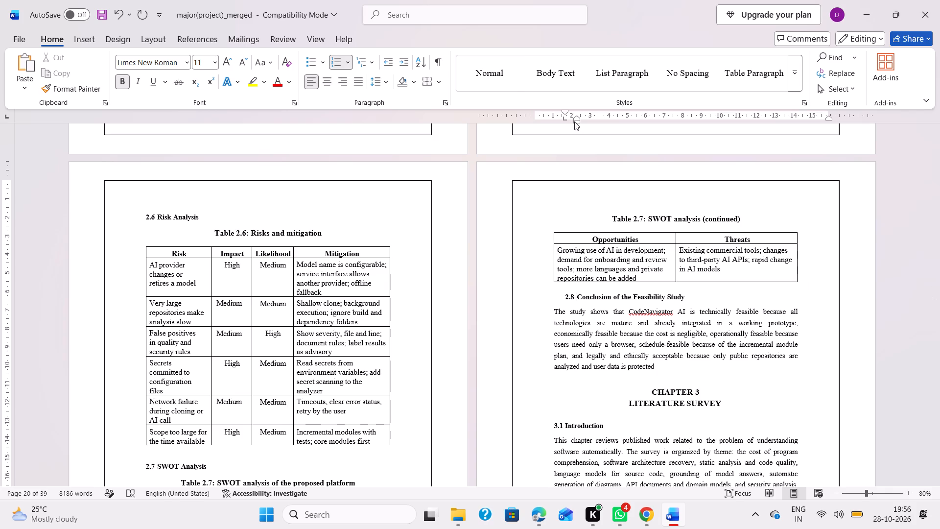
ctrl+scroll(574, 121, up, 5)
ctrl+scroll(566, 224, up, 4)
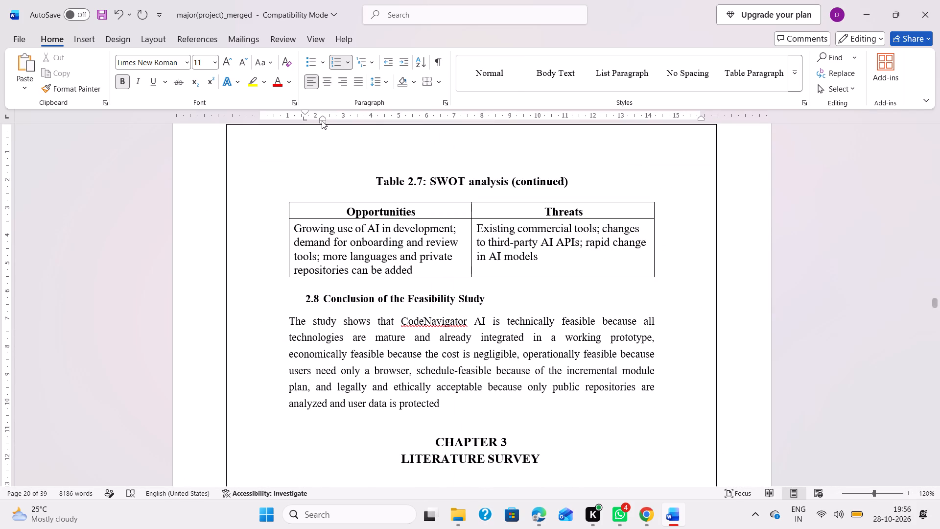
drag(322, 121, 307, 120)
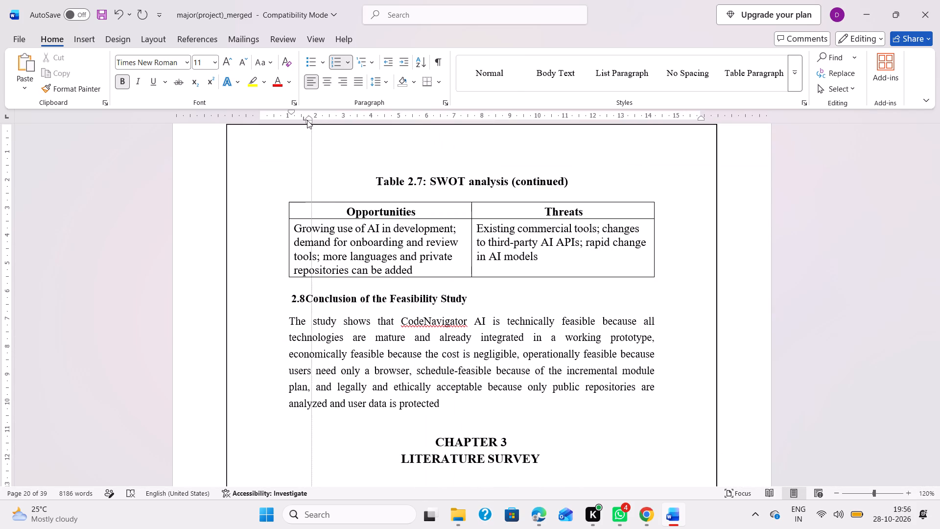
drag(307, 120, 308, 120)
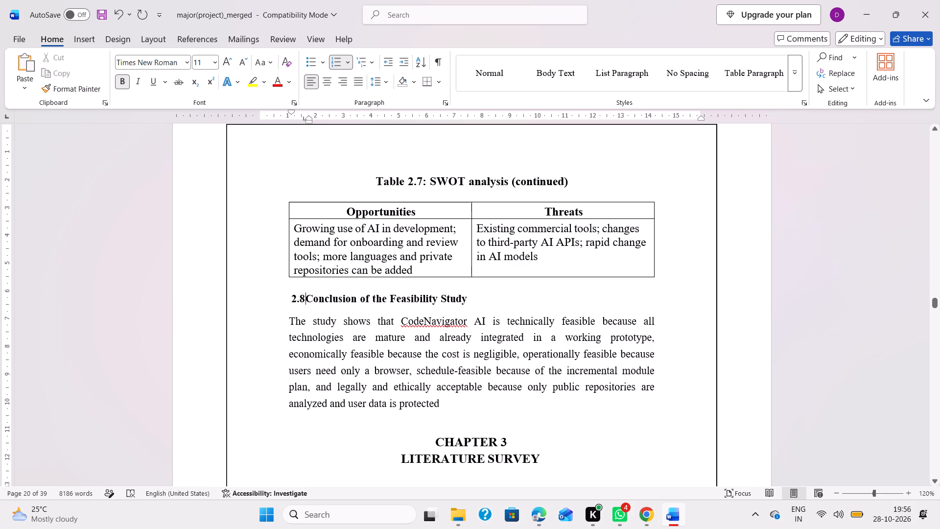
Set the body paragraph of the Conclusion of the Feasibility Study section to 12 pt.
drag(285, 318, 459, 402)
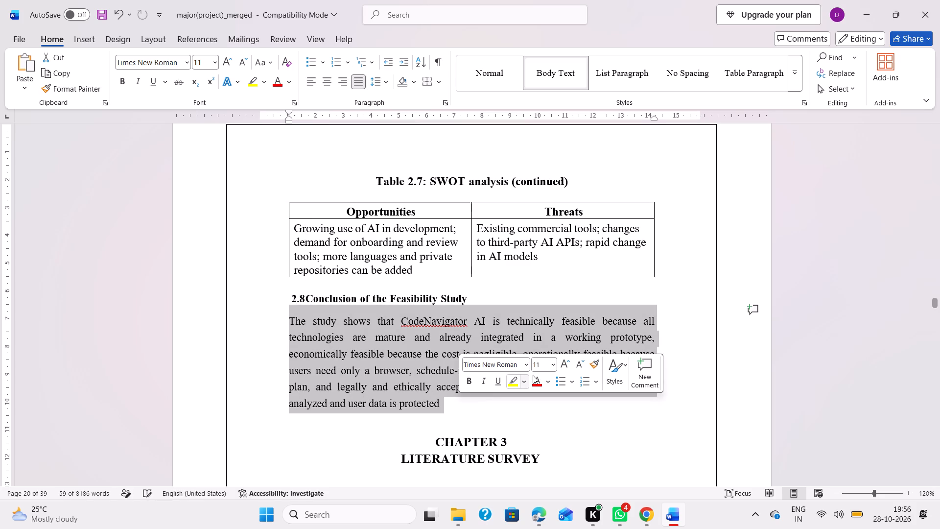
click(541, 369)
click(541, 364)
text(12)
key(Return)
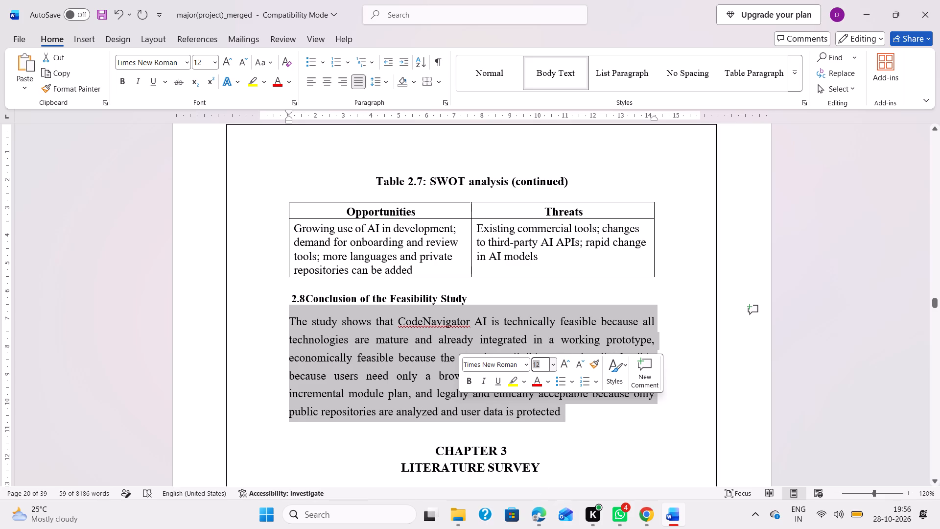
Insert eight blank lines between the Feasibility Study conclusion and the Chapter 3 title to push Chapter 3 down.
click(573, 425)
key(Return)
key(Return)
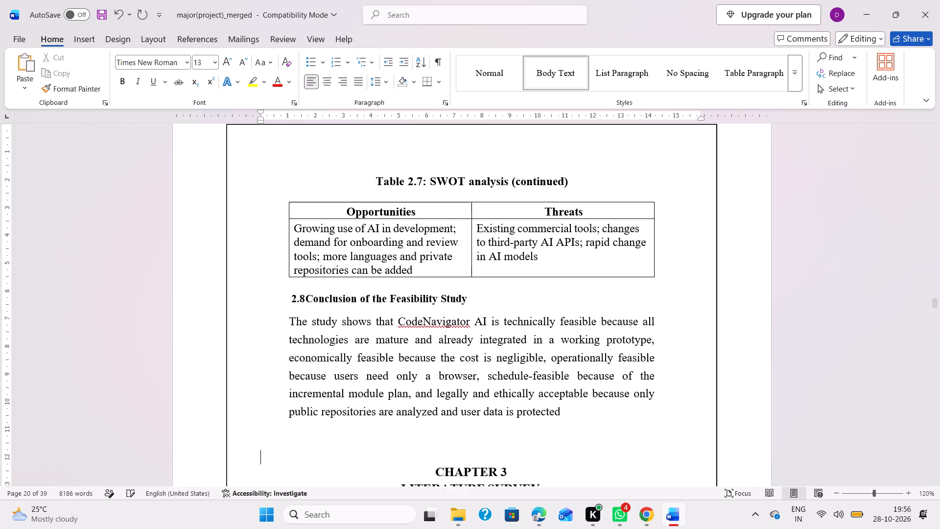
key(Return)
key(Return)
scroll(573, 425, down, 3)
scroll(573, 425, up, 1)
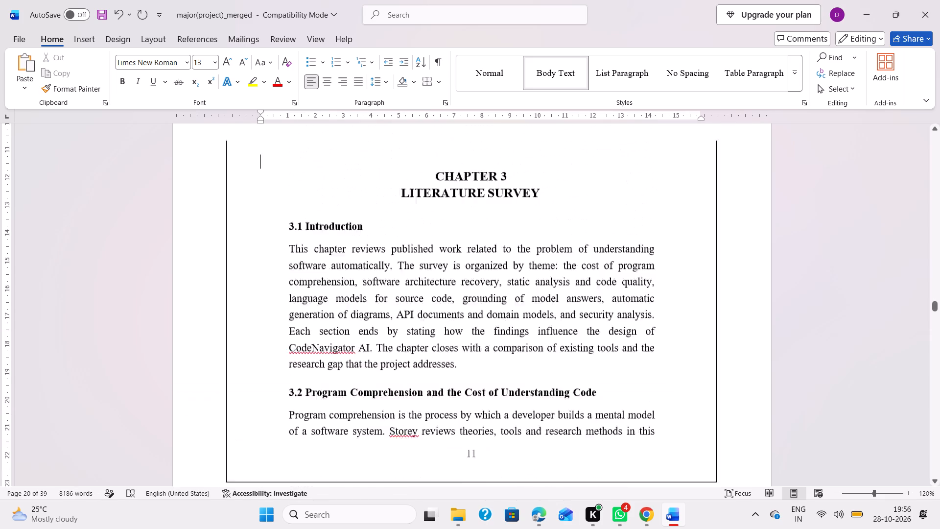
scroll(573, 425, up, 1)
key(Return)
key(Return)
key(Return)
key(Return)
scroll(573, 425, down, 2)
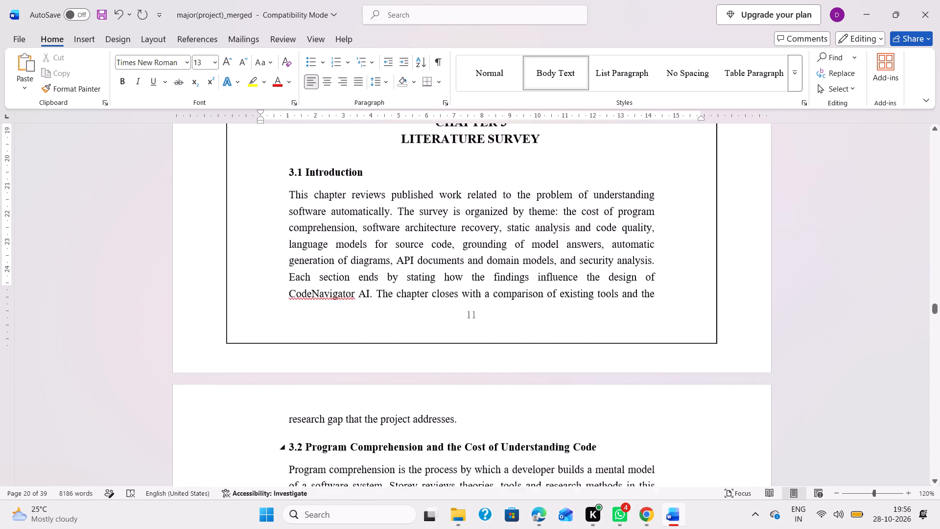
scroll(559, 259, up, 1)
scroll(368, 369, down, 1)
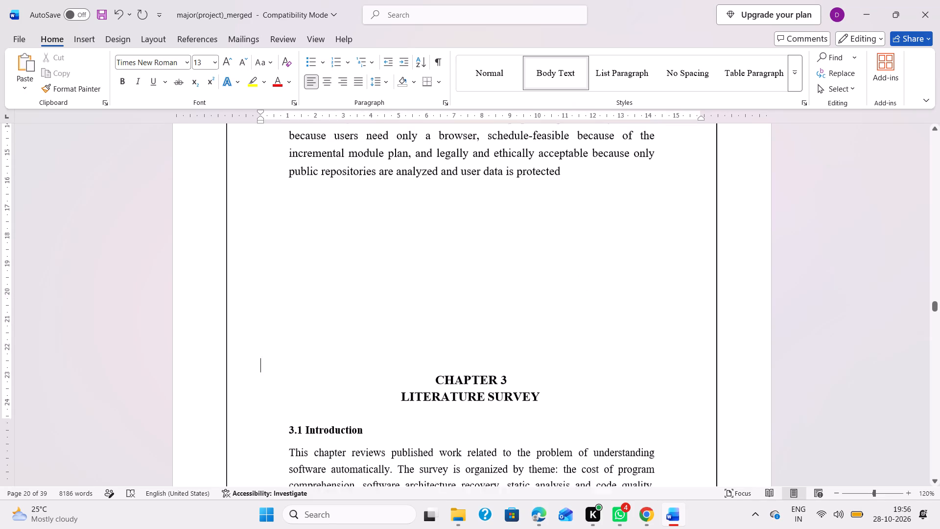
Move the text from the Chapter 3 Literature Survey title through Section 3.3's "introduced the Bunch" to the next page, before "tool, which clusters".
scroll(368, 369, down, 2)
ctrl+scroll(368, 369, down, 5)
scroll(433, 360, down, 1)
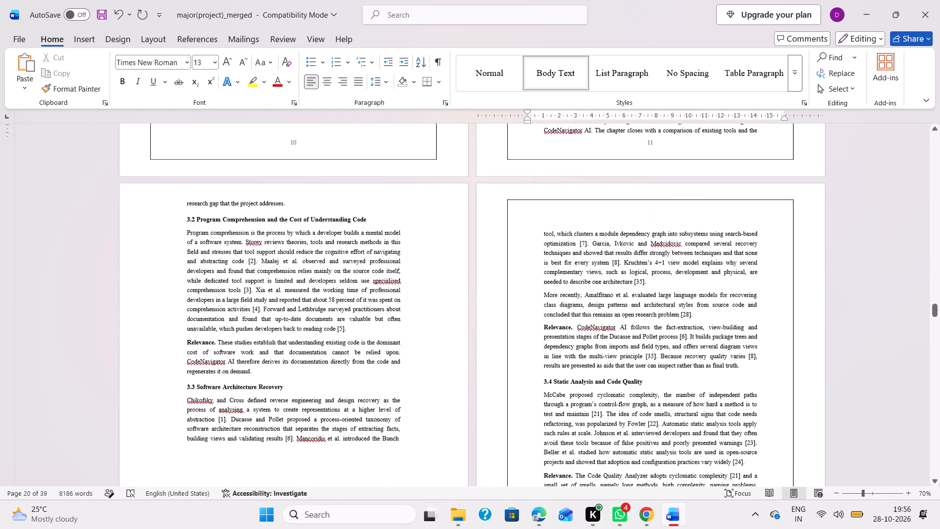
scroll(433, 360, down, 1)
scroll(433, 360, up, 3)
scroll(433, 360, down, 2)
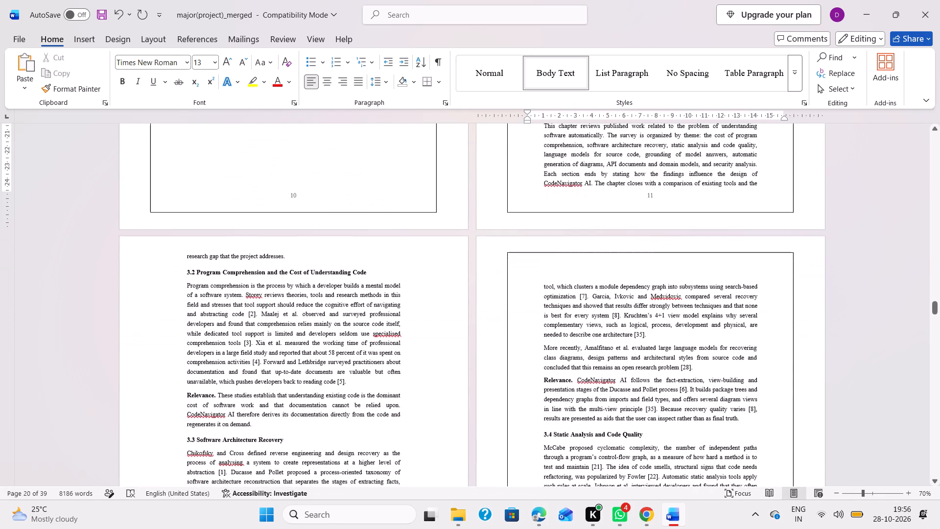
scroll(433, 360, up, 1)
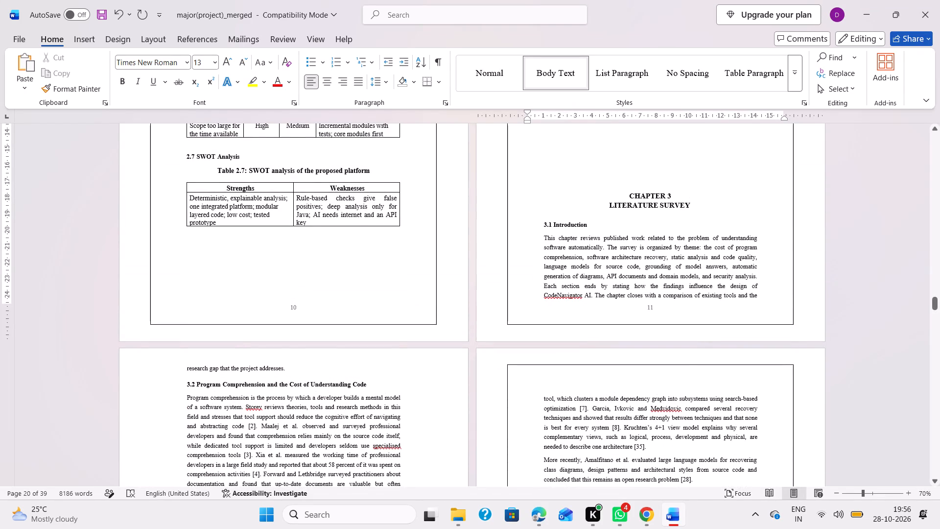
drag(569, 194, 396, 445)
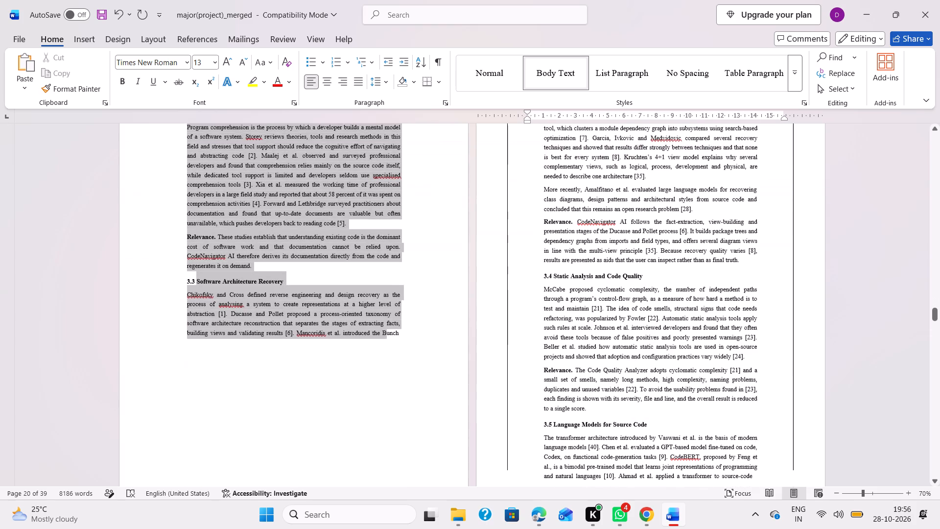
drag(396, 445, 438, 307)
key(ctrl+c)
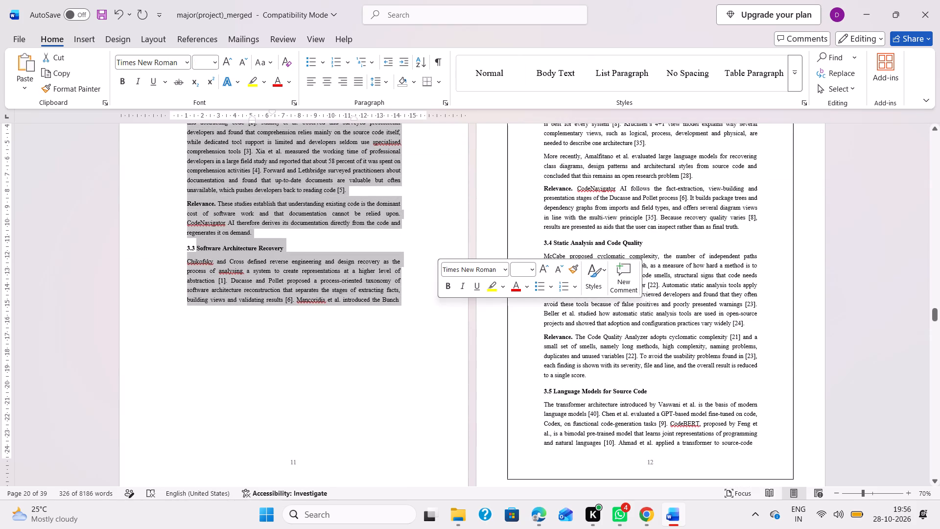
scroll(422, 277, up, 2)
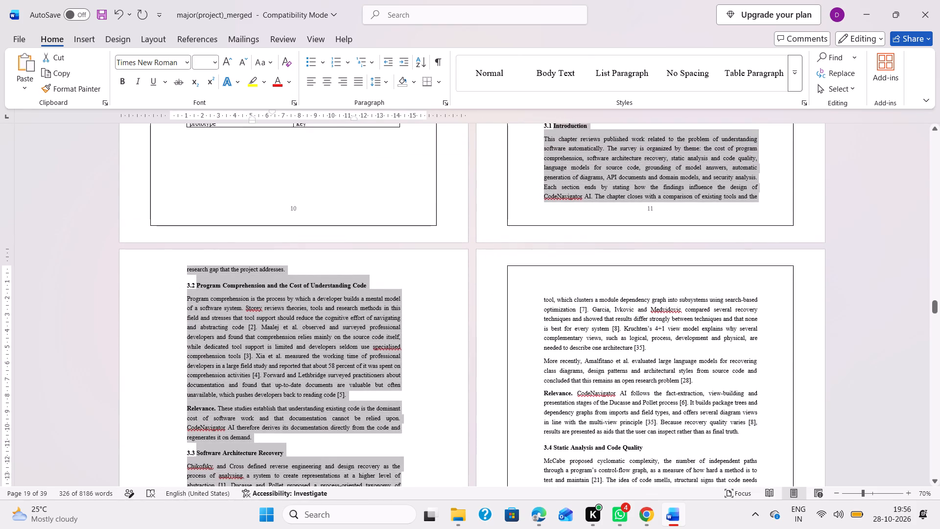
scroll(518, 261, up, 2)
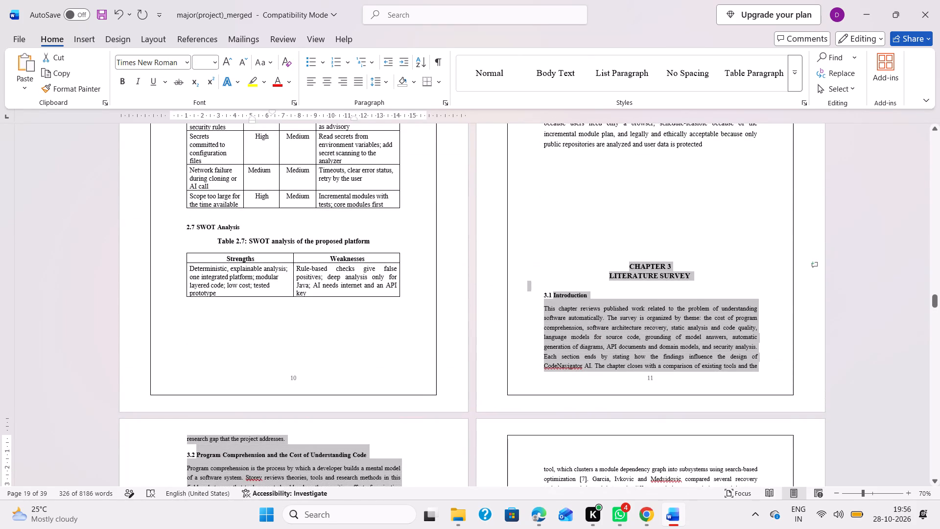
key(BackSpace)
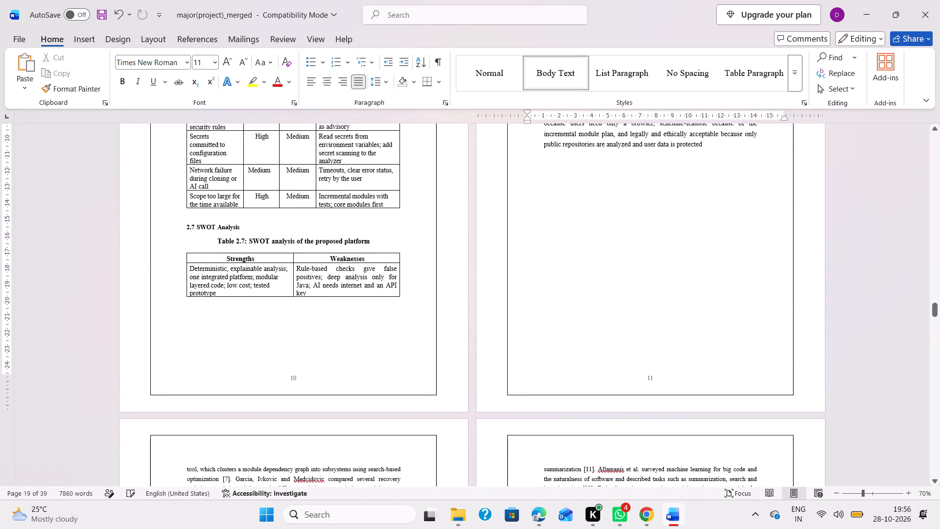
click(230, 446)
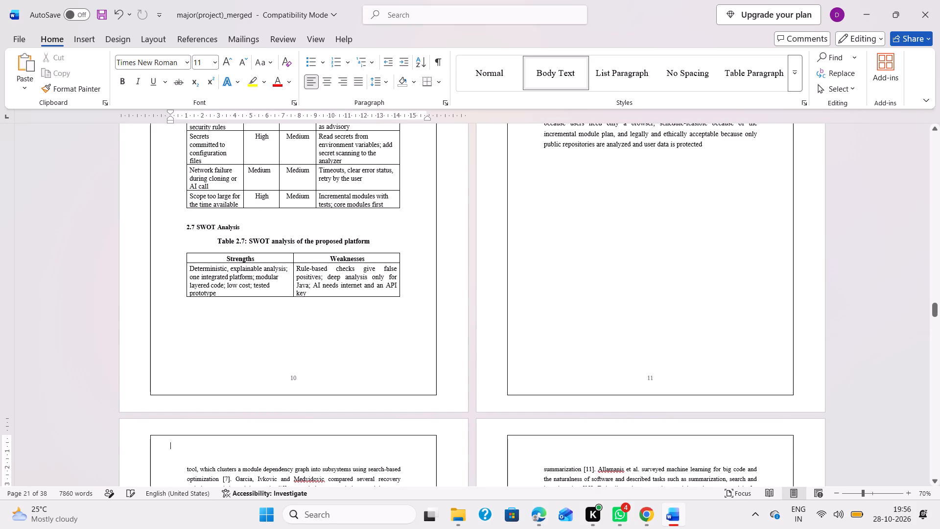
click(220, 460)
key(ctrl+v)
Delete the citations [2] and [3] from the first paragraph of Section 3.2, Program Comprehension and the Cost of Understanding Code.
scroll(279, 359, up, 1)
scroll(279, 359, down, 2)
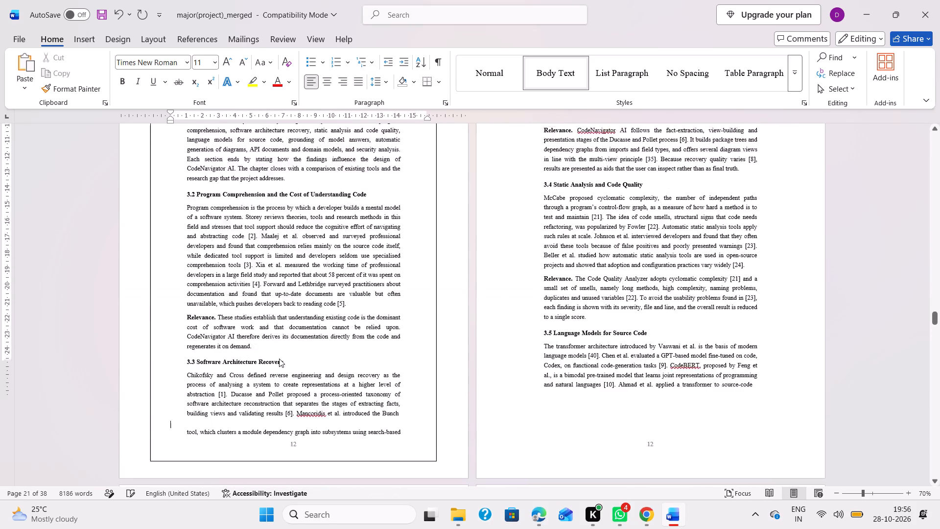
scroll(279, 359, down, 1)
scroll(279, 359, up, 2)
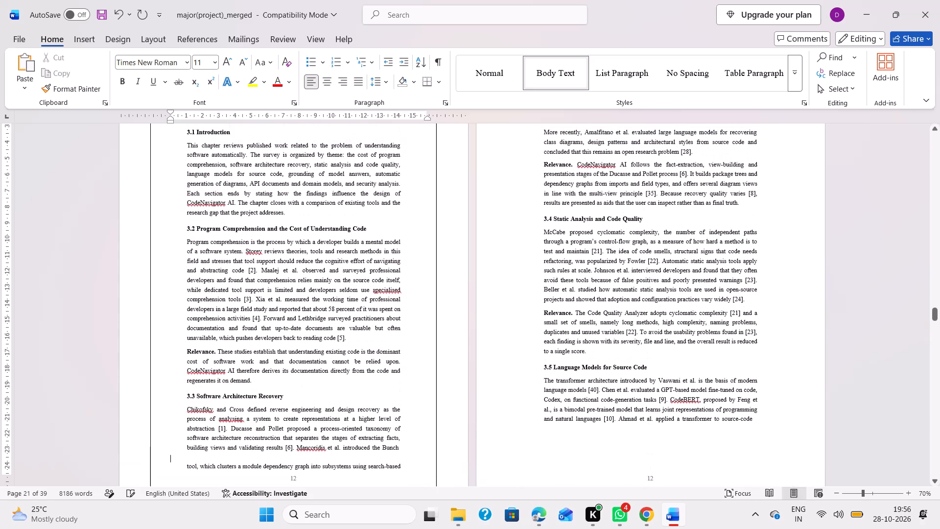
click(258, 267)
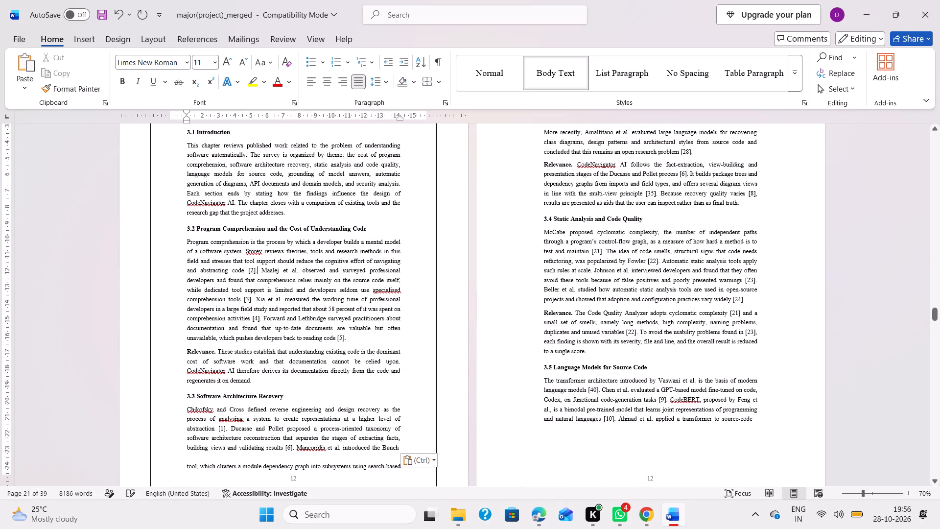
key(Left)
key(BackSpace)
key(BackSpace)
key(BackSpace)
key(BackSpace)
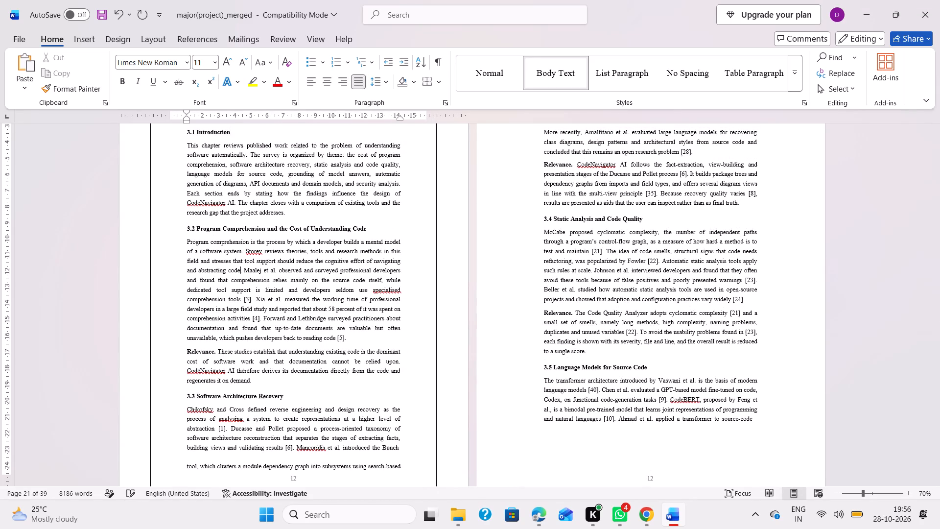
click(251, 298)
key(BackSpace)
key(BackSpace)
key(BackSpace)
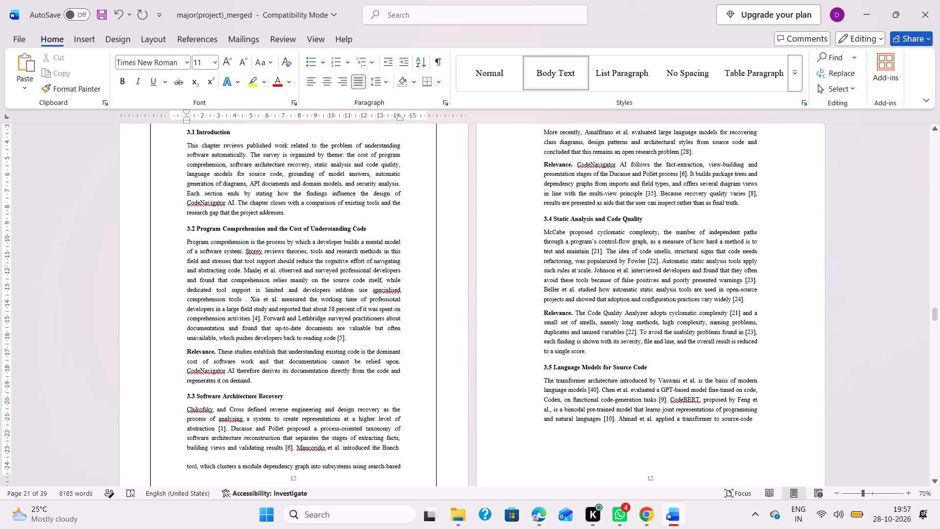
key(BackSpace)
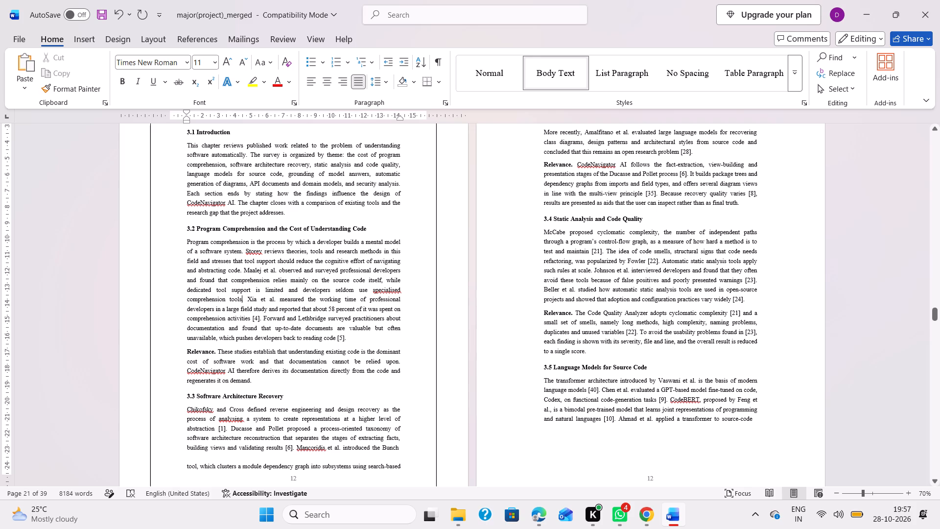
Delete the citations [4] and [5] from the first paragraph of Section 3.2.
click(259, 321)
key(BackSpace)
key(BackSpace)
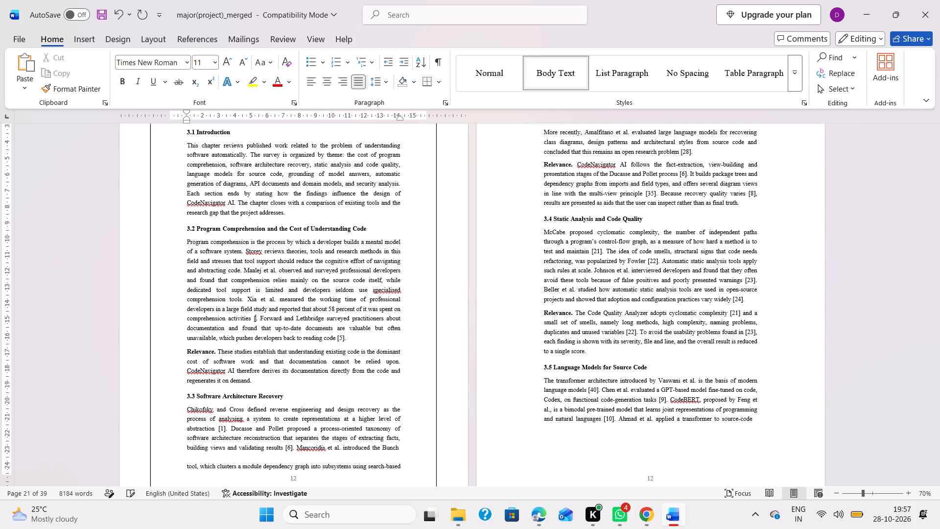
key(BackSpace)
key(BackSpace)
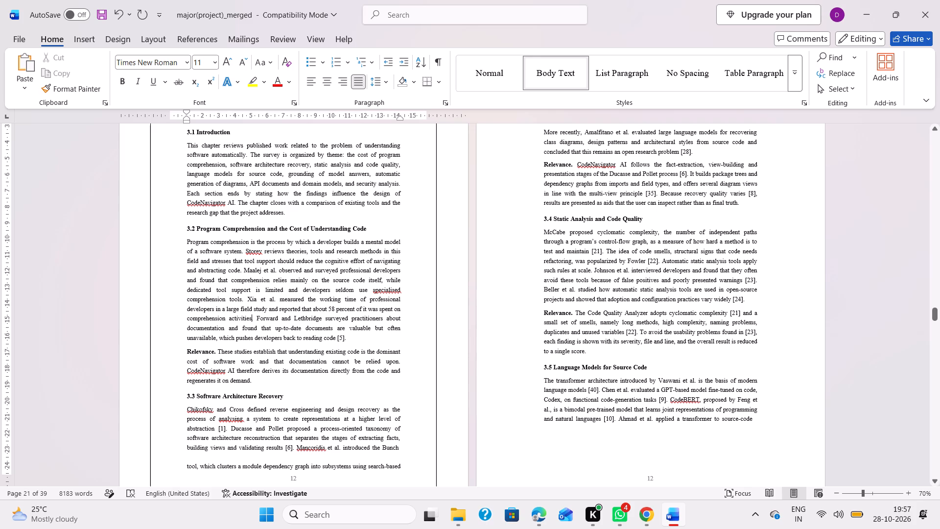
click(344, 338)
key(BackSpace)
key(BackSpace)
key(BackSpace)
key(BackSpace)
Delete the citations [1] and [6] from the Section 3.3 Software Architecture Recovery paragraph.
scroll(346, 371, down, 2)
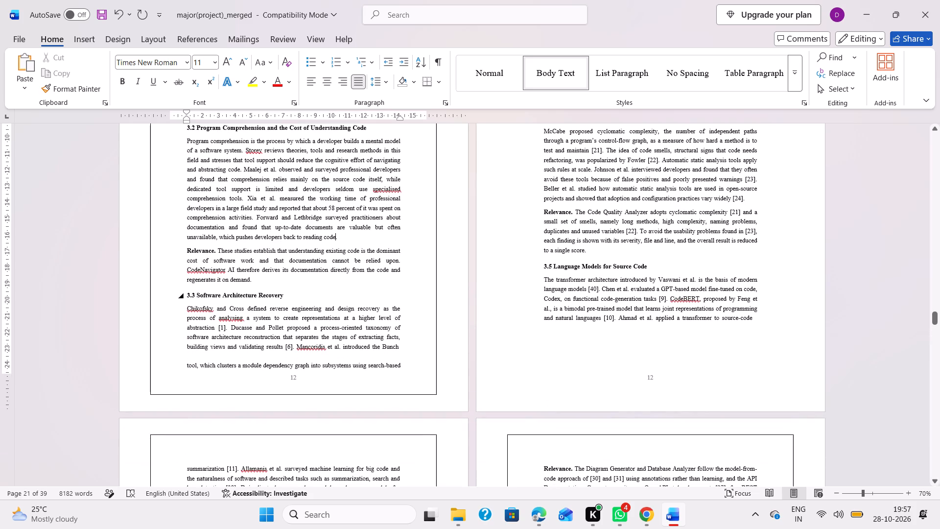
scroll(305, 310, down, 1)
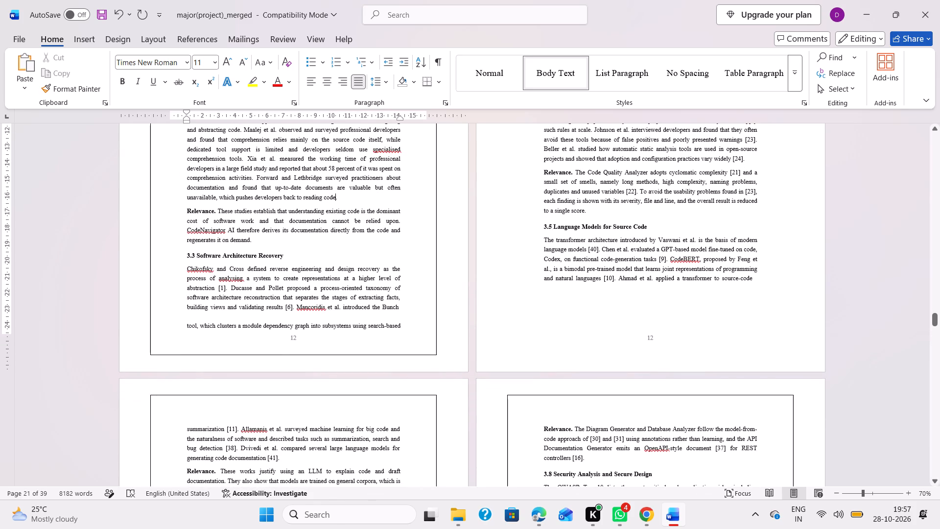
click(225, 290)
key(BackSpace)
key(BackSpace)
key(BackSpace)
key(BackSpace)
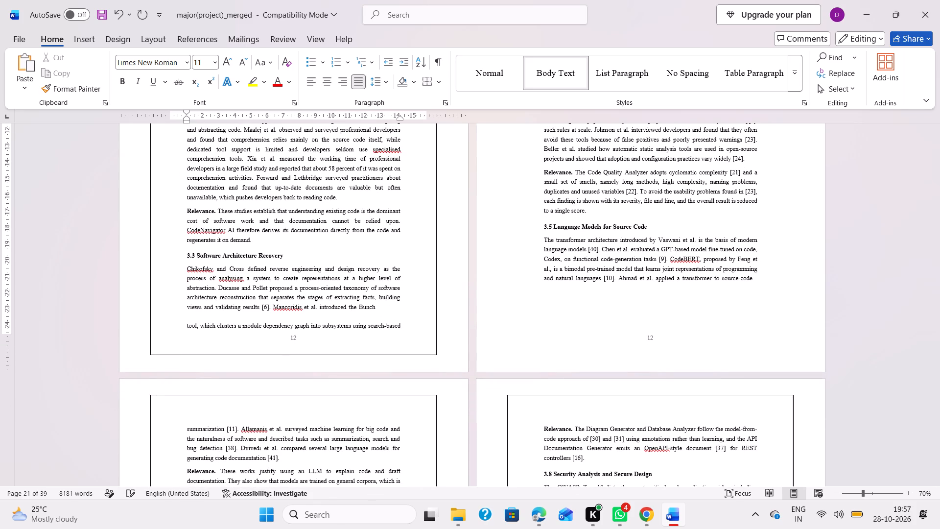
click(270, 307)
key(BackSpace)
key(BackSpace)
key(BackSpace)
key(BackSpace)
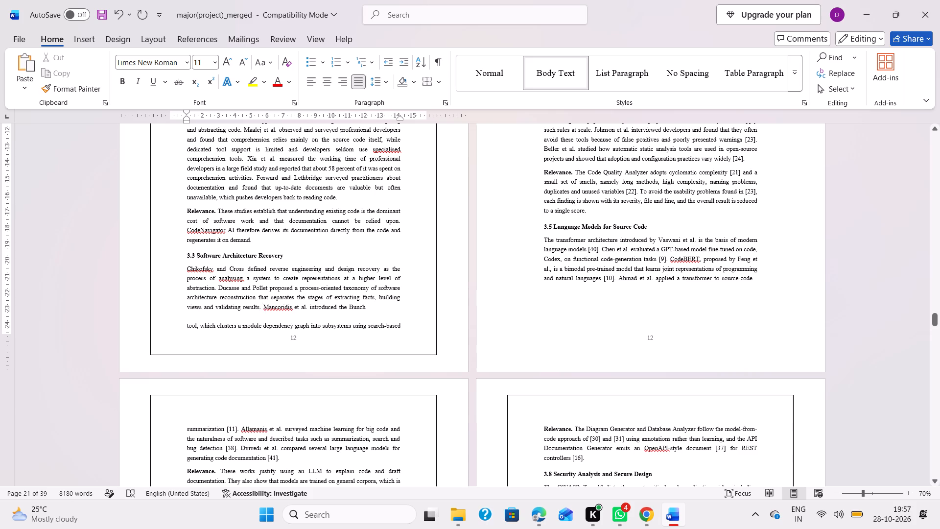
Remove the blank line between "introduced the Bunch" and "tool, which clusters" in Section 3.3.
click(186, 318)
key(BackSpace)
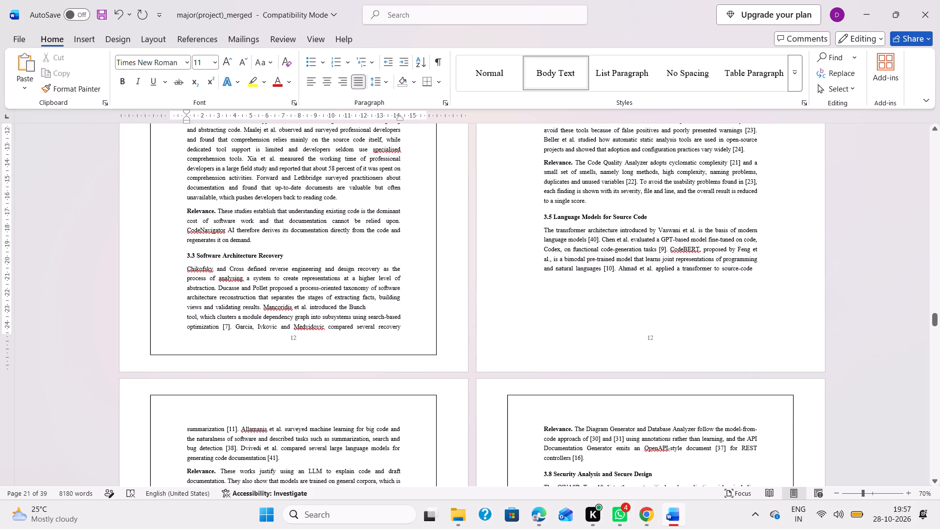
Delete the citation [7] after "optimization" in Section 3.3.
click(230, 327)
key(BackSpace)
key(BackSpace)
key(BackSpace)
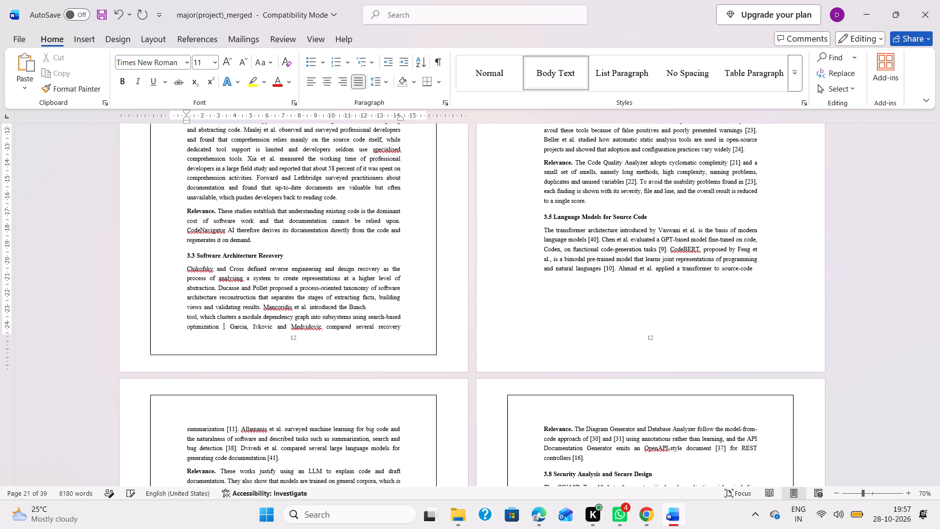
key(BackSpace)
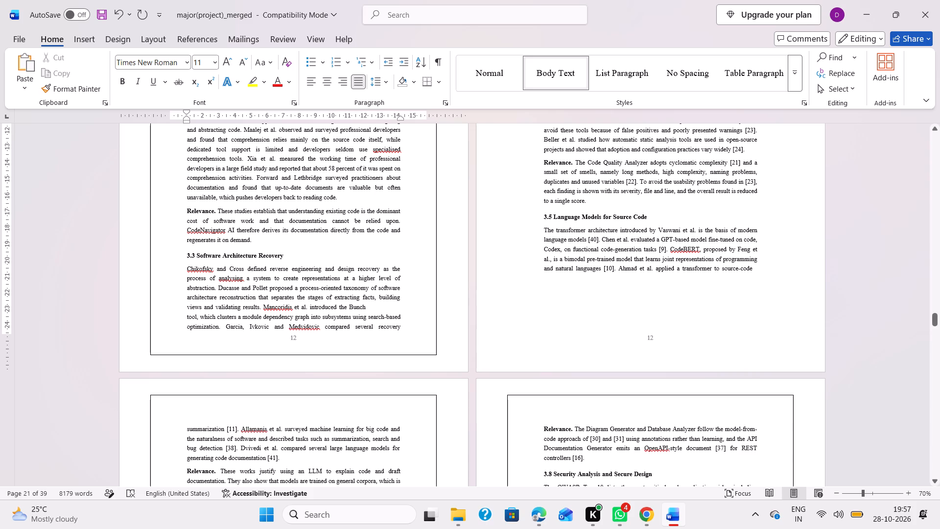
Set the text of the 3.1 Introduction heading in Chapter 3 to 14 pt.
scroll(315, 310, down, 1)
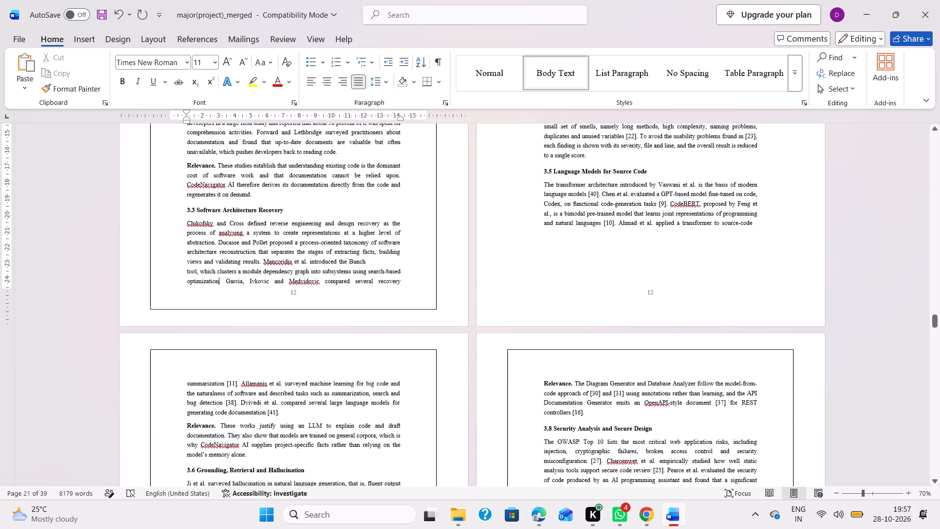
scroll(528, 289, up, 3)
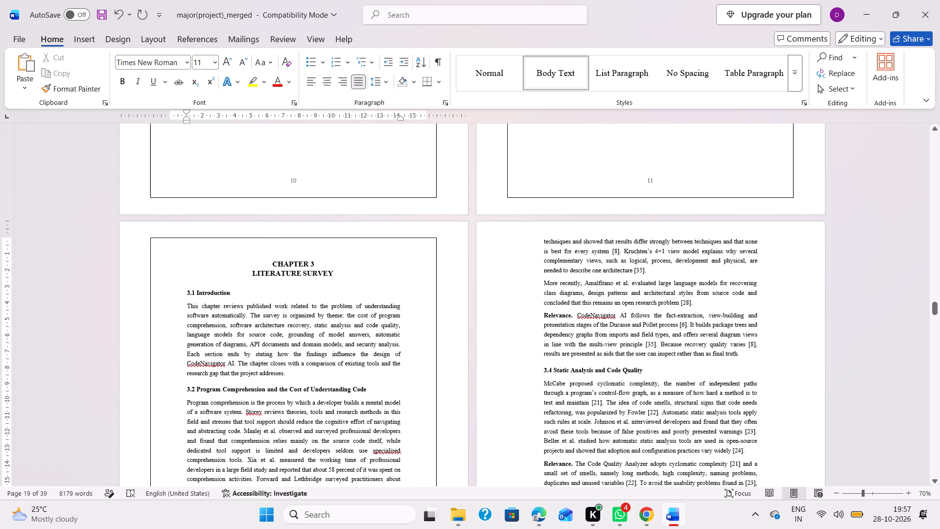
scroll(297, 377, down, 2)
scroll(299, 293, up, 1)
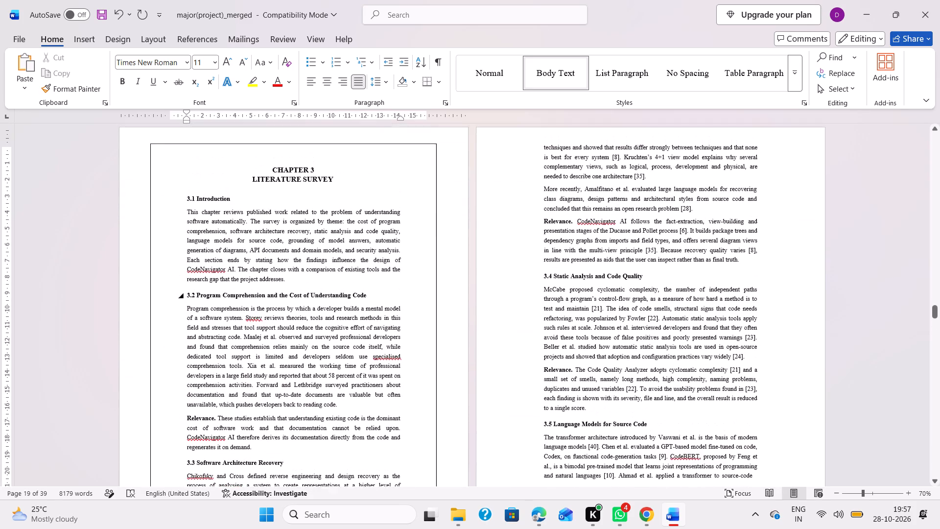
drag(240, 202, 232, 203)
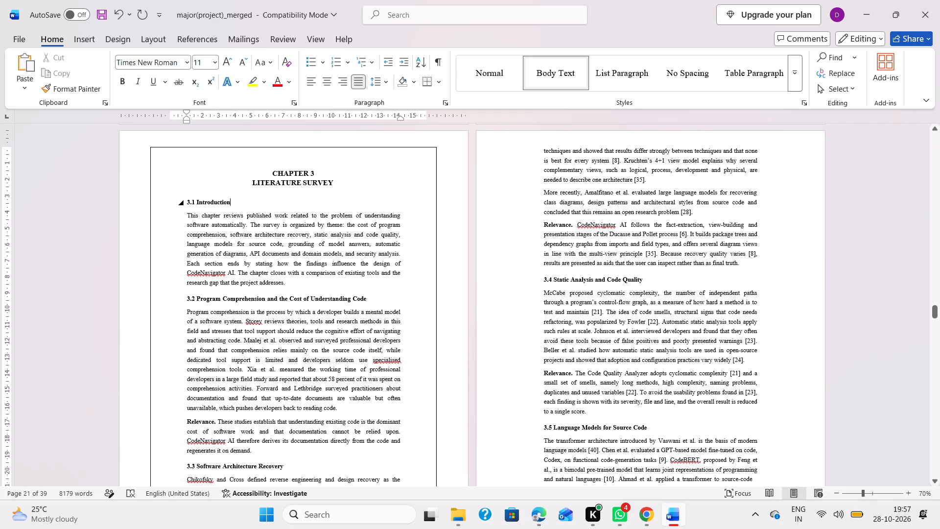
drag(232, 203, 190, 201)
click(265, 167)
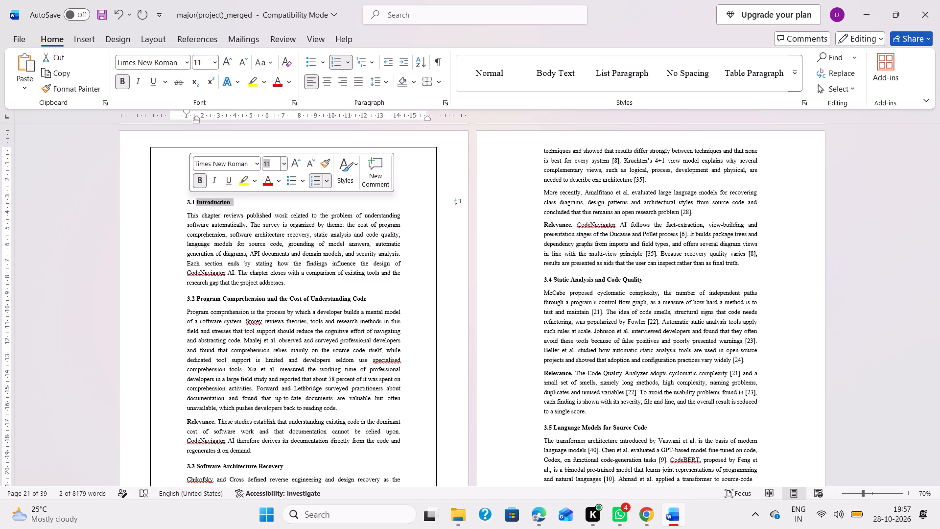
text(14)
key(Return)
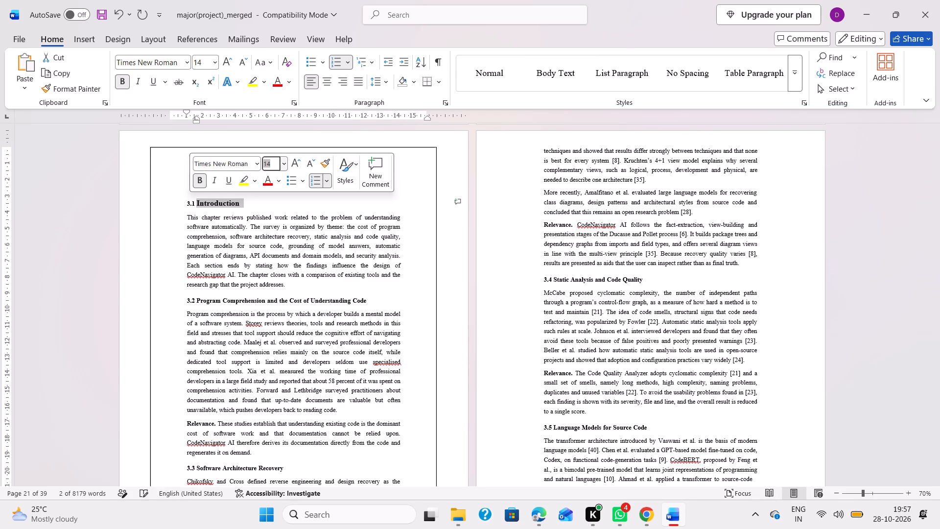
Set the body paragraph of Section 3.1 Introduction to 12 pt.
drag(186, 215, 300, 285)
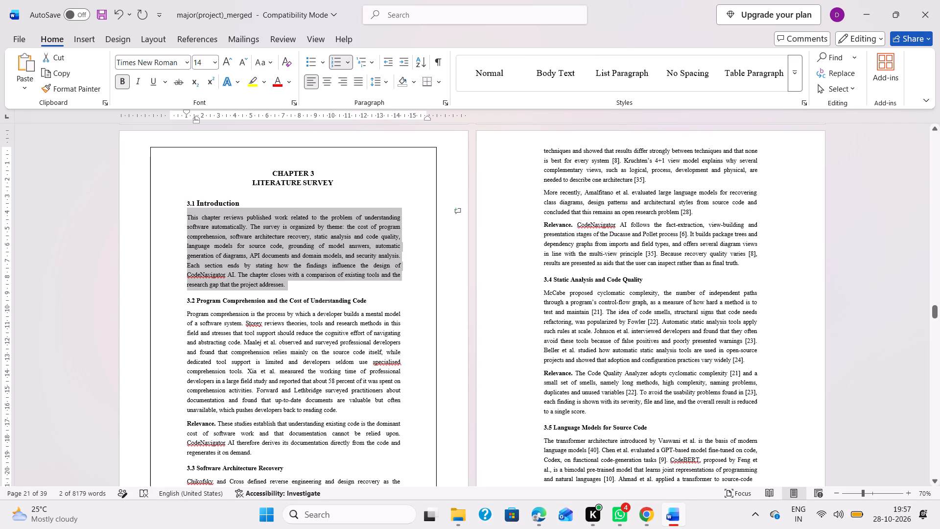
drag(300, 285, 300, 286)
click(380, 247)
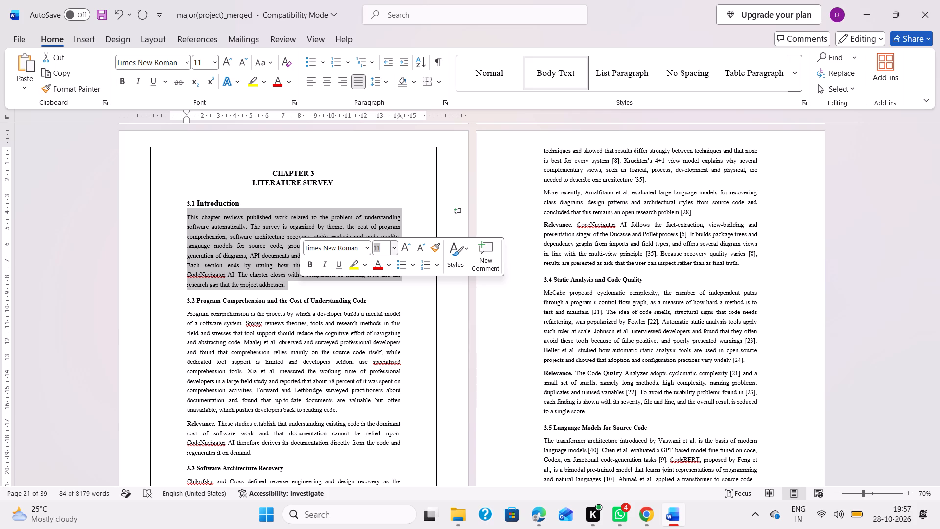
text(12)
key(Return)
click(263, 321)
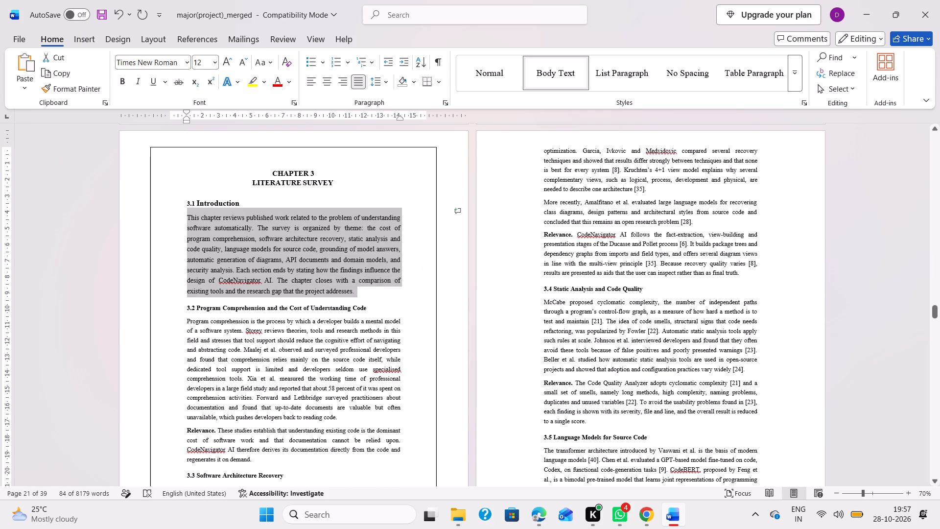
Set the text of the 3.2 Program Comprehension and the Cost of Understanding Code heading to 14 pt.
drag(376, 307, 186, 306)
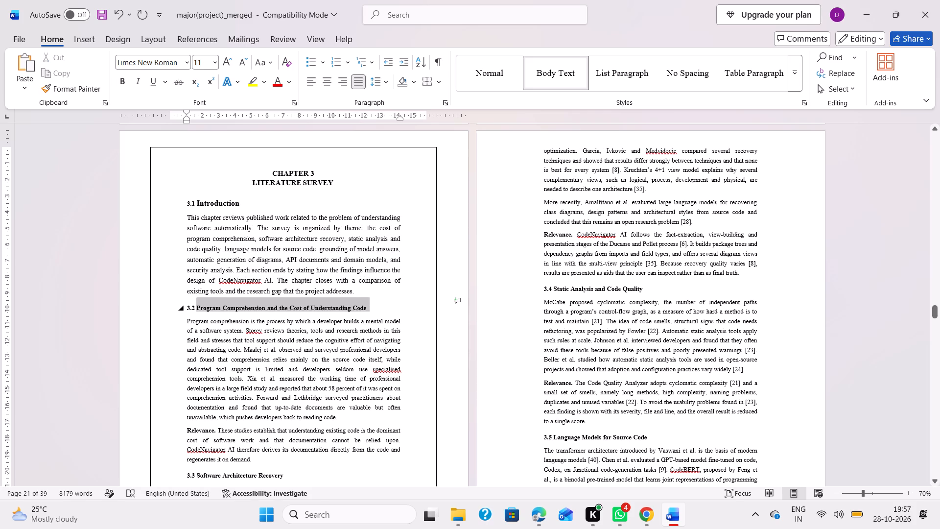
drag(186, 306, 187, 306)
click(265, 268)
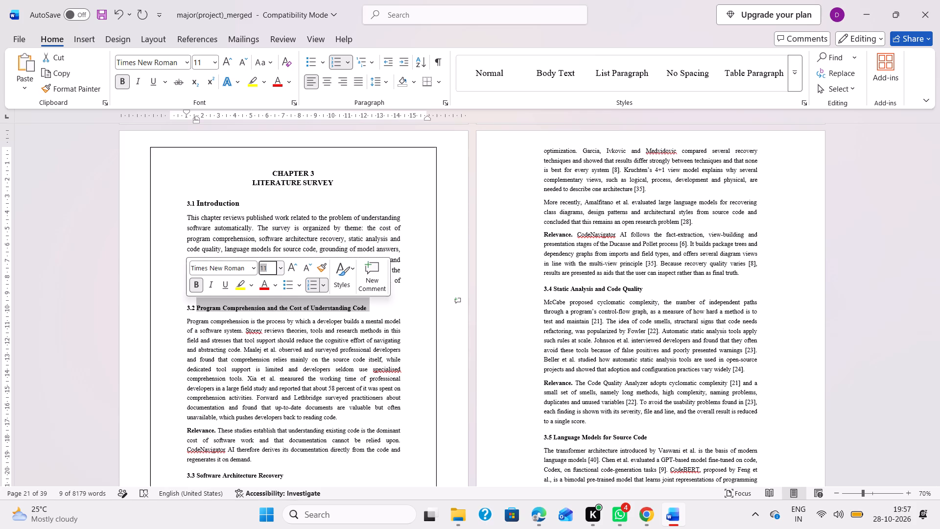
text(14)
key(Return)
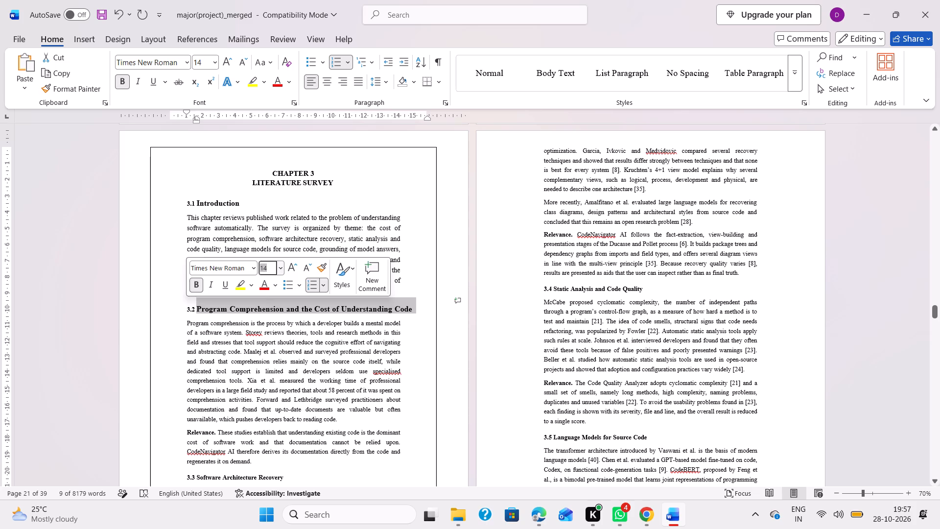
click(234, 344)
Set both body paragraphs of Section 3.2, including the Relevance paragraph, to 12 pt.
drag(183, 323, 289, 498)
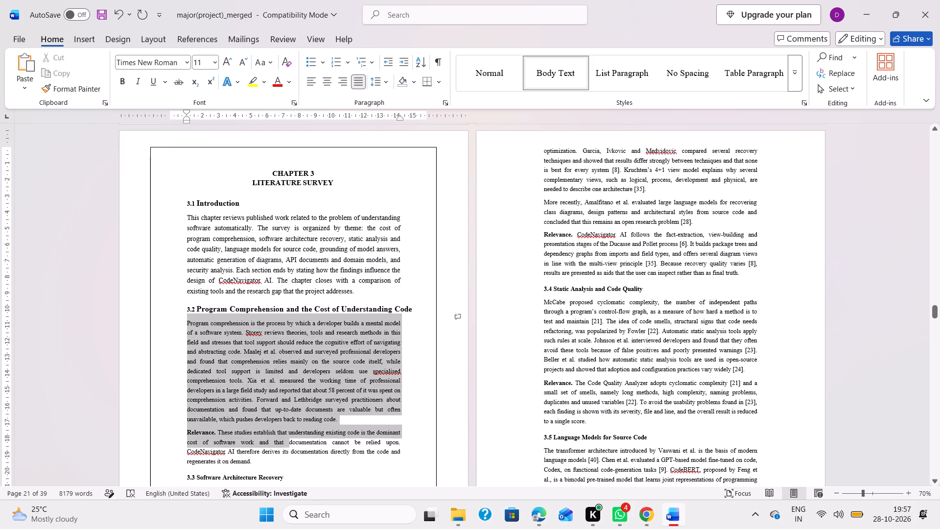
drag(289, 498, 378, 391)
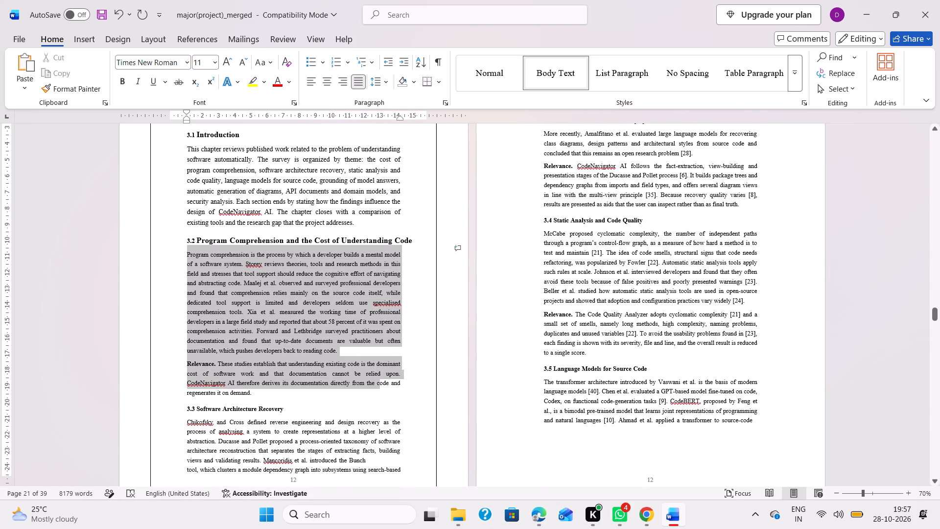
drag(378, 391, 377, 396)
click(460, 356)
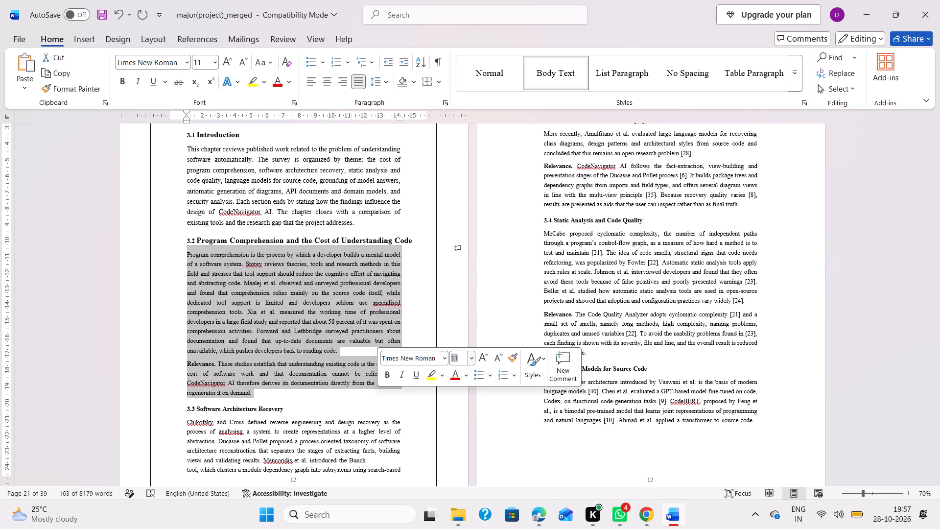
text(12)
key(Return)
click(302, 391)
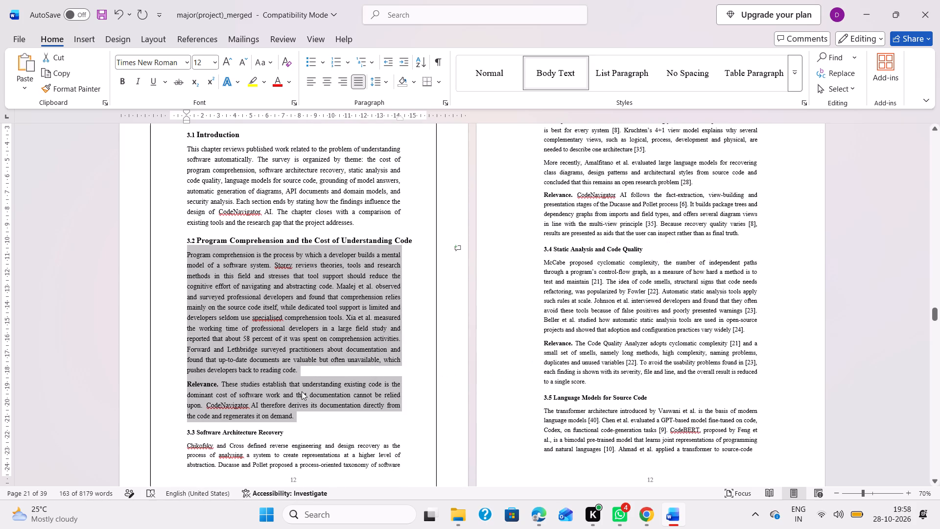
scroll(302, 391, down, 1)
scroll(332, 254, up, 1)
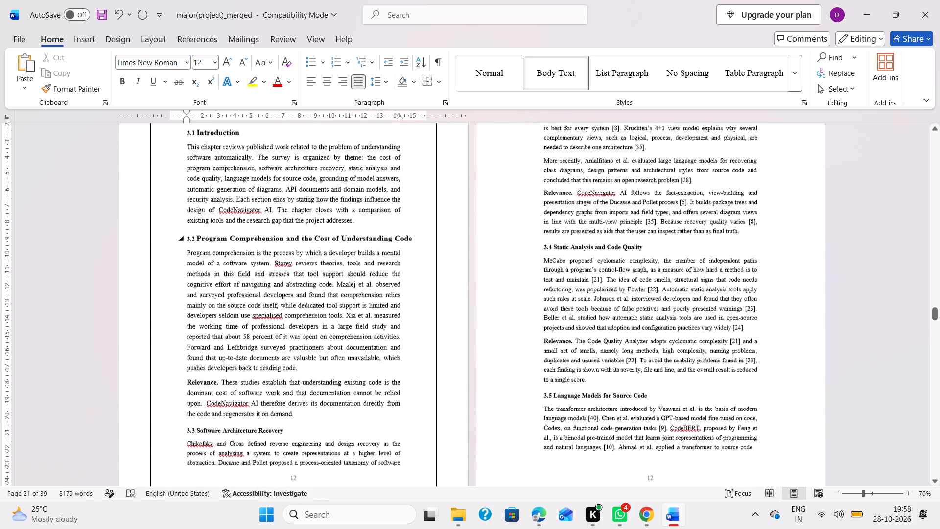
Look over the Chapter 3 pages to check how Section 3.2 onwards is laid out across the page breaks.
scroll(415, 254, up, 1)
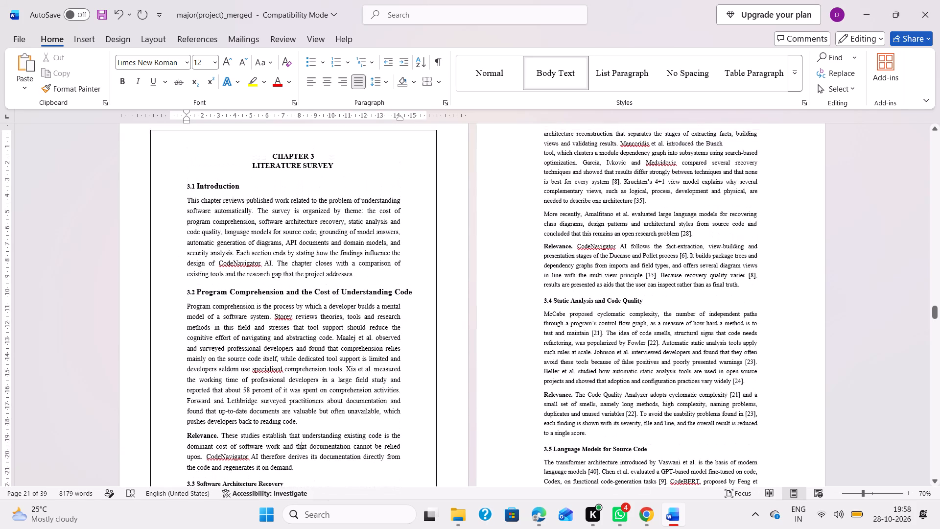
scroll(415, 254, up, 1)
scroll(415, 254, down, 3)
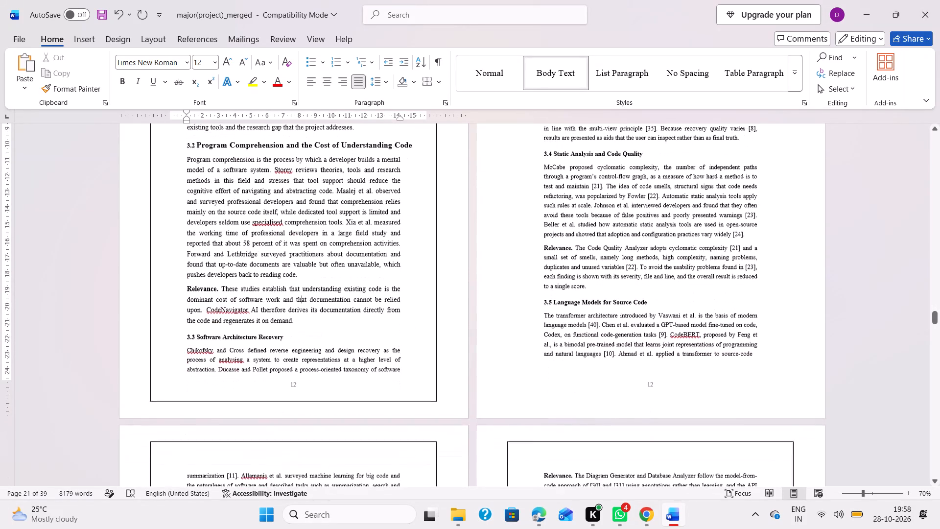
scroll(415, 254, down, 1)
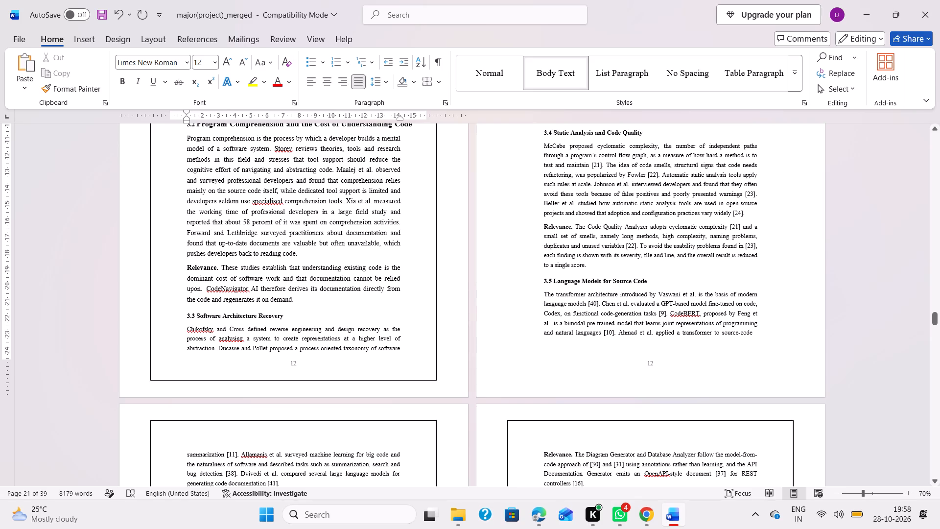
click(320, 306)
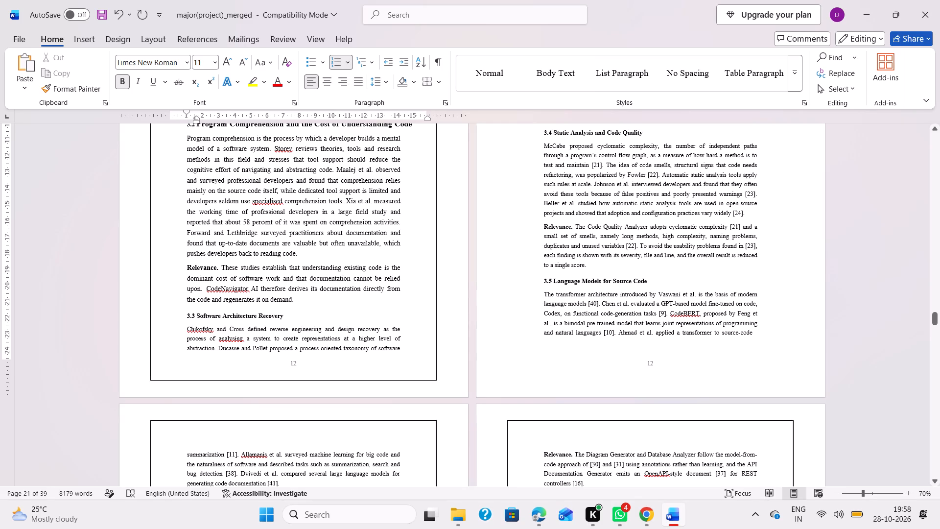
click(318, 301)
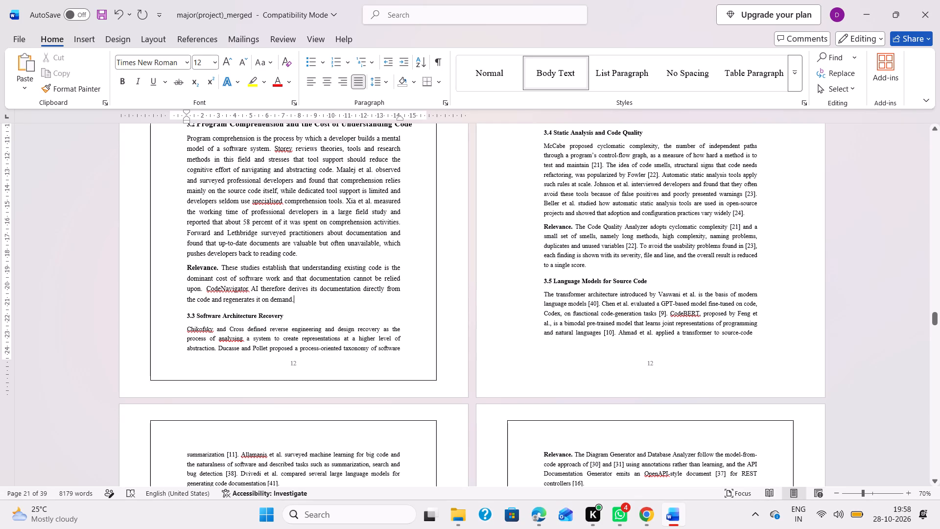
click(435, 328)
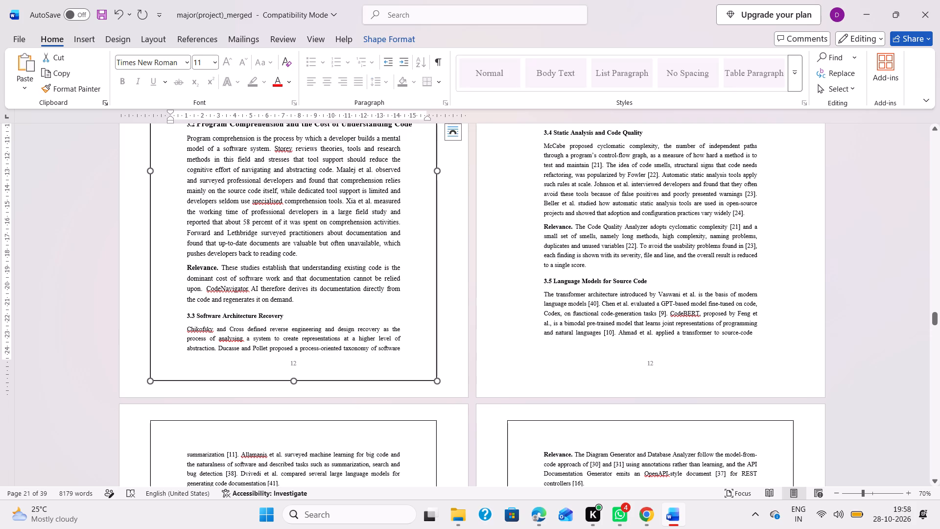
scroll(435, 328, down, 4)
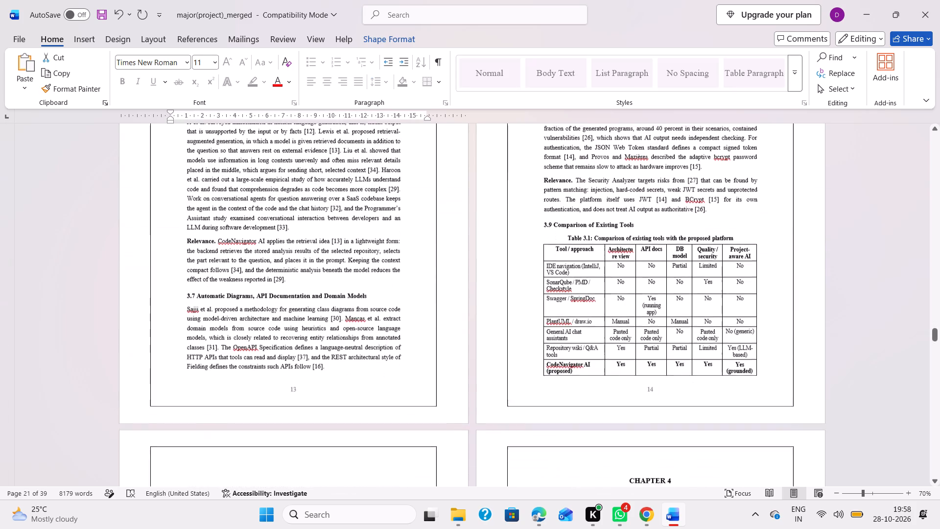
scroll(435, 328, up, 6)
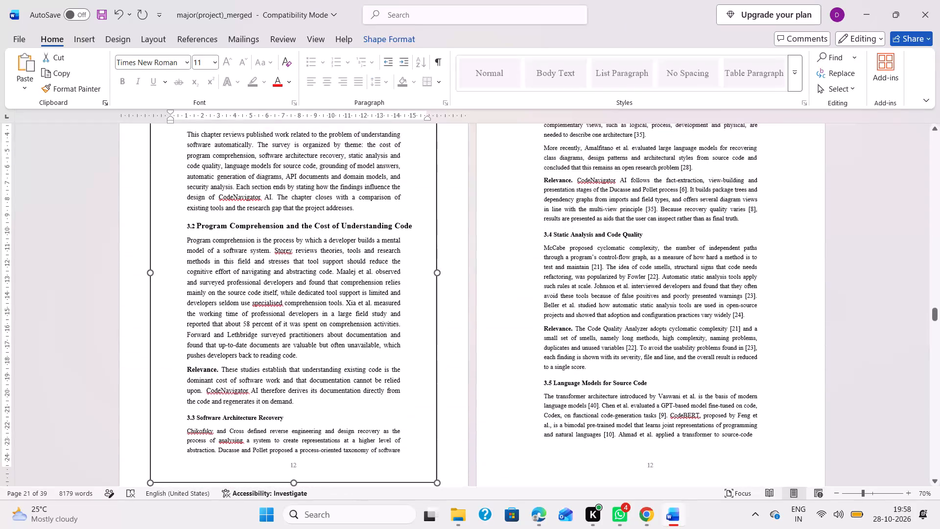
scroll(435, 328, down, 2)
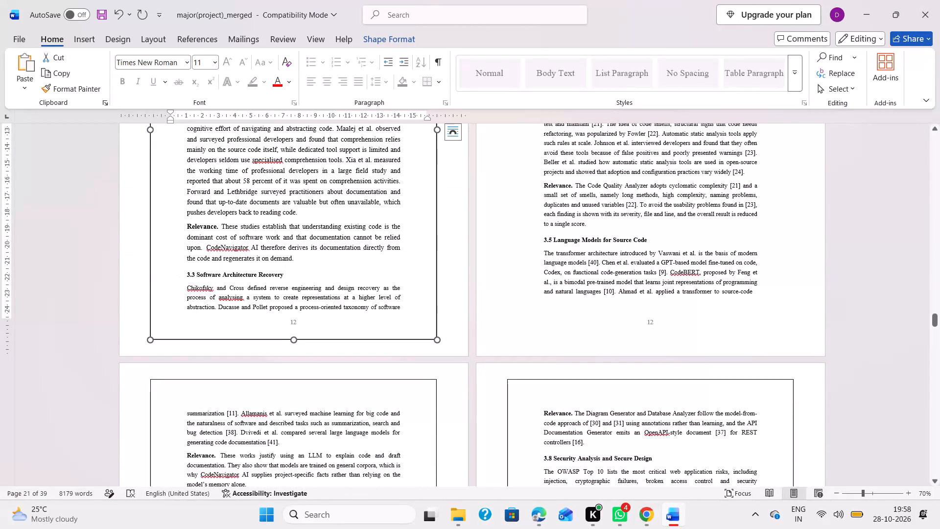
Move the text from the 3.3 Software Architecture Recovery heading through "source-code" in Section 3.5 to the start of the next bordered page, before "summarization [11]".
drag(186, 272, 734, 301)
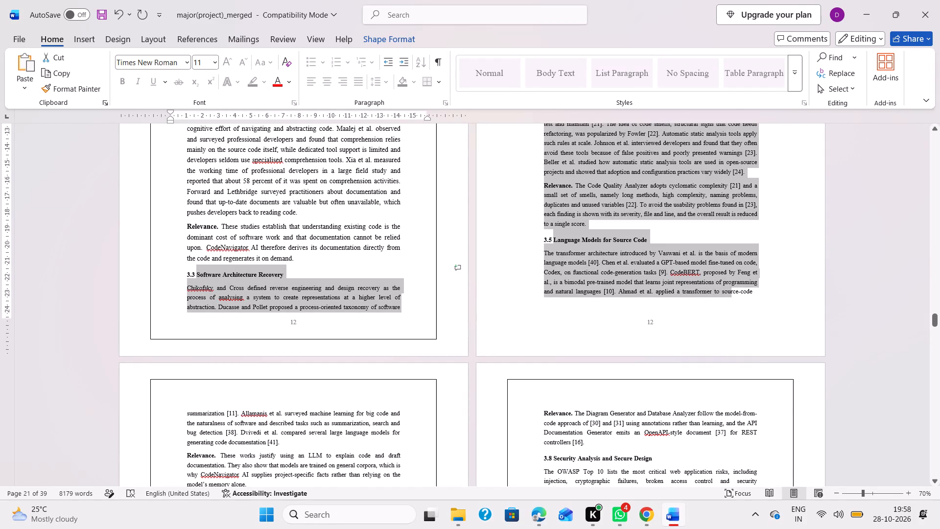
drag(734, 301, 747, 301)
key(ctrl+c)
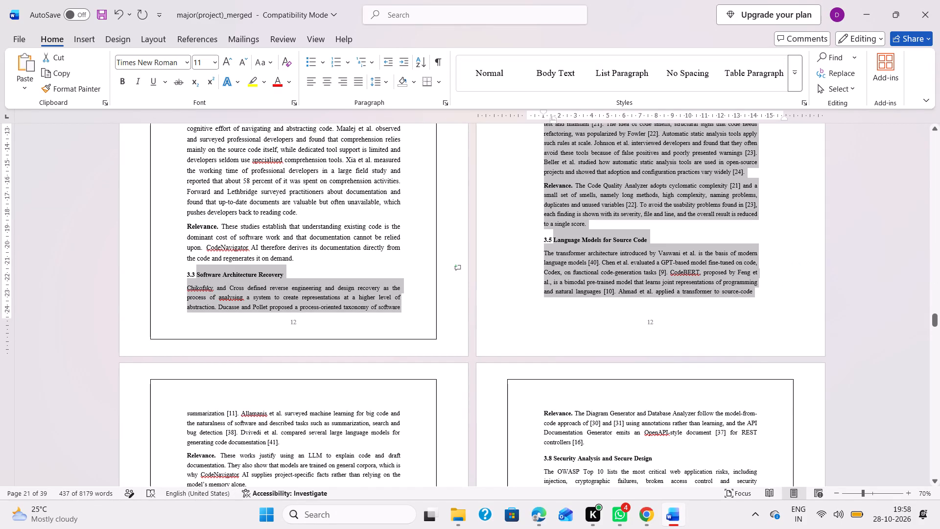
key(BackSpace)
scroll(689, 276, up, 2)
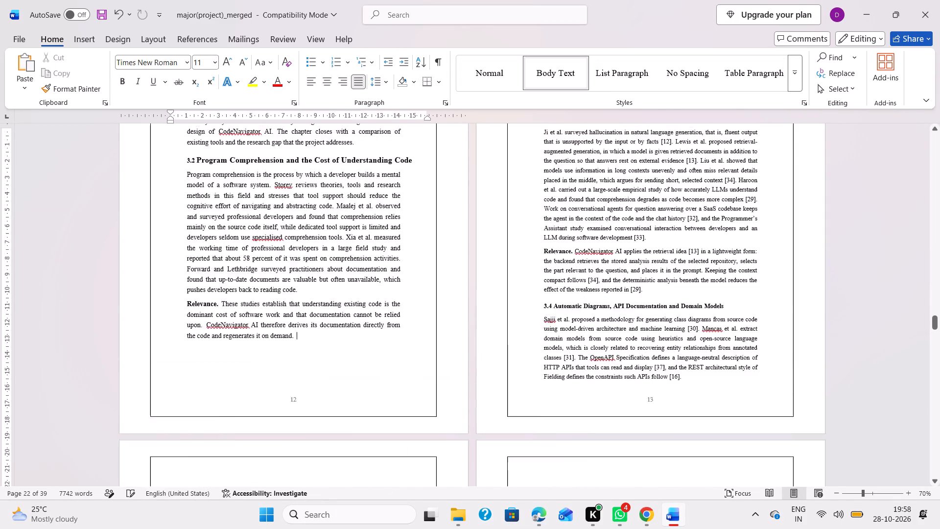
scroll(689, 276, up, 1)
click(544, 182)
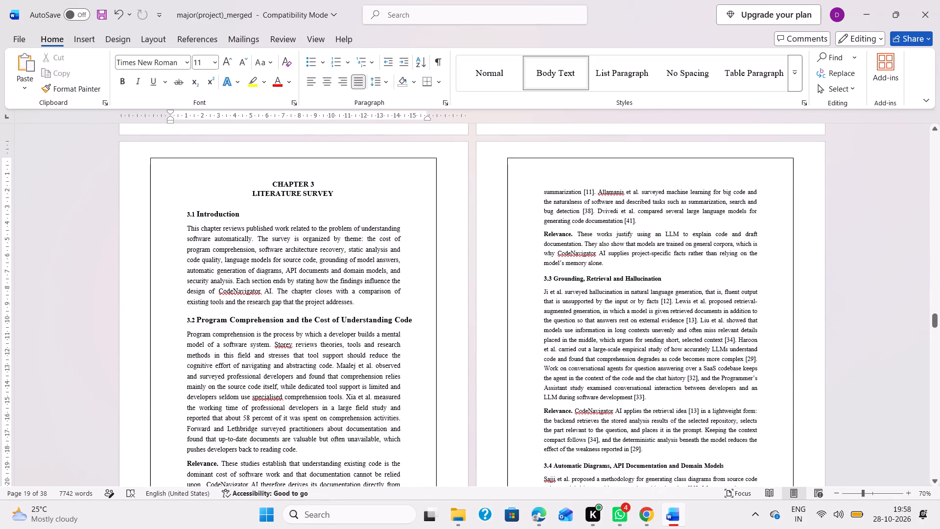
key(ctrl+v)
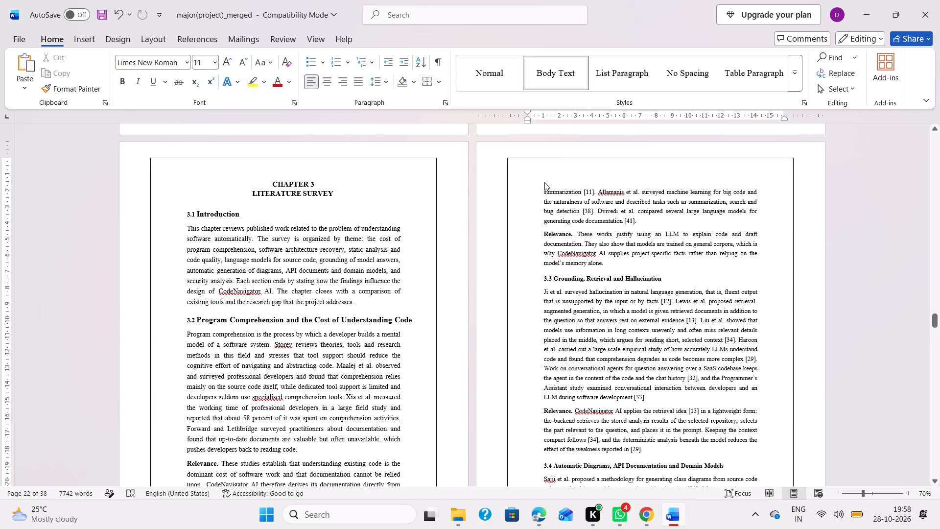
scroll(631, 238, up, 2)
scroll(631, 238, down, 1)
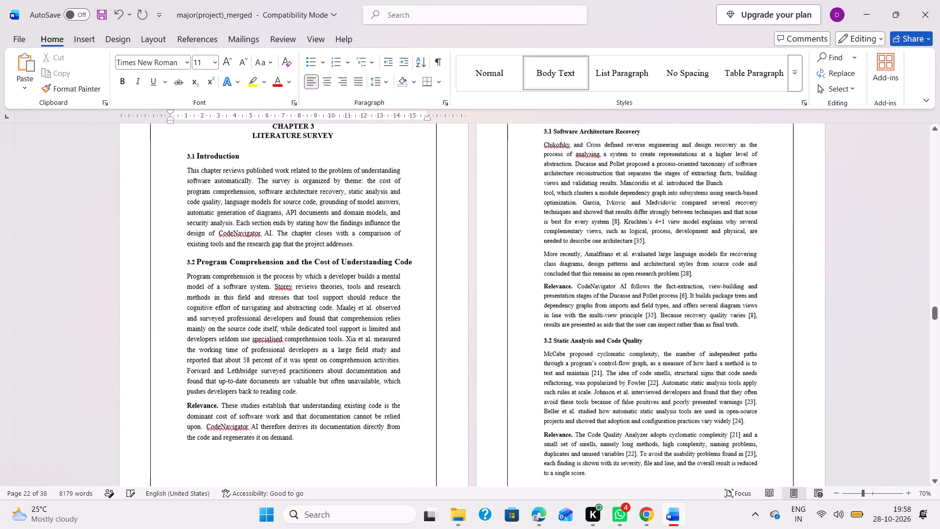
Set the text of the Software Architecture Recovery heading to 14 pt.
scroll(631, 238, up, 1)
drag(653, 279, 546, 279)
click(626, 240)
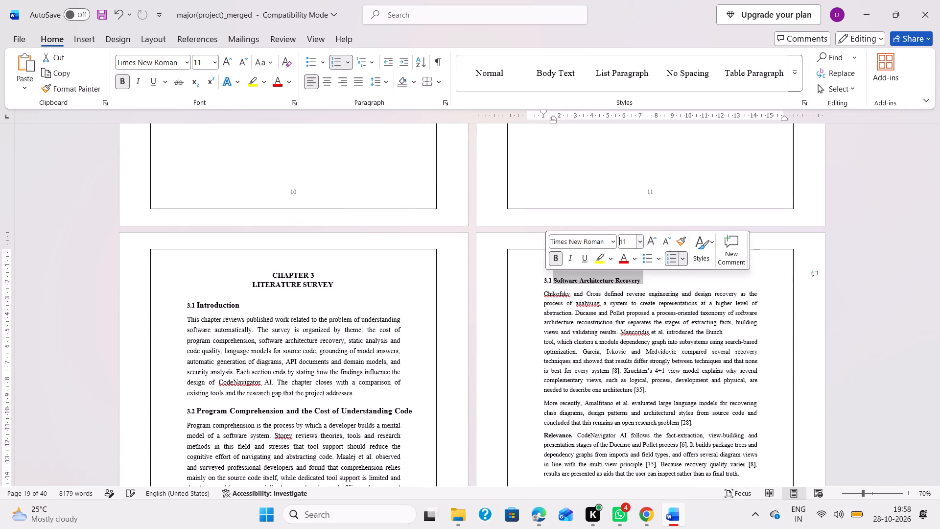
text(12)
key(Return)
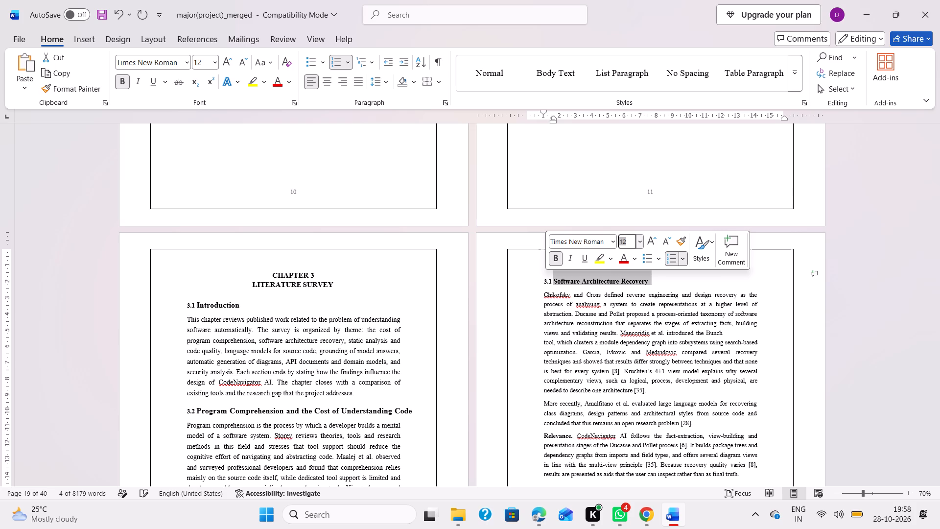
text(14)
key(Return)
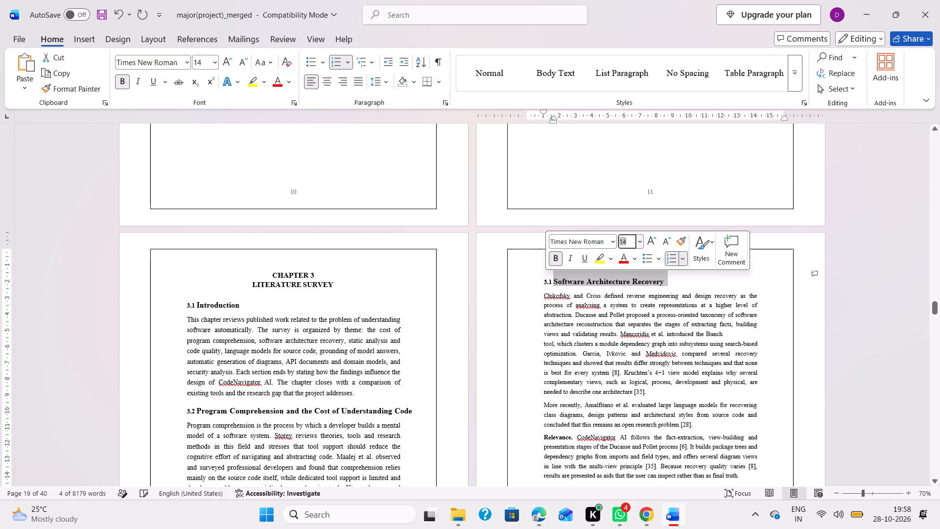
Delete citations [8] and [35] from the first body paragraph of the Software Architecture Recovery section.
drag(540, 296, 638, 379)
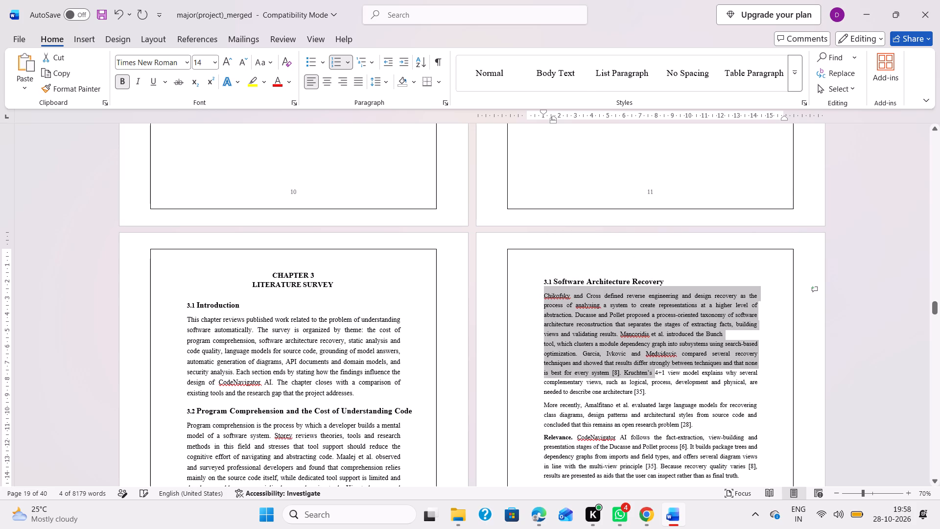
drag(638, 379, 638, 378)
click(621, 371)
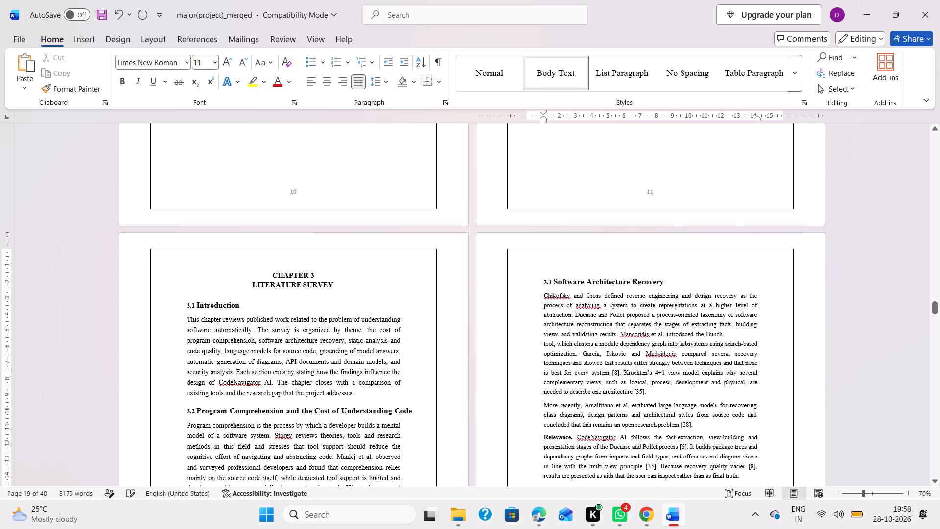
click(617, 371)
key(Right)
key(BackSpace)
key(BackSpace)
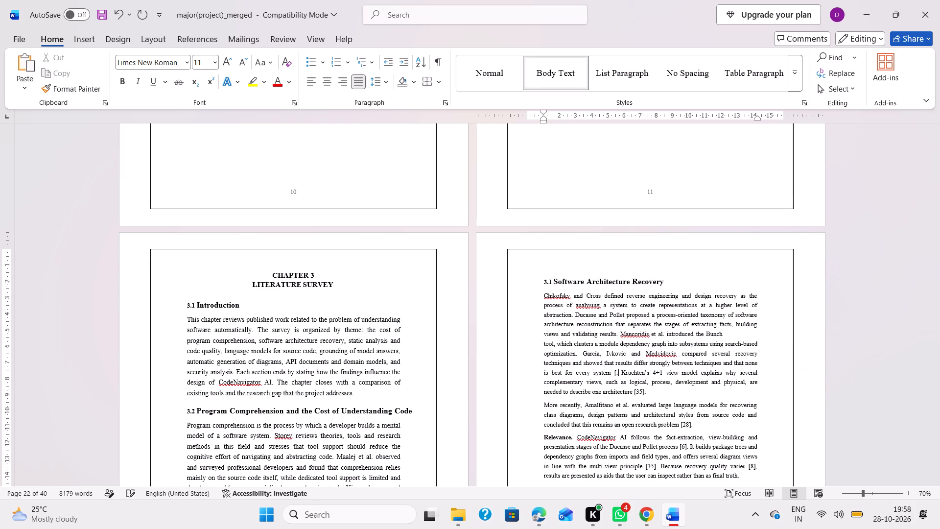
key(BackSpace)
key(BackSpace)
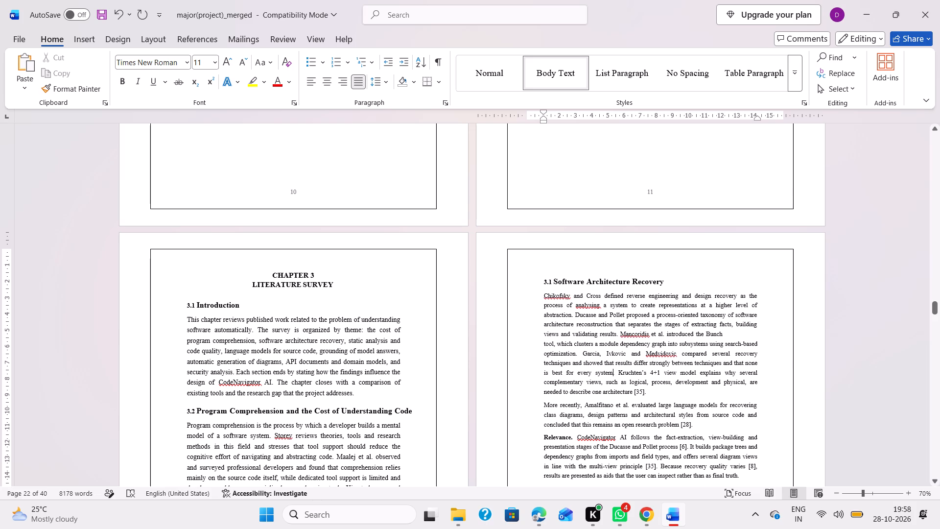
click(644, 395)
key(BackSpace)
key(BackSpace)
key(BackSpace)
key(BackSpace)
key(BackSpace)
Delete citation [28] from the end of the "More recently" paragraph in the Software Architecture Recovery section.
scroll(651, 389, down, 1)
click(691, 346)
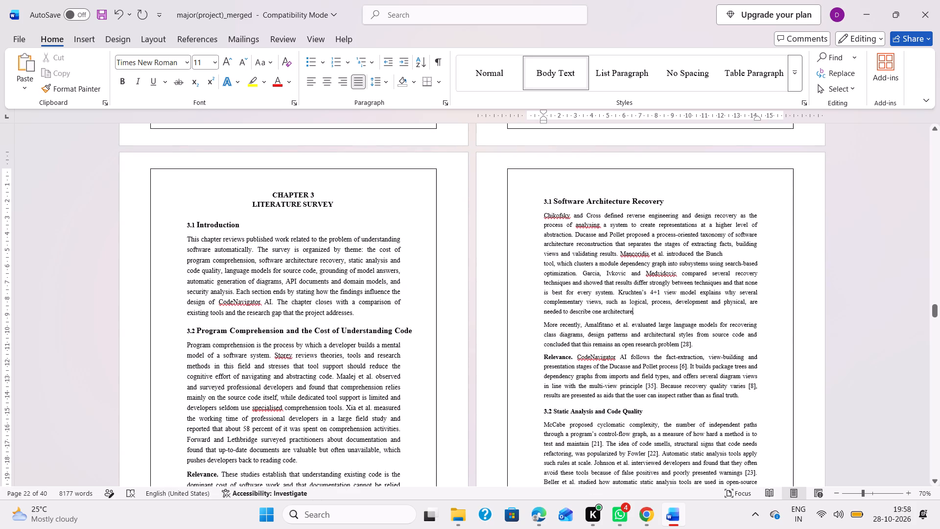
key(BackSpace)
key(BackSpace)
key(BackSpace)
key(BackSpace)
key(BackSpace)
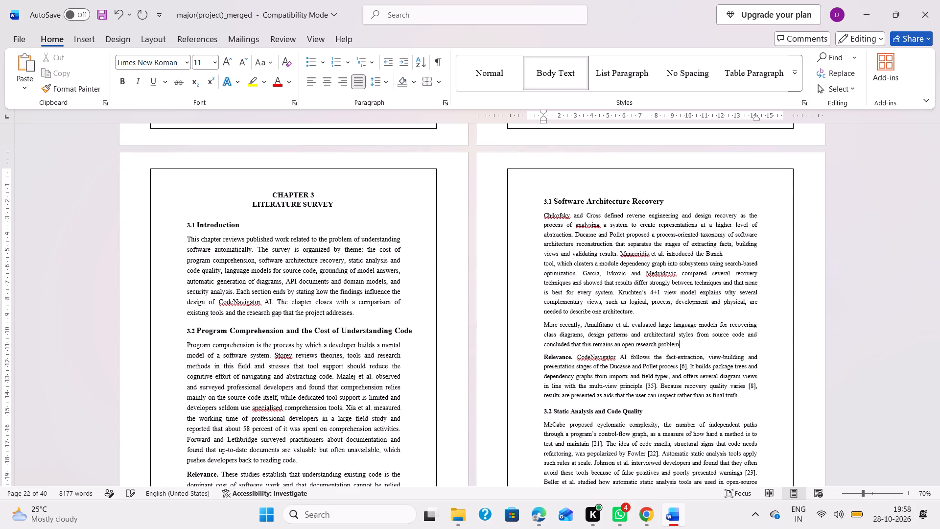
Delete citations [6], [8] and [35] from the Relevance paragraph of the Software Architecture Recovery section.
scroll(691, 346, down, 2)
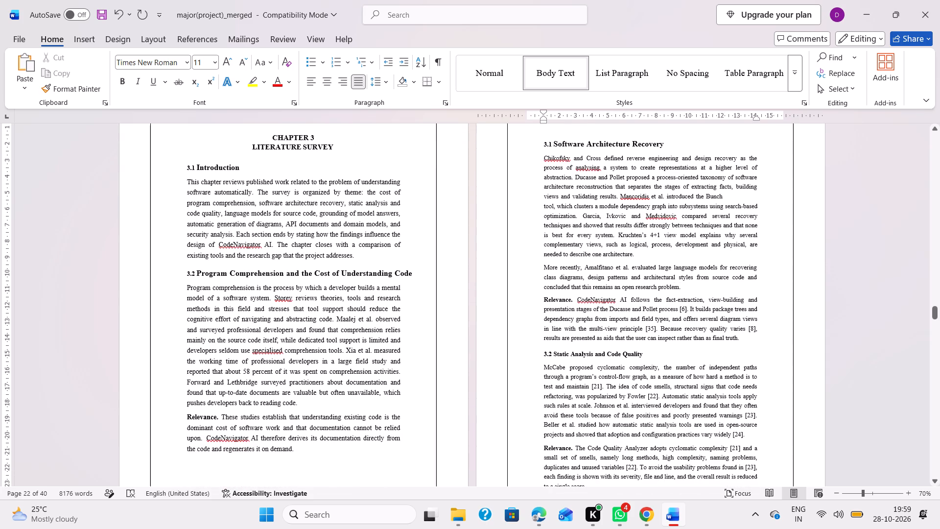
click(686, 307)
key(BackSpace)
key(BackSpace)
key(BackSpace)
key(BackSpace)
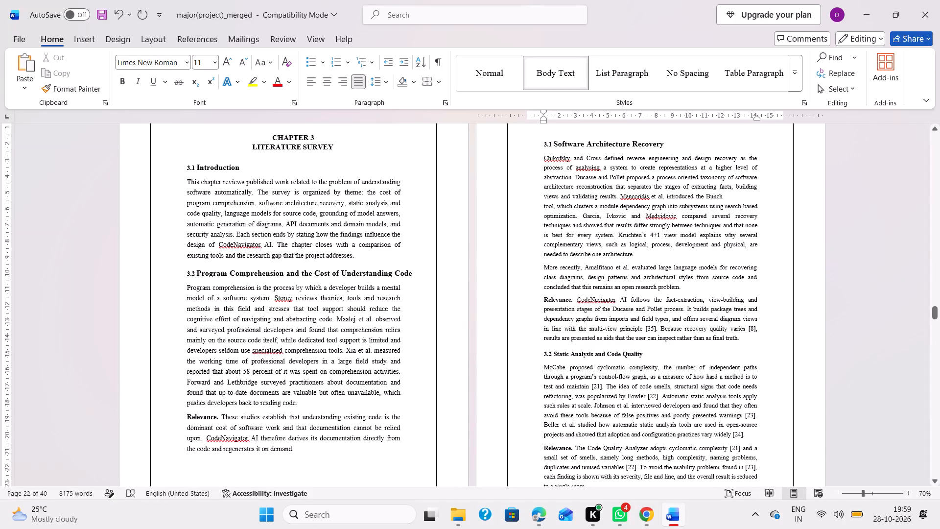
click(756, 327)
key(BackSpace)
key(BackSpace)
key(BackSpace)
key(BackSpace)
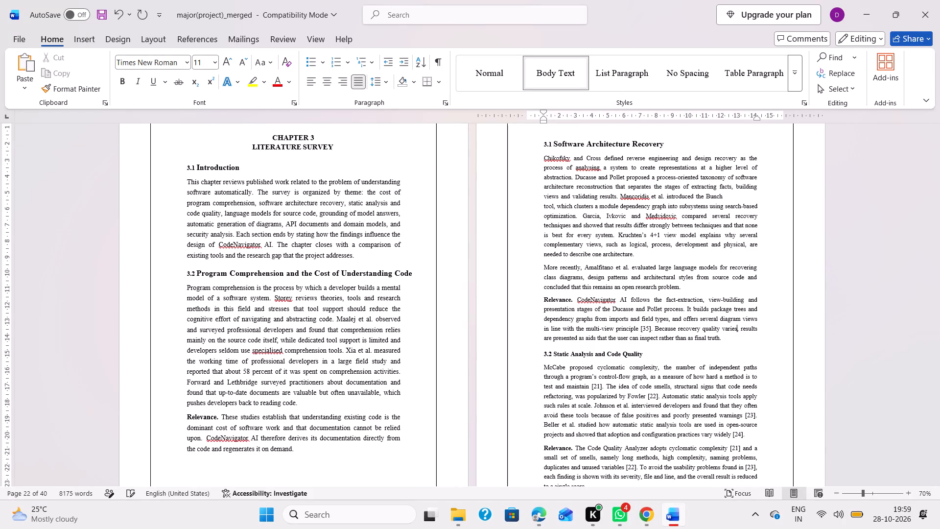
click(650, 329)
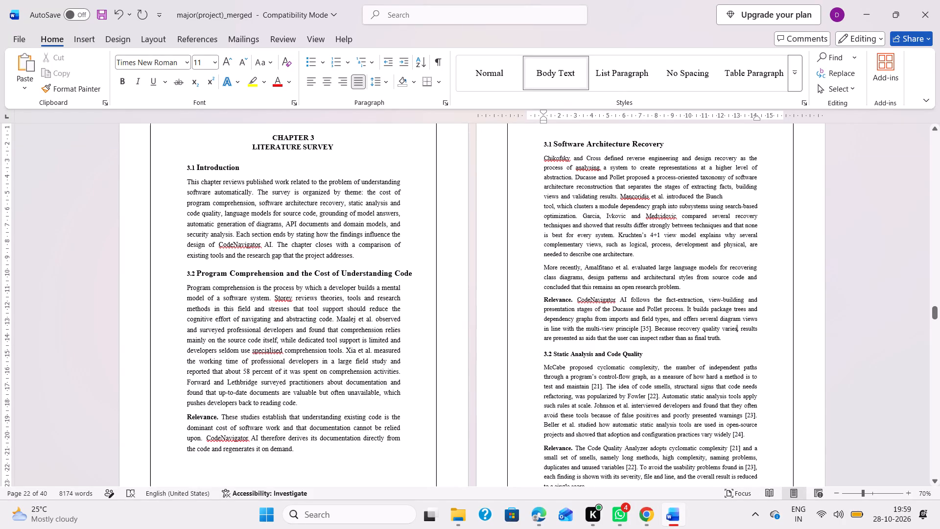
key(BackSpace)
key(BackSpace)
key(BackSpace)
key(BackSpace)
key(BackSpace)
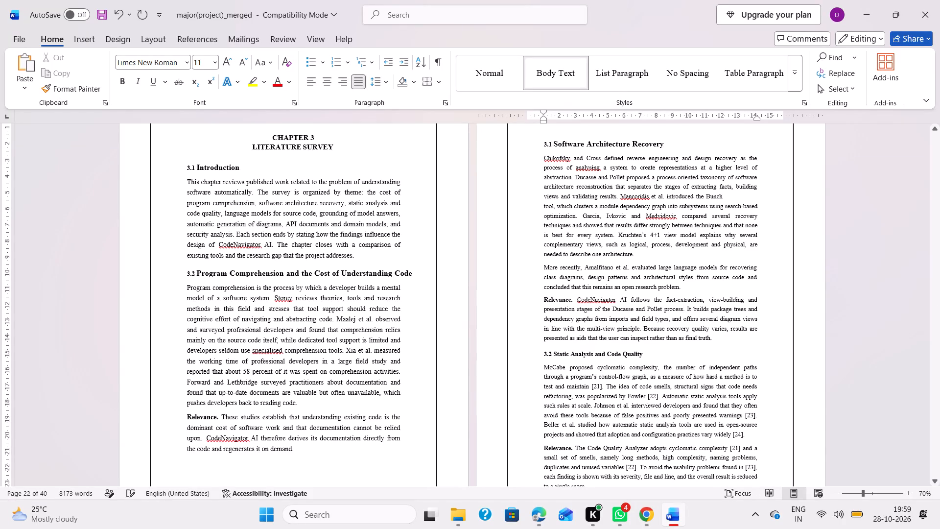
Delete citations [21] and [22] from the first body paragraph of the Static Analysis and Code Quality section.
scroll(630, 337, down, 1)
click(602, 317)
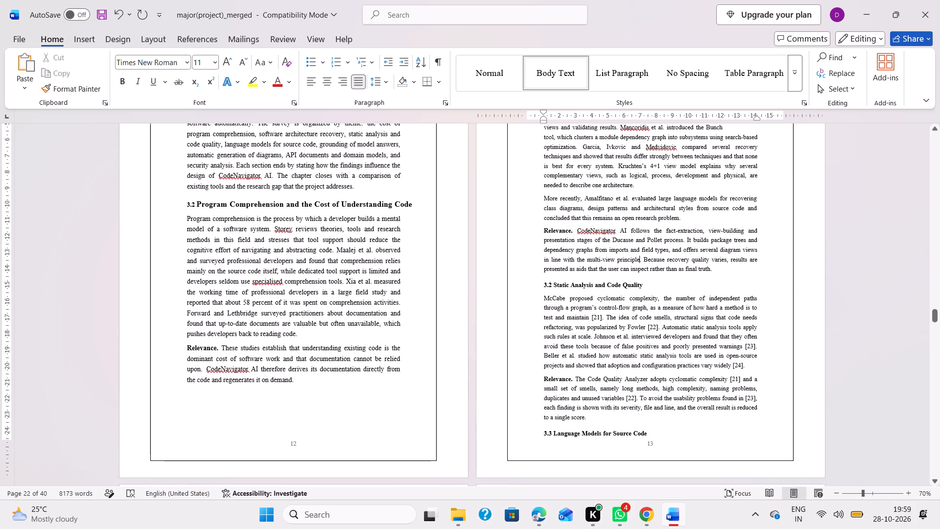
key(BackSpace)
key(BackSpace)
key(BackSpace)
key(BackSpace)
key(BackSpace)
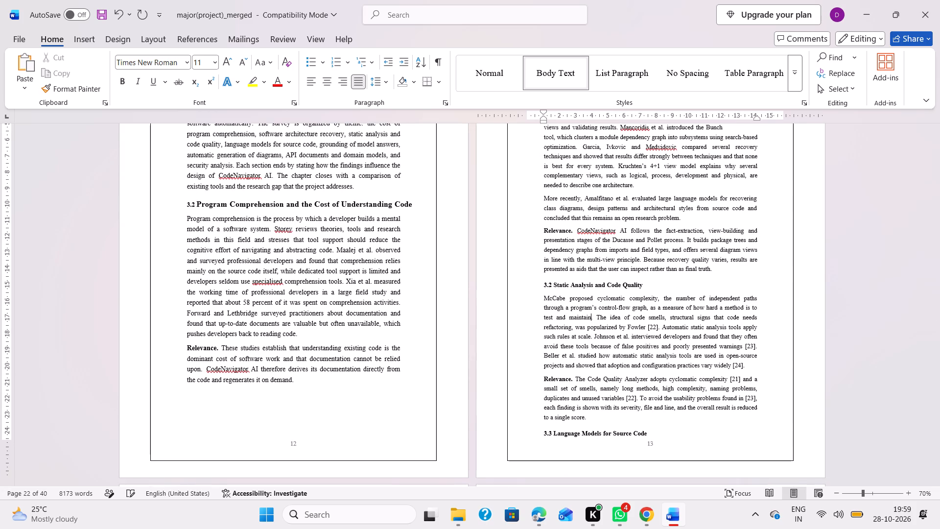
click(657, 328)
key(BackSpace)
key(BackSpace)
key(BackSpace)
key(BackSpace)
key(BackSpace)
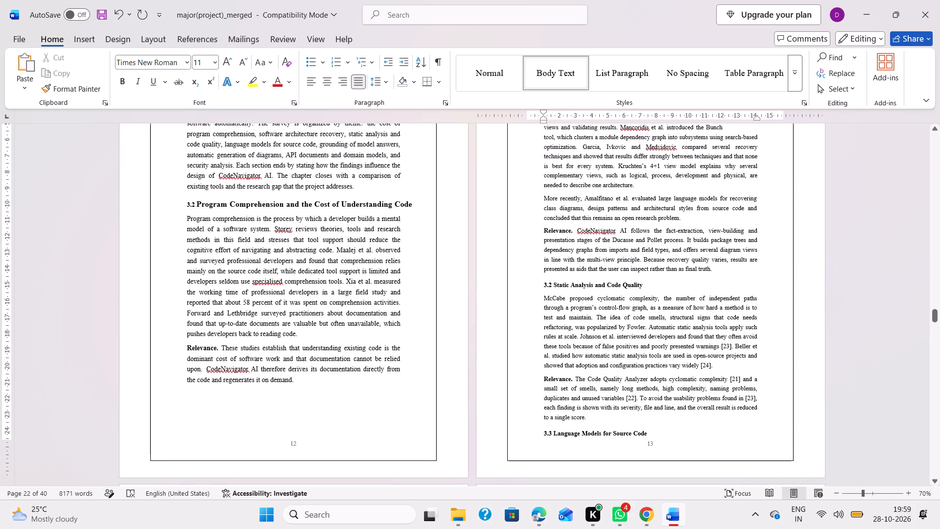
Delete citations [23] and [24] from the first body paragraph of the Static Analysis and Code Quality section.
click(731, 345)
key(BackSpace)
key(BackSpace)
key(BackSpace)
key(BackSpace)
key(BackSpace)
key(BackSpace)
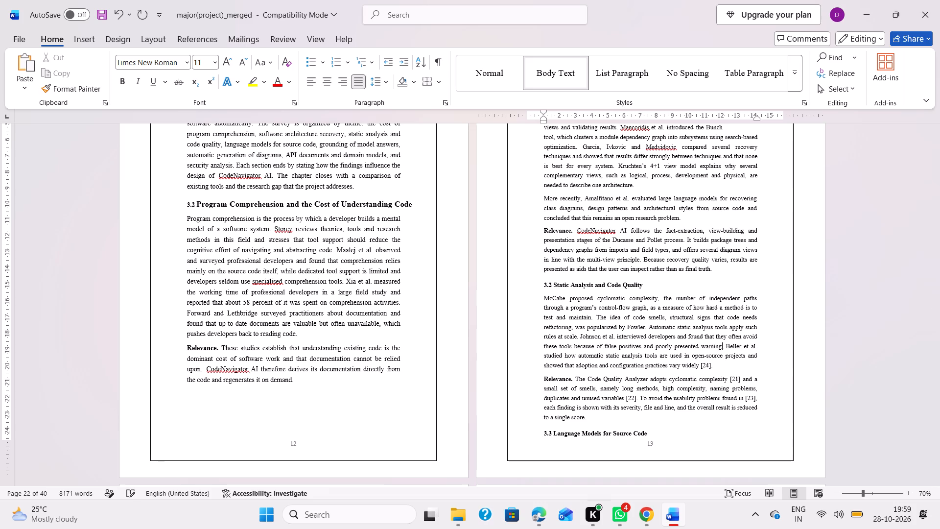
key(s)
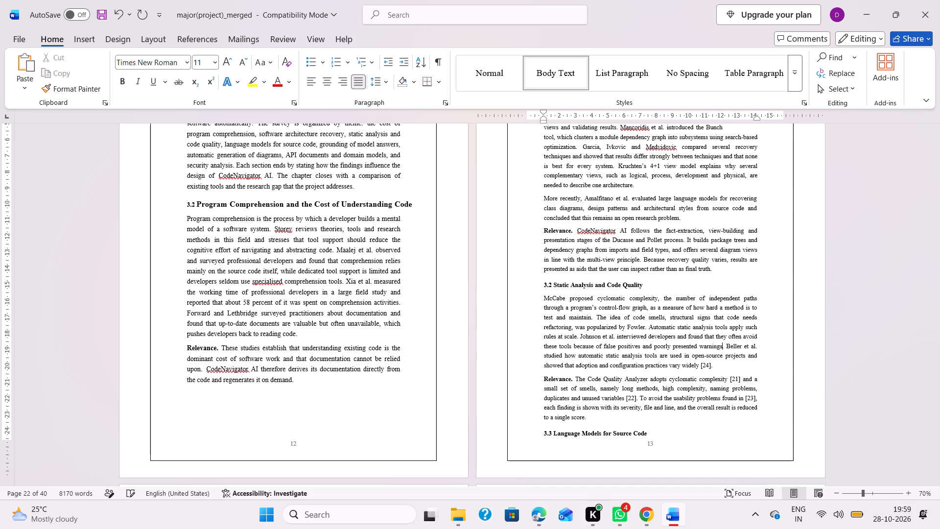
click(712, 367)
key(Left)
key(BackSpace)
key(BackSpace)
key(BackSpace)
key(BackSpace)
key(BackSpace)
Delete citations [21], [22] and [23] from the Relevance paragraph of the Static Analysis and Code Quality section.
click(741, 378)
key(BackSpace)
key(BackSpace)
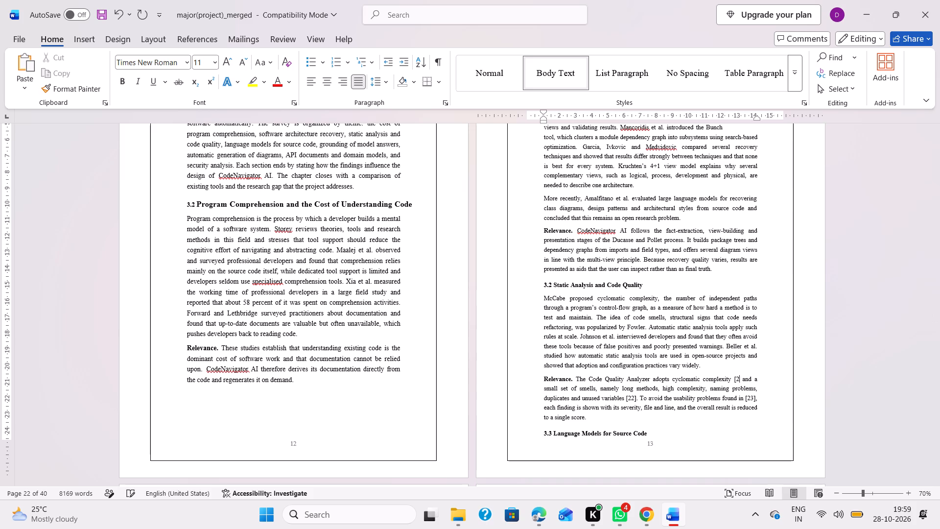
key(BackSpace)
key(BackSpace)
key(BackSpace)
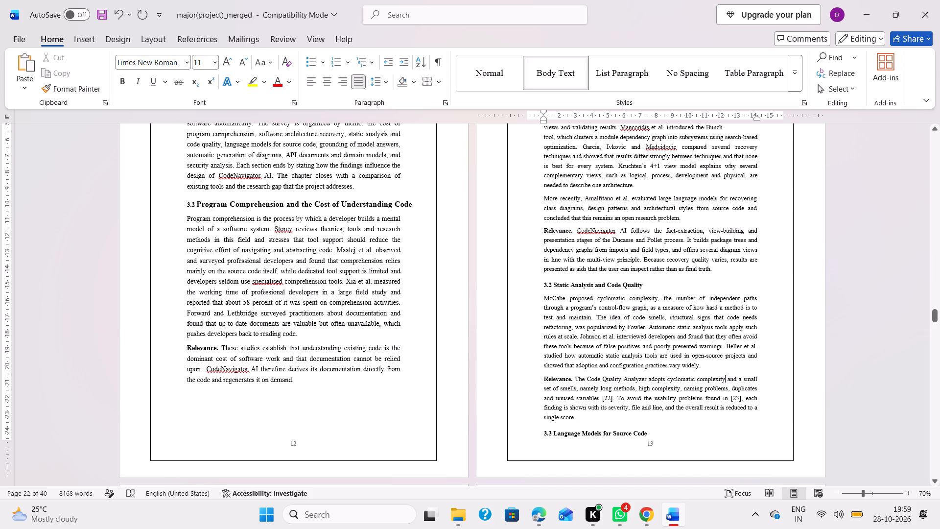
click(611, 396)
key(BackSpace)
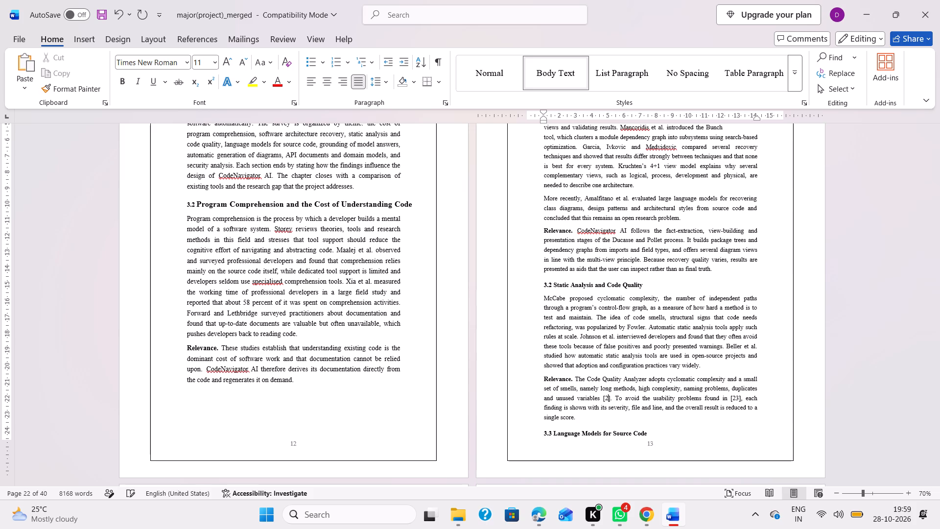
key(Right)
key(BackSpace)
key(BackSpace)
key(BackSpace)
key(BackSpace)
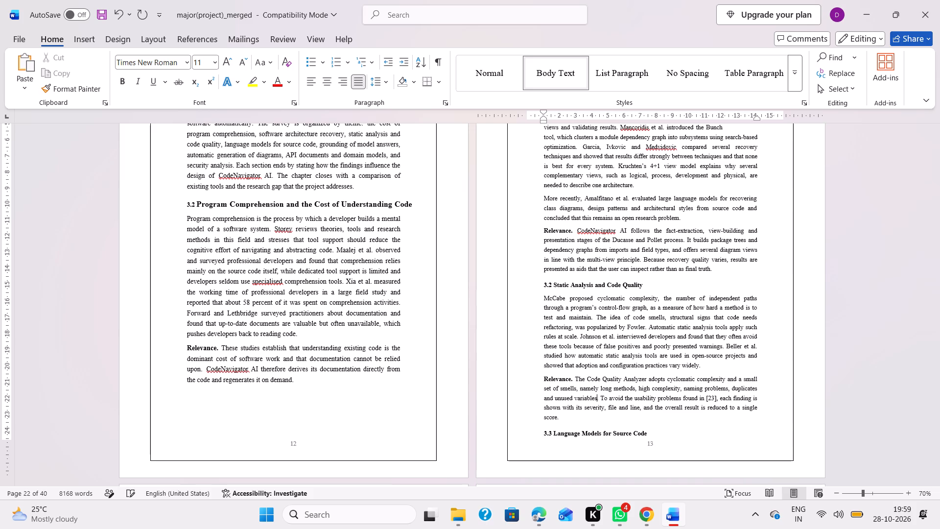
click(716, 398)
key(BackSpace)
key(BackSpace)
key(BackSpace)
key(BackSpace)
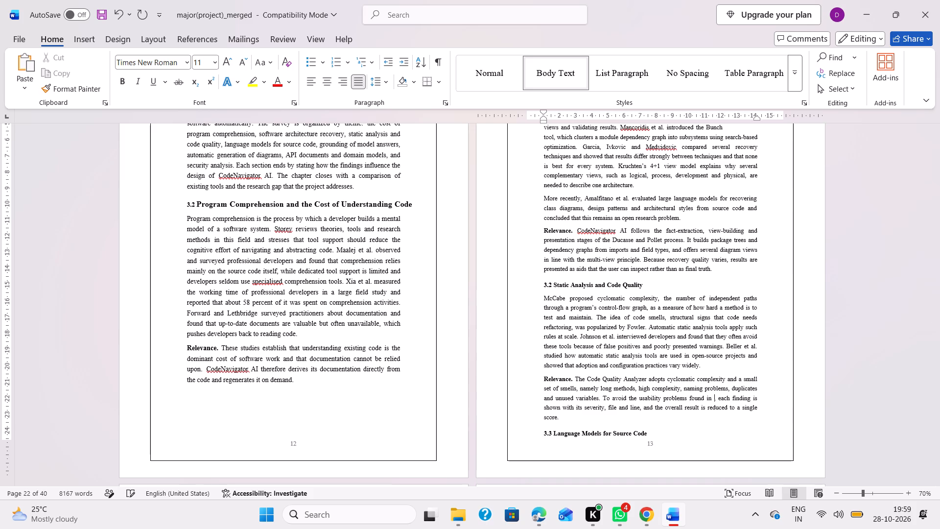
key(BackSpace)
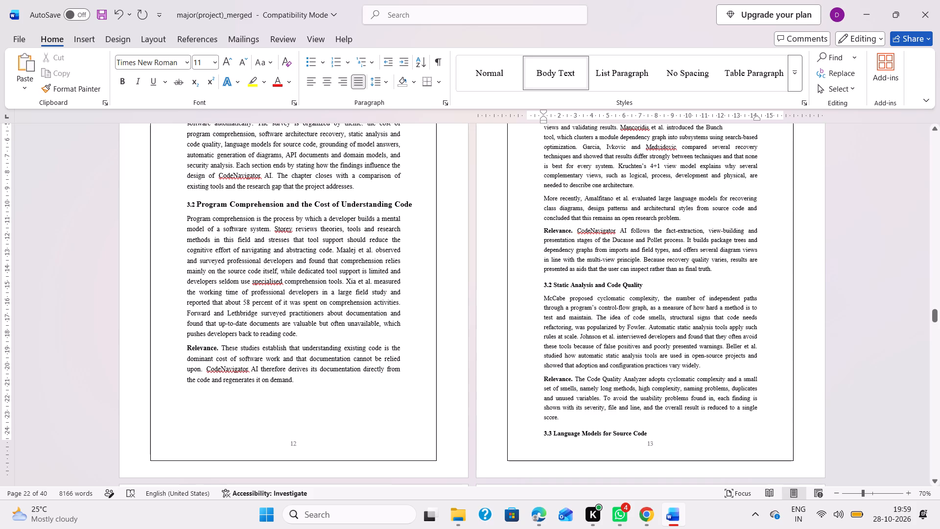
Set all body paragraphs of the Software Architecture Recovery section to font size 12.
scroll(602, 406, down, 1)
scroll(602, 406, up, 1)
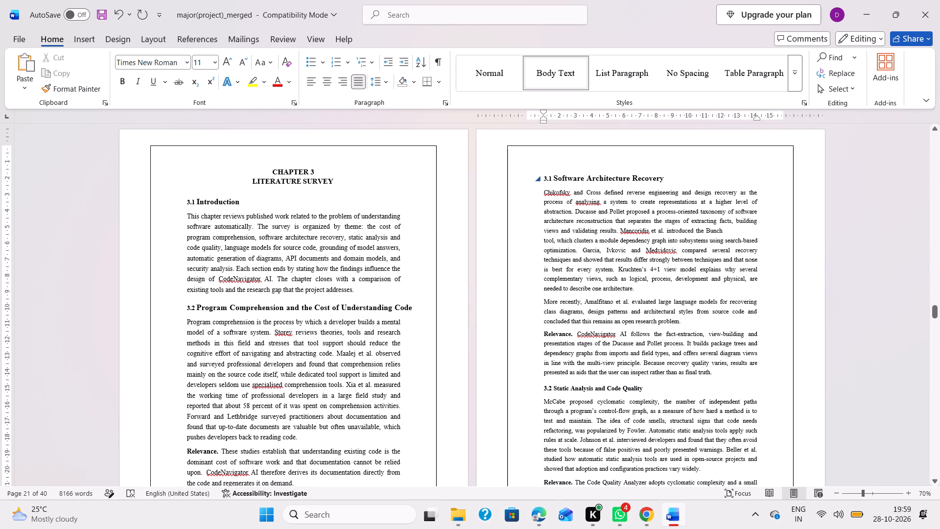
drag(542, 190, 731, 377)
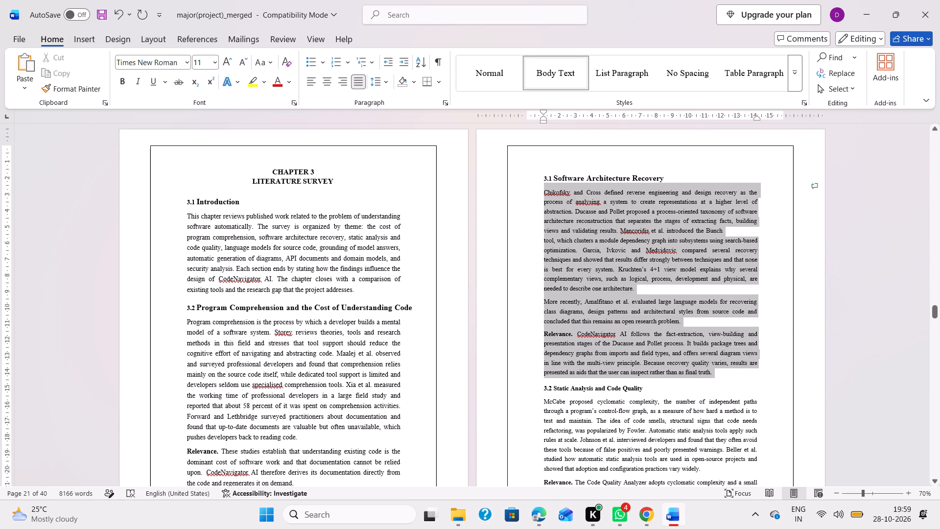
drag(731, 377, 730, 377)
click(813, 338)
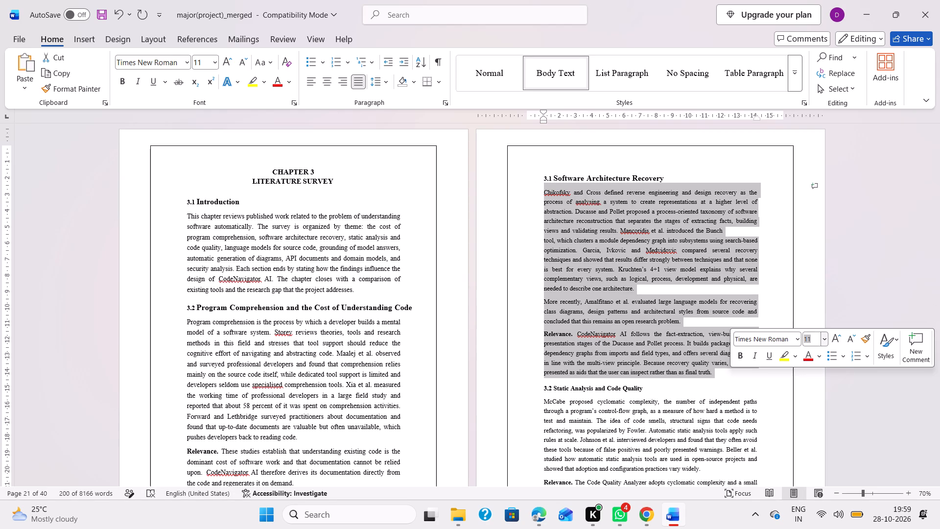
text(12)
key(Return)
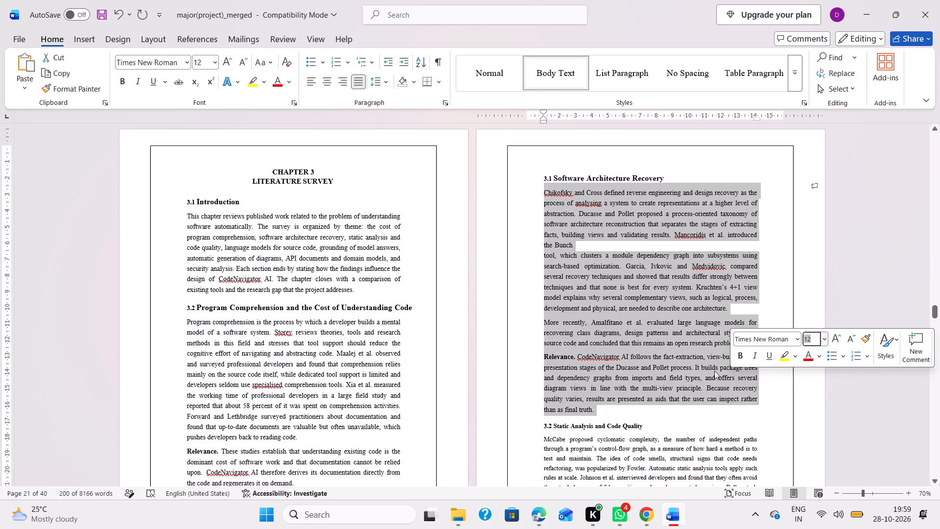
click(664, 385)
Set the Static Analysis and Code Quality heading to font size 14.
scroll(664, 385, down, 3)
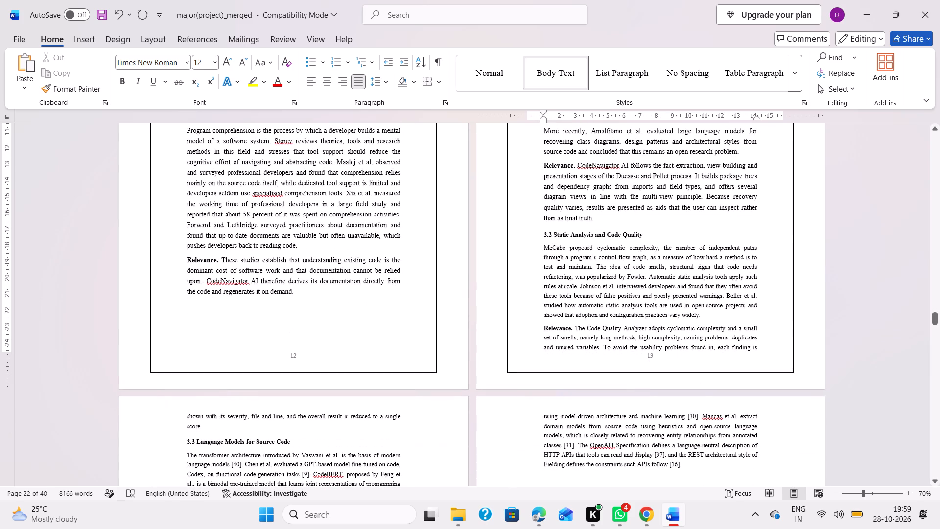
drag(653, 232, 536, 238)
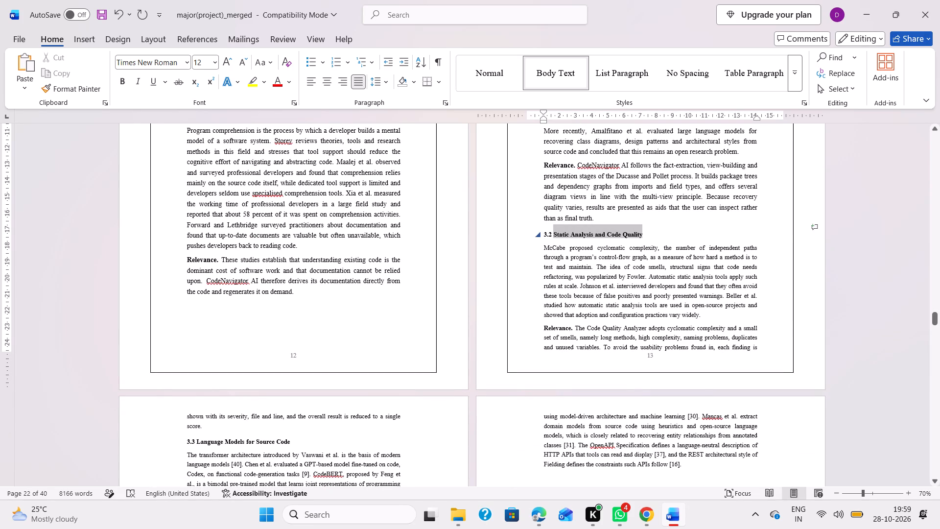
drag(536, 238, 539, 235)
click(624, 194)
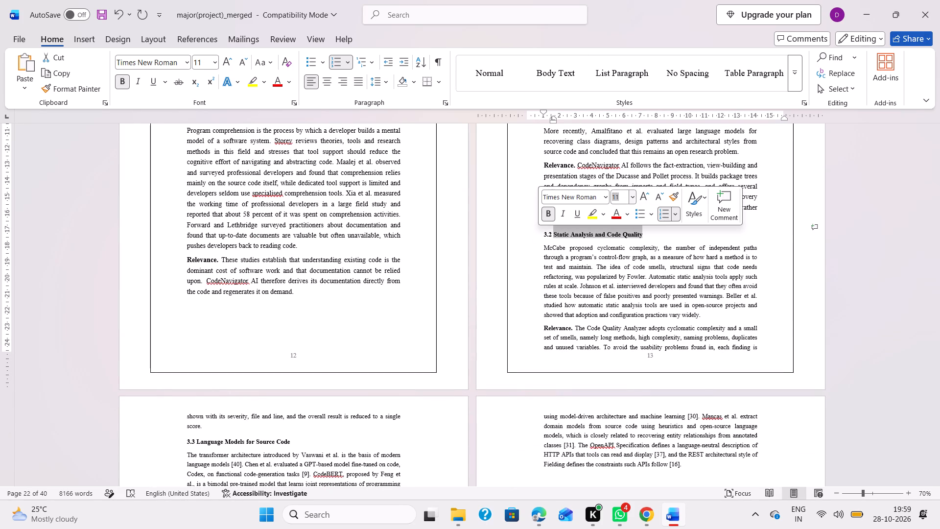
text(14)
key(Return)
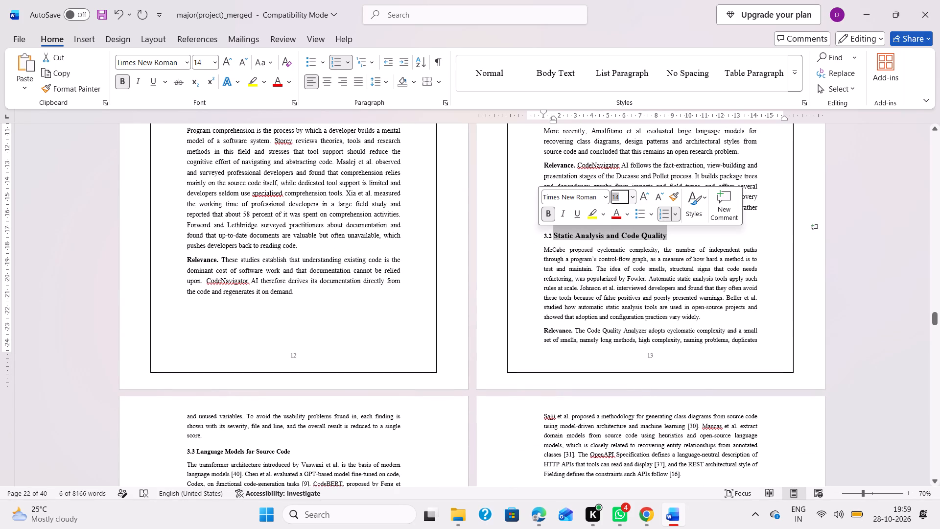
Set the Static Analysis and Code Quality body text, from "McCabe proposed" through "duplicates" in the Relevance paragraph, to font size 12.
drag(538, 249, 760, 341)
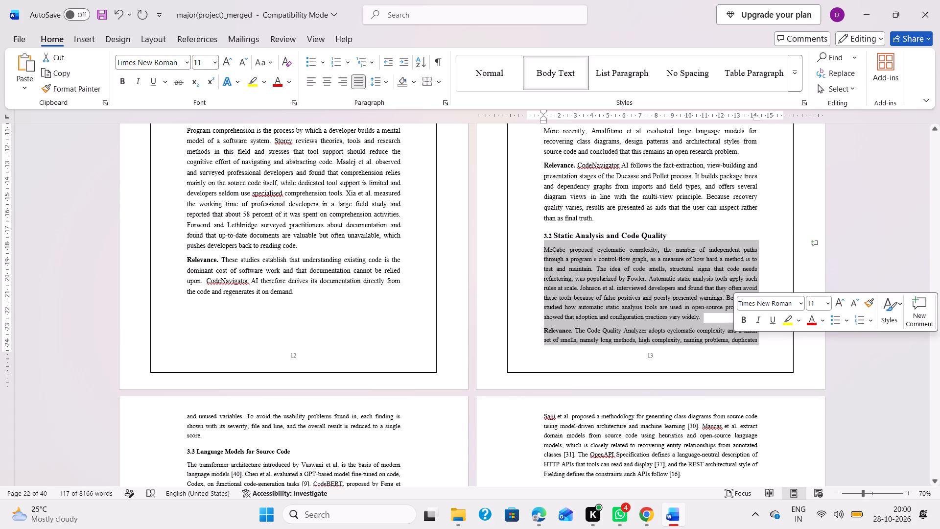
text(12)
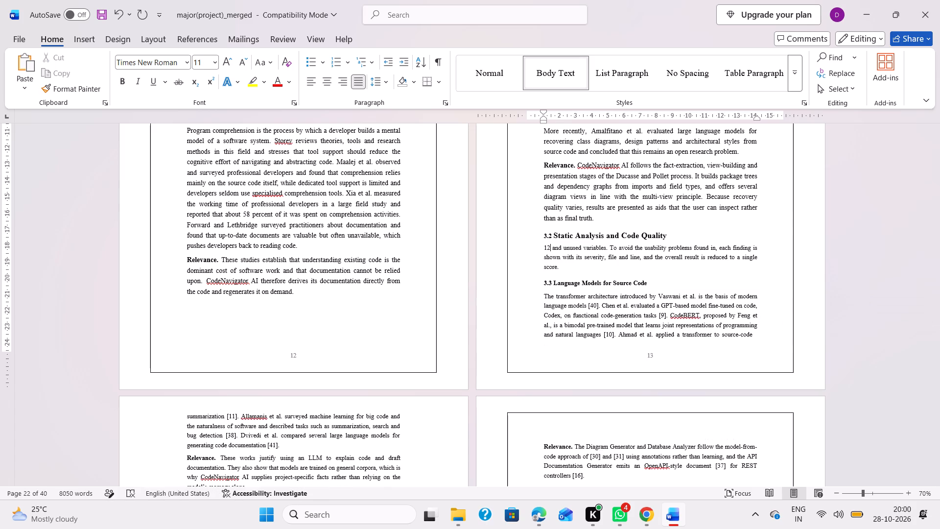
key(ctrl+z)
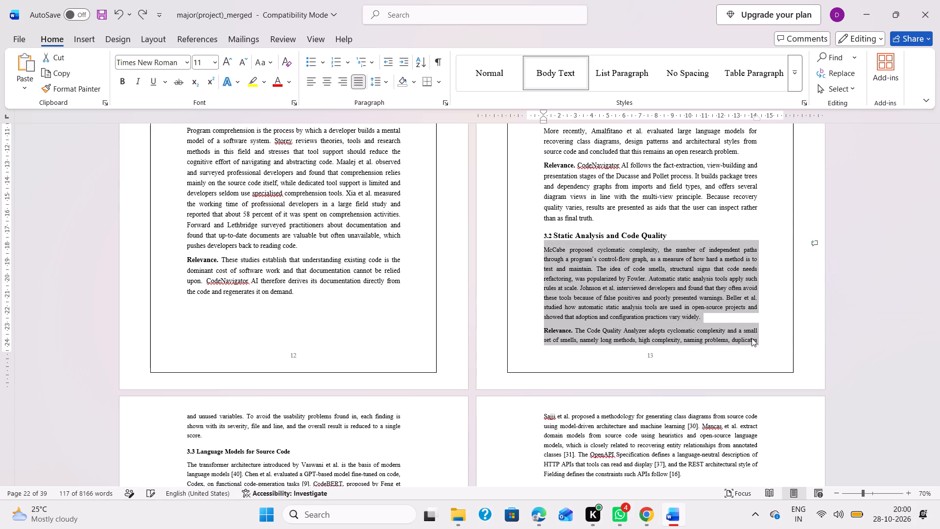
click(203, 63)
text(12)
key(Return)
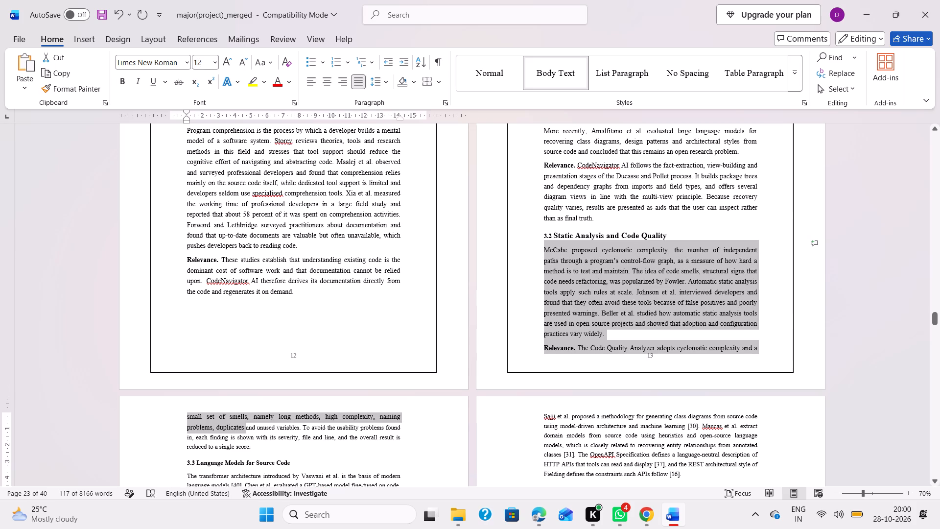
Move the text from "small set of smells" through "such APIs follow [16]" to the next bordered page, above the Relevance paragraph about the Diagram Generator.
click(203, 454)
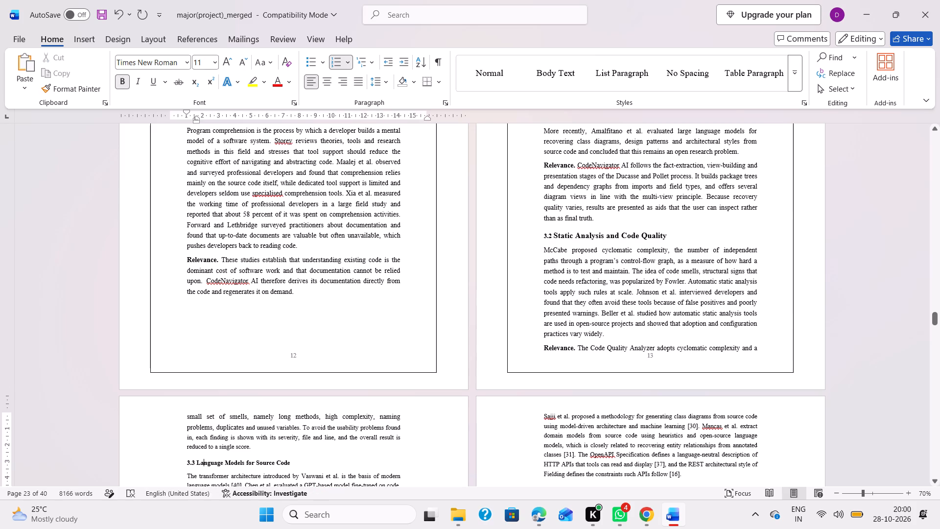
drag(182, 416, 346, 299)
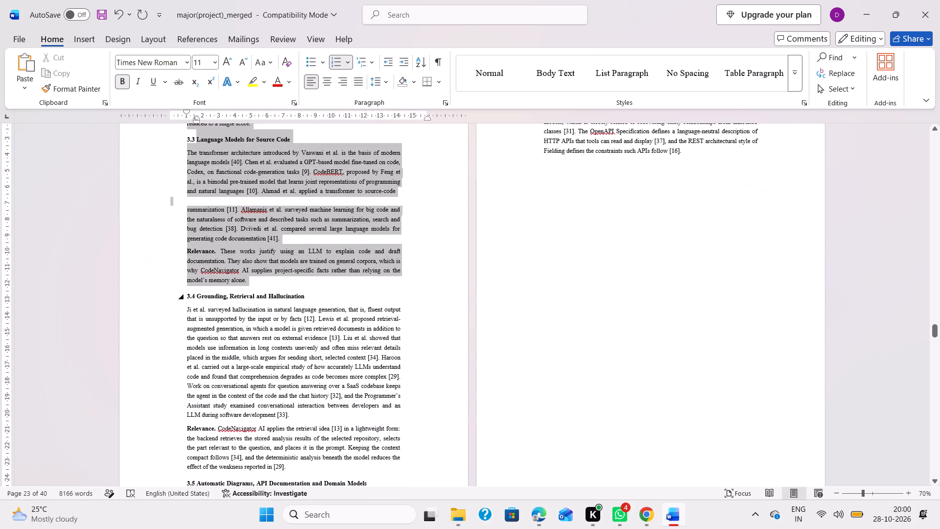
drag(346, 299, 414, 340)
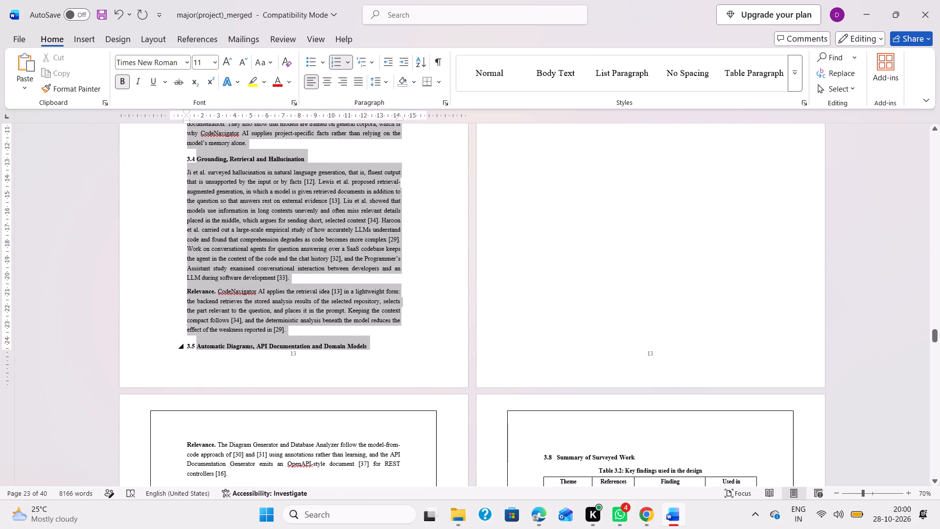
drag(414, 340, 748, 286)
scroll(748, 286, up, 2)
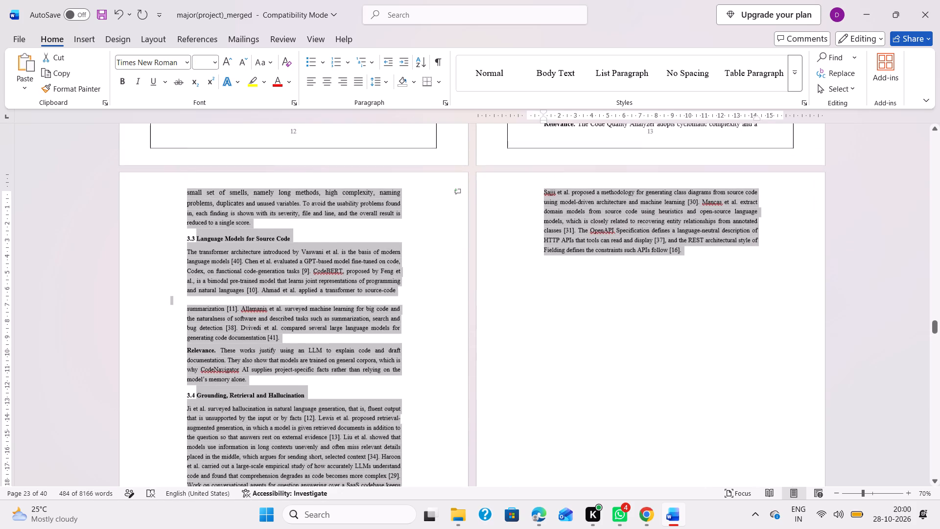
key(ctrl+c)
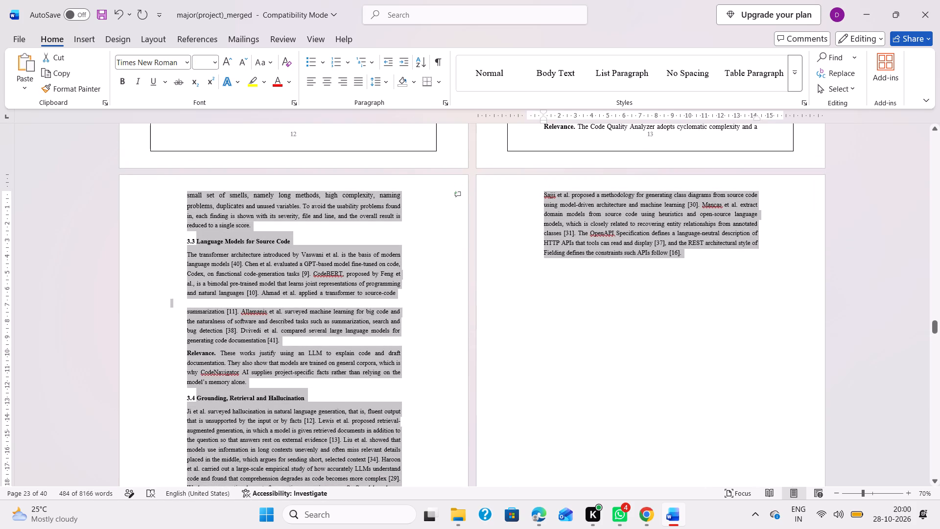
key(ctrl+c)
key(BackSpace)
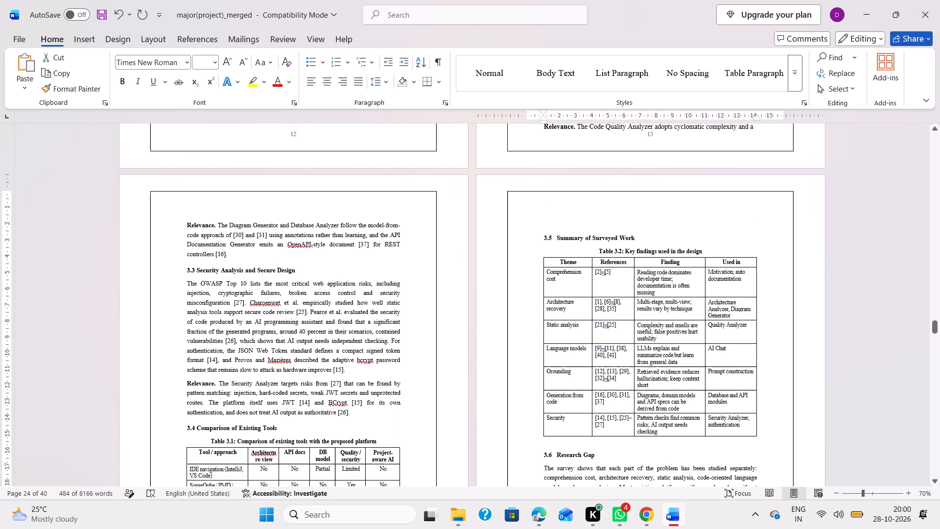
click(189, 216)
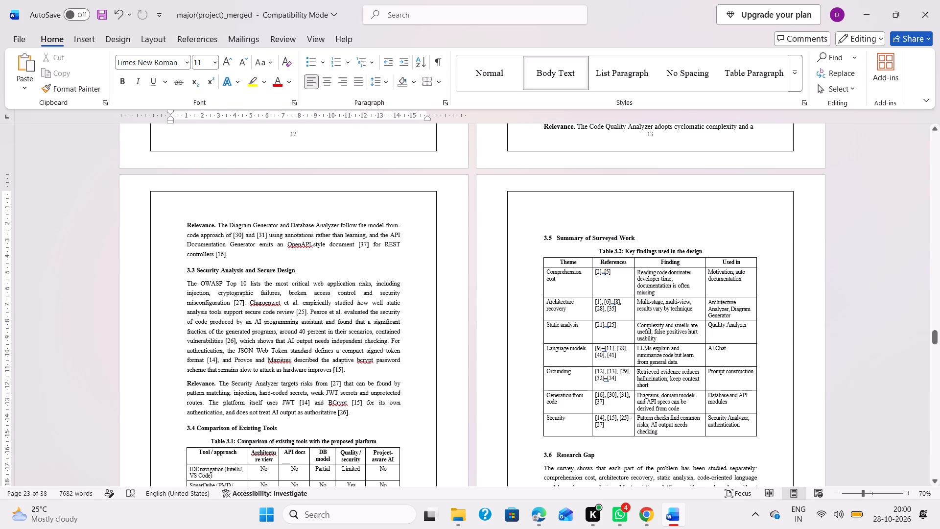
key(ctrl+v)
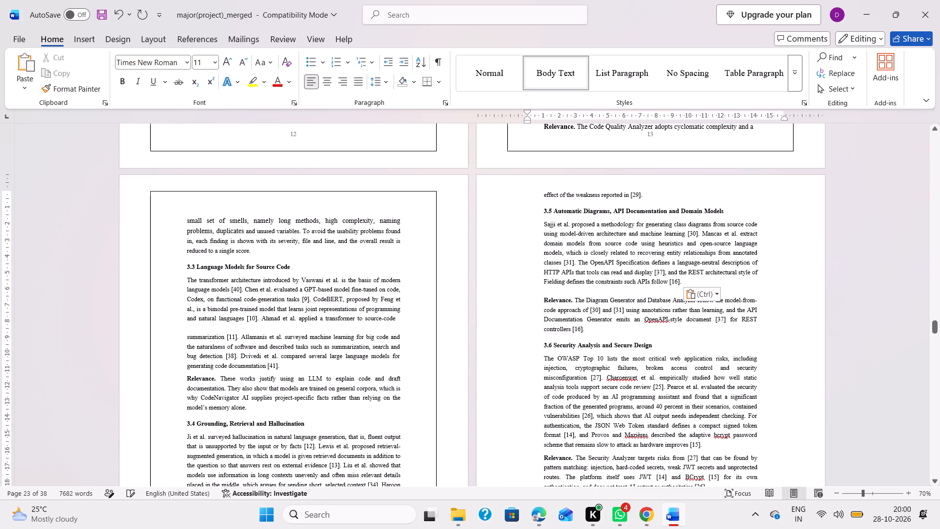
Copy and remove the line "Relevance. The Code Quality Analyzer adopts cyclomatic complexity and a" ending the Static Analysis and Code Quality page.
scroll(265, 298, down, 3)
scroll(265, 298, up, 2)
scroll(265, 298, down, 1)
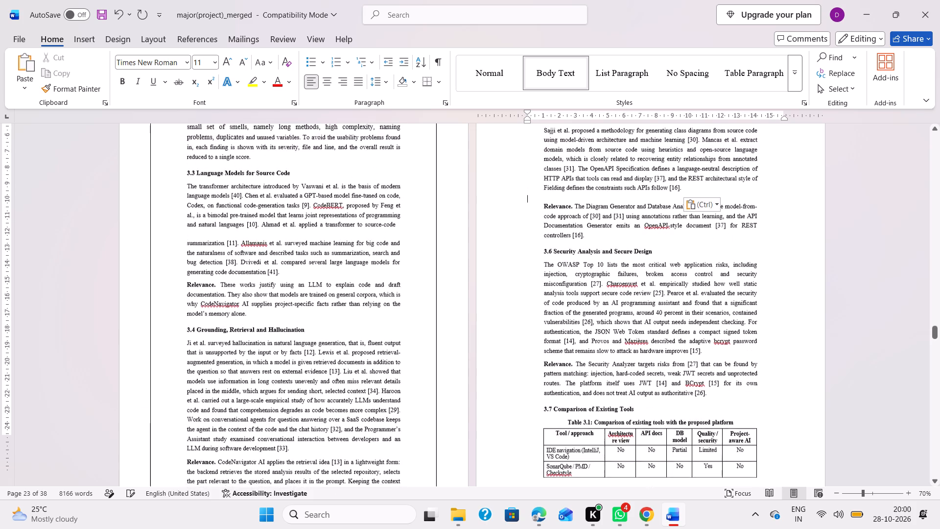
scroll(265, 298, down, 1)
scroll(265, 298, up, 3)
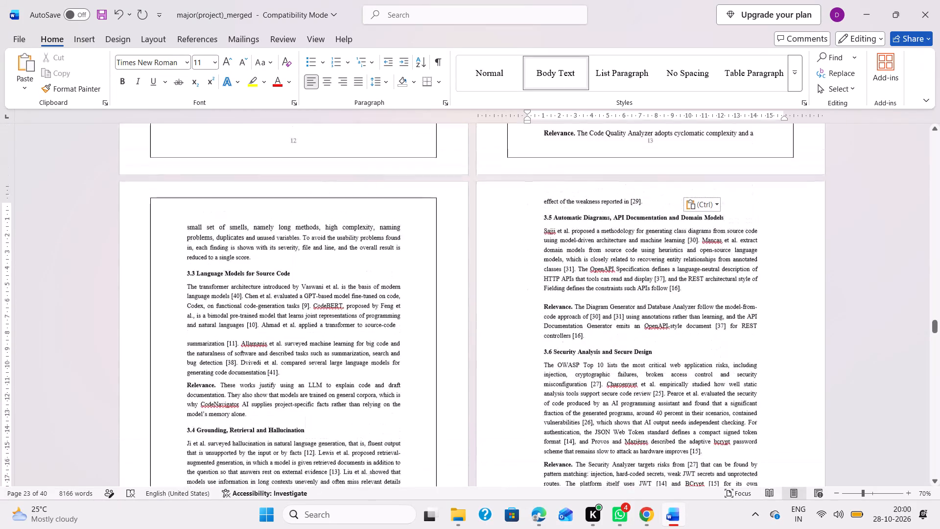
scroll(265, 298, up, 1)
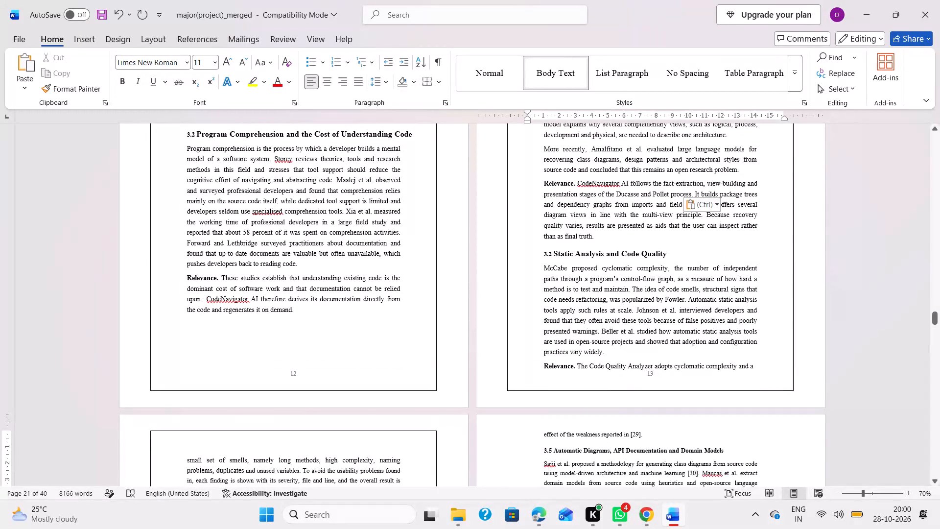
click(614, 352)
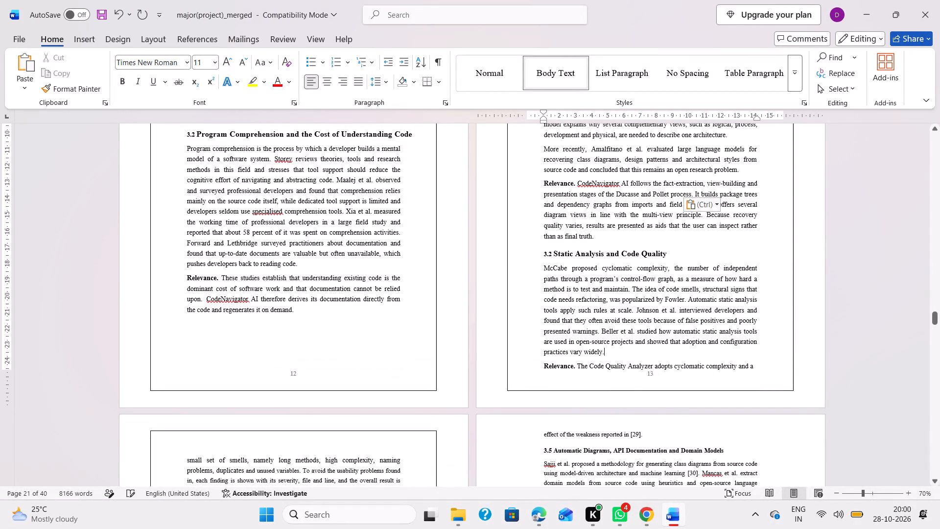
key(Return)
scroll(614, 352, down, 2)
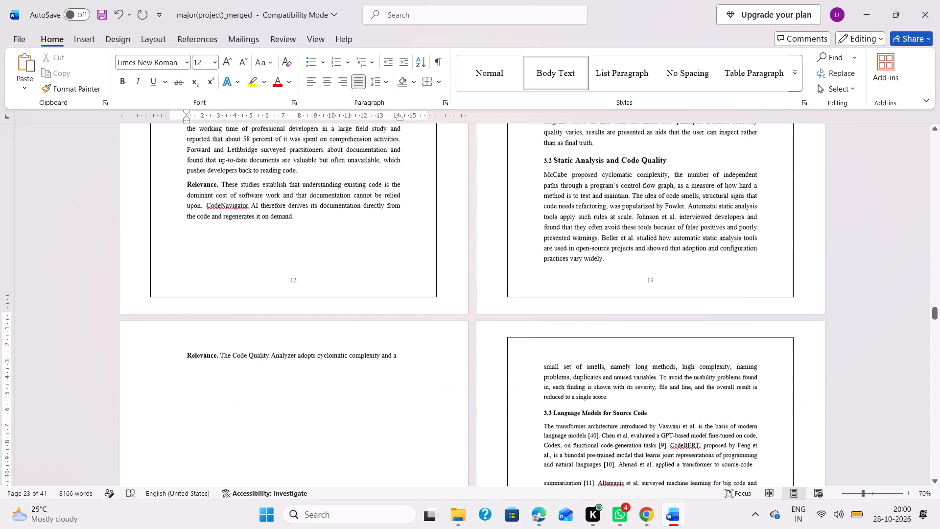
drag(169, 330, 394, 334)
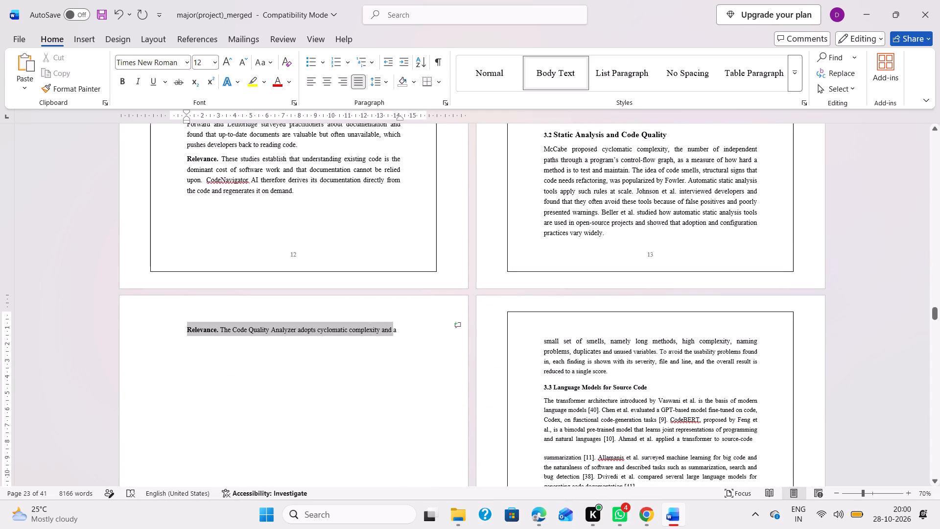
drag(394, 334, 420, 336)
key(ctrl+c)
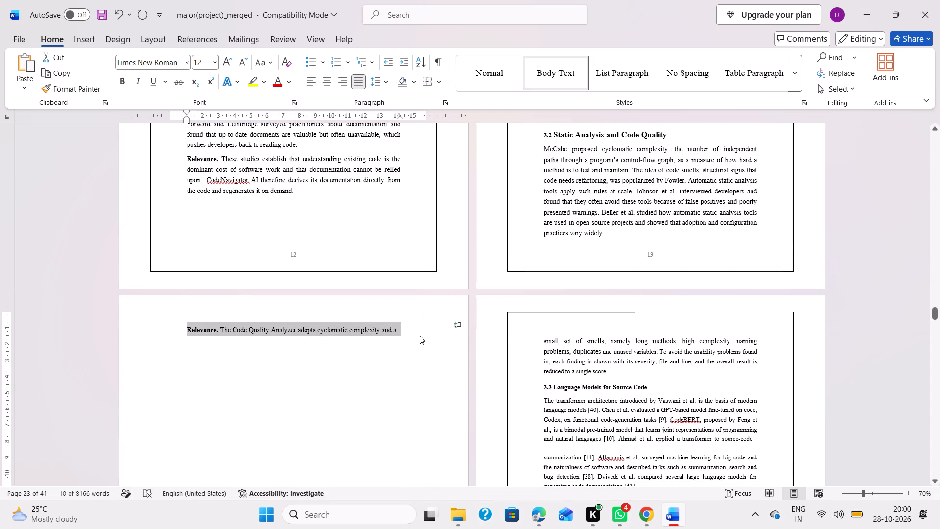
key(BackSpace)
key(BackSpace)
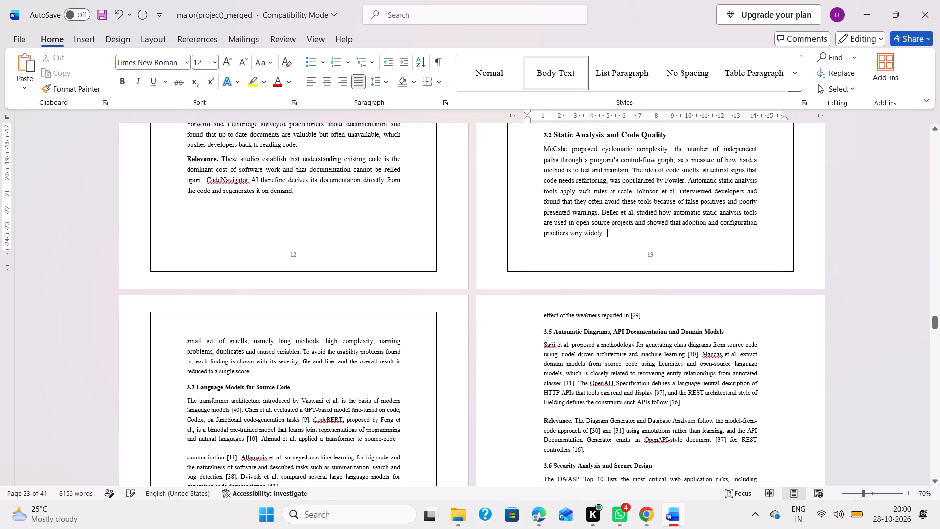
Set the paragraph from "small set of smells" through "reduced to a single score" to font size 12.
scroll(362, 401, down, 4)
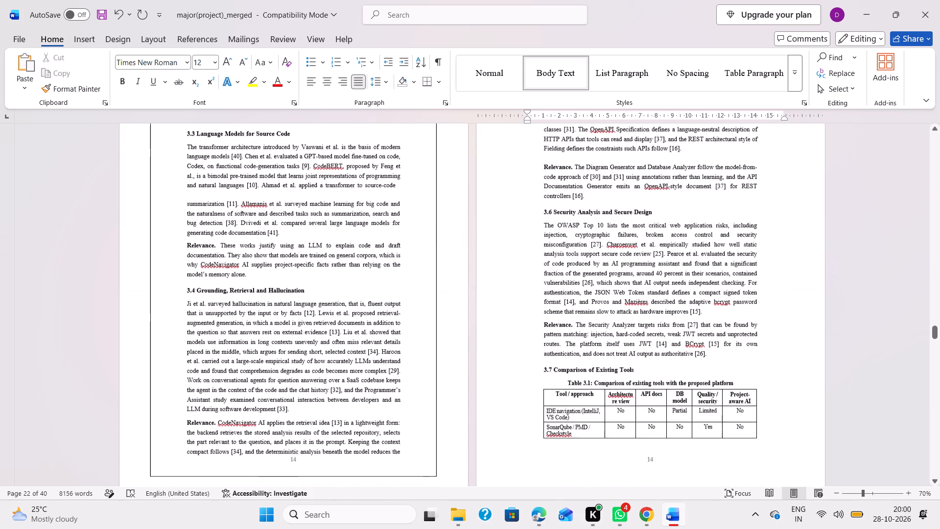
scroll(362, 401, down, 1)
scroll(362, 401, up, 3)
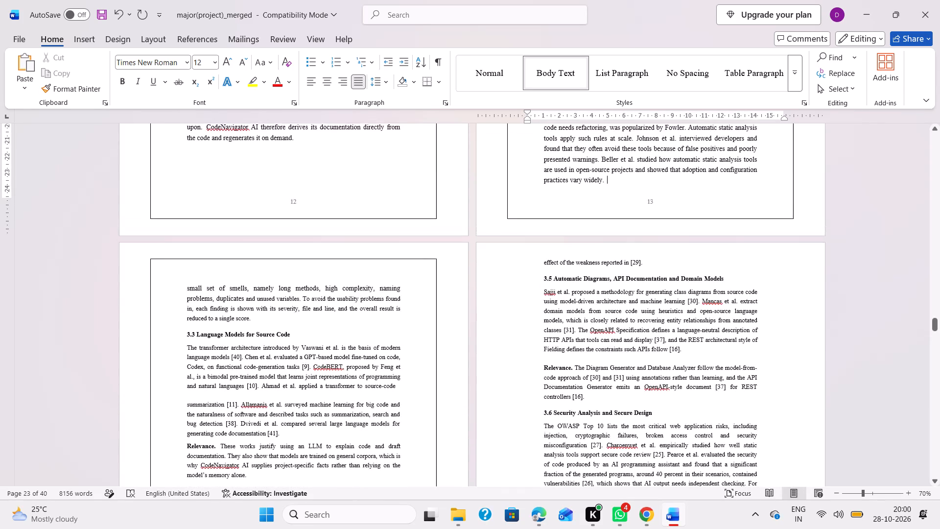
scroll(291, 312, down, 1)
scroll(310, 258, up, 1)
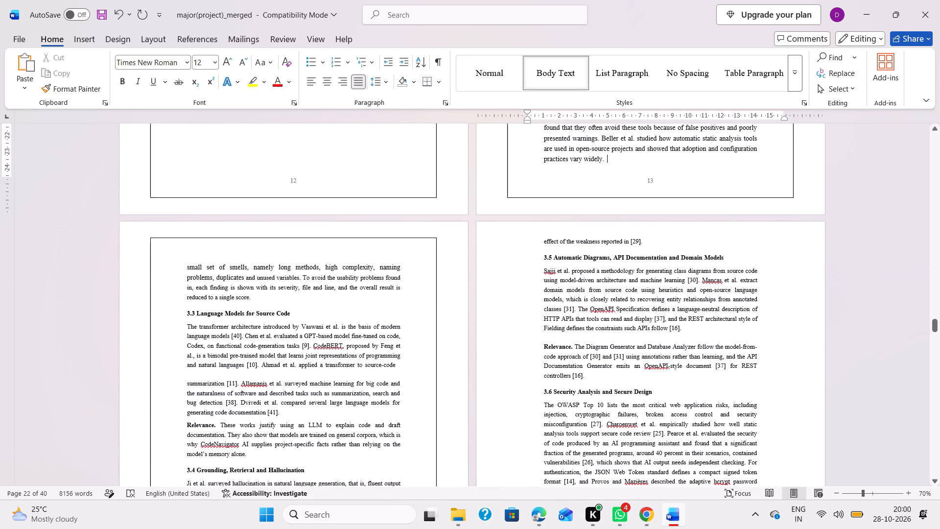
scroll(310, 258, up, 1)
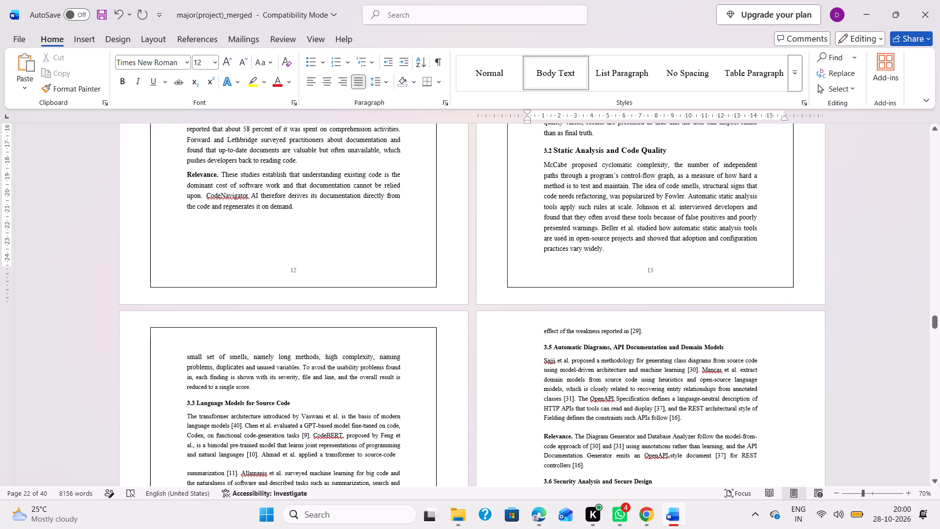
drag(180, 355, 300, 391)
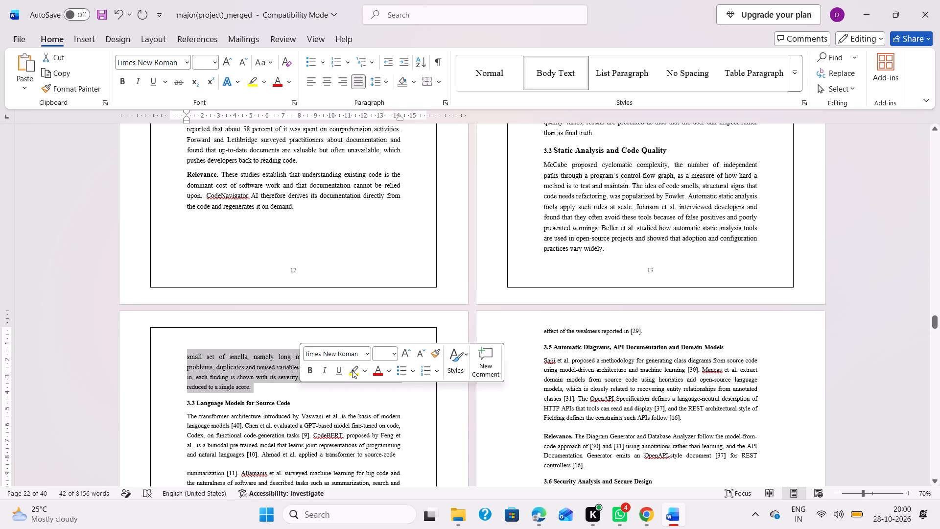
click(379, 355)
text(12)
key(Return)
click(240, 439)
Set the Language Models for Source Code heading to font size 14.
scroll(240, 439, down, 1)
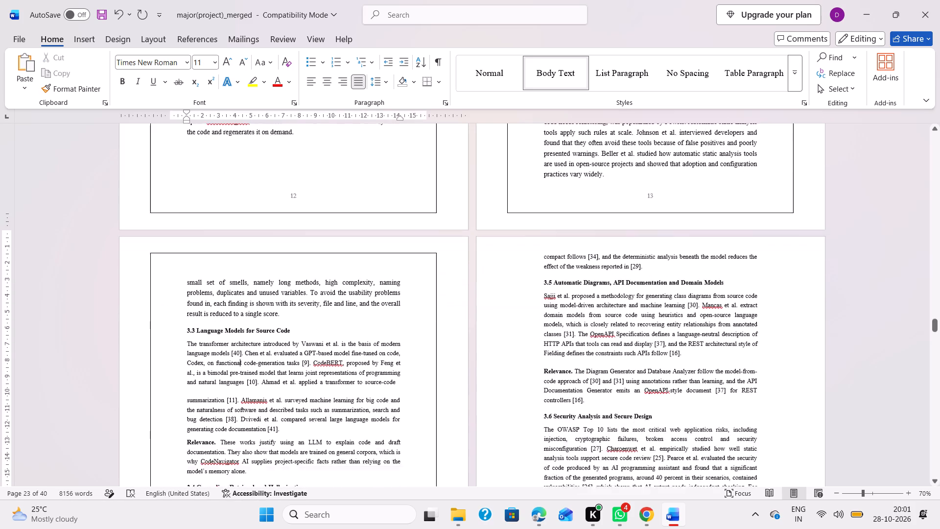
drag(309, 305, 188, 306)
click(270, 267)
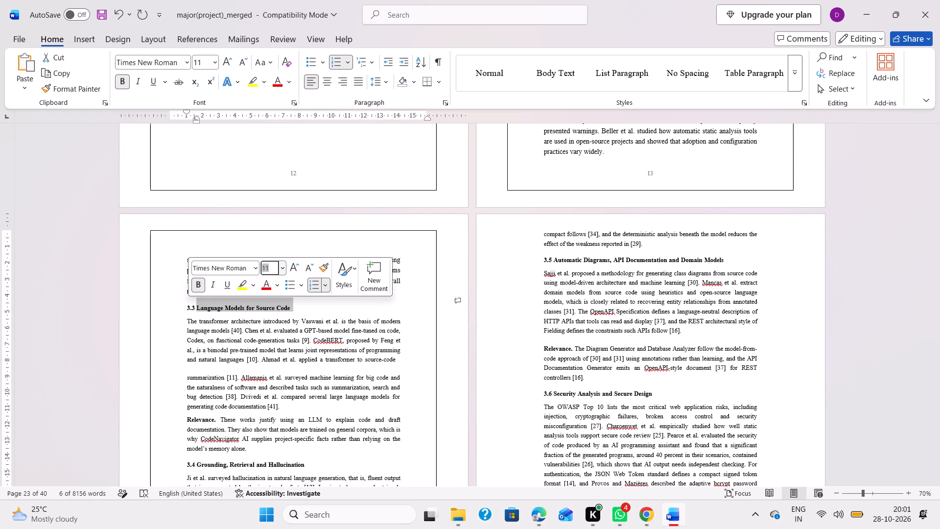
text(14)
key(Return)
click(258, 336)
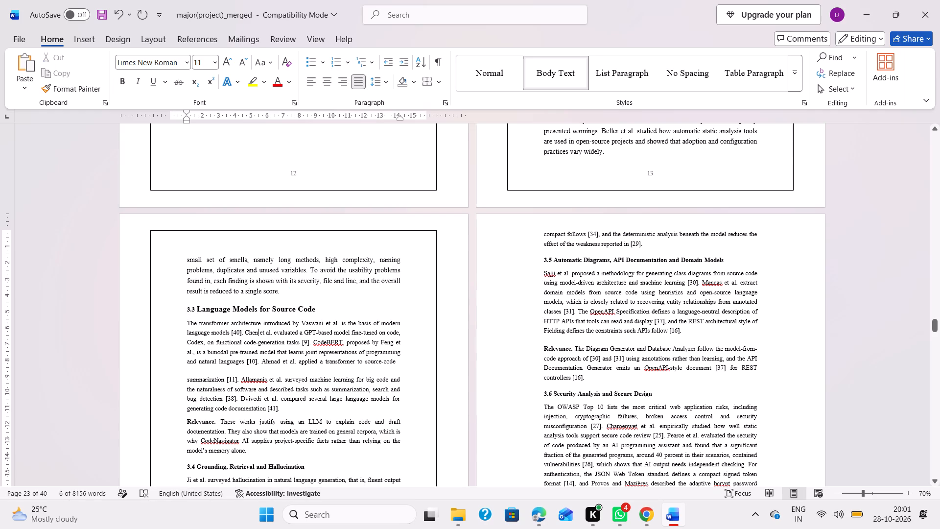
Set the Language Models for Source Code body text, including its Relevance paragraph, to font size 12.
drag(181, 322, 308, 381)
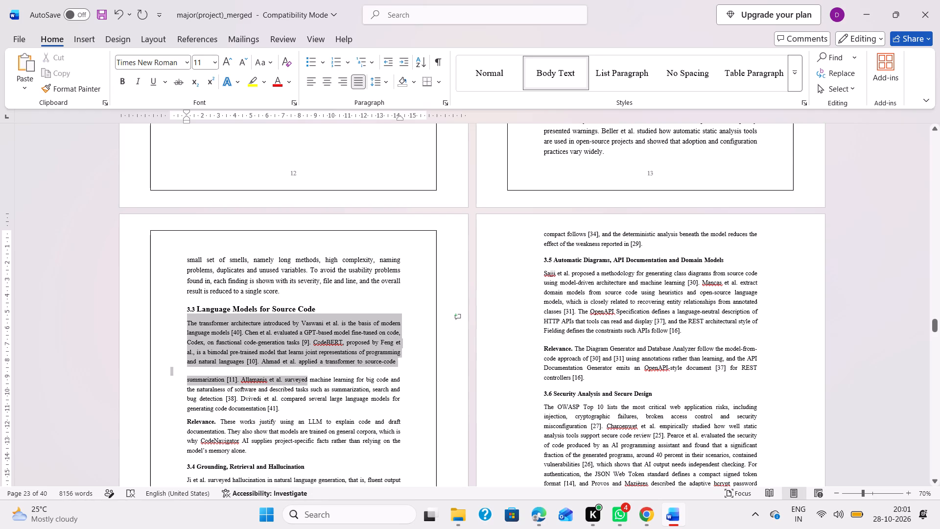
drag(308, 381, 316, 452)
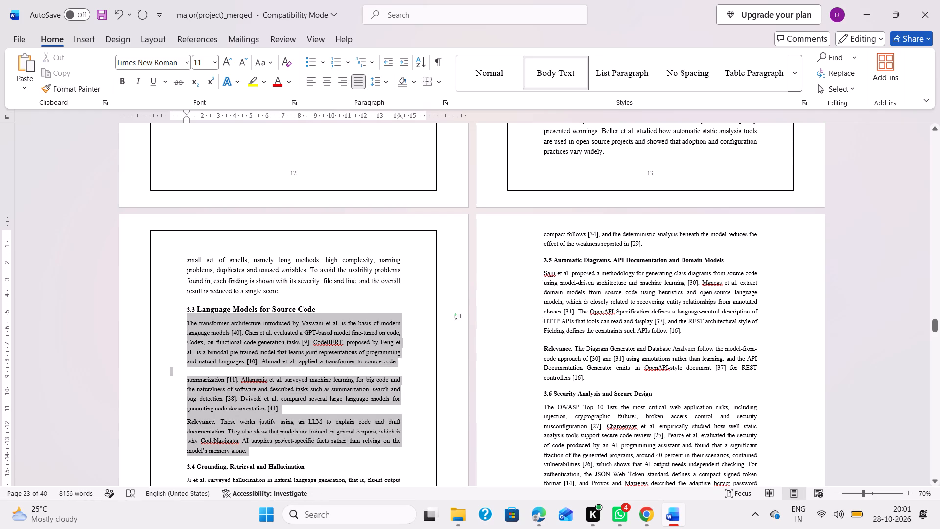
drag(316, 452, 316, 451)
click(398, 405)
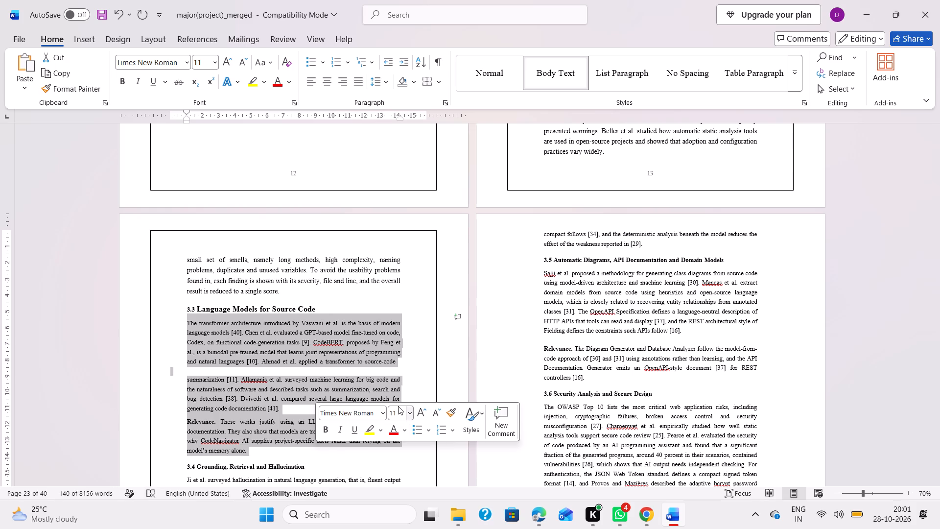
click(398, 411)
text(12)
key(Return)
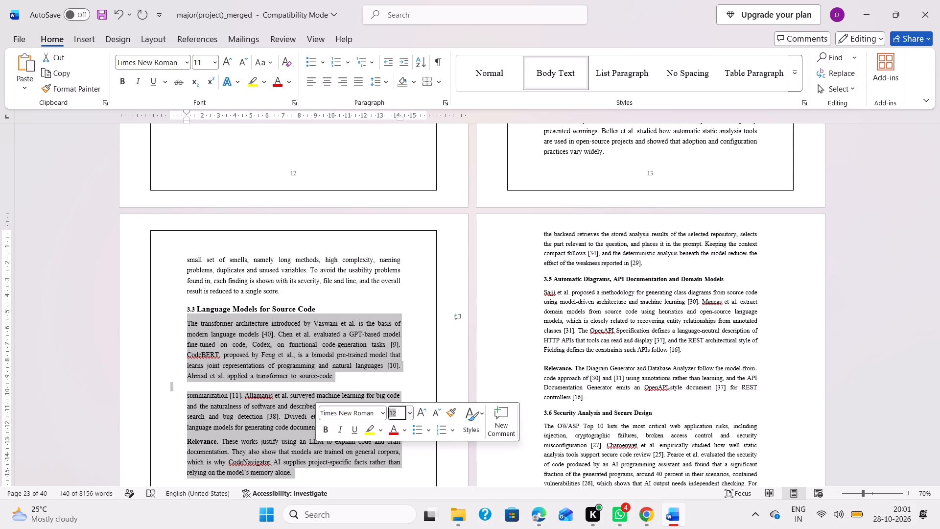
Delete citations [40], [9] and [10] from the first paragraph of the Language Models for Source Code section.
click(273, 335)
key(BackSpace)
key(BackSpace)
key(BackSpace)
key(BackSpace)
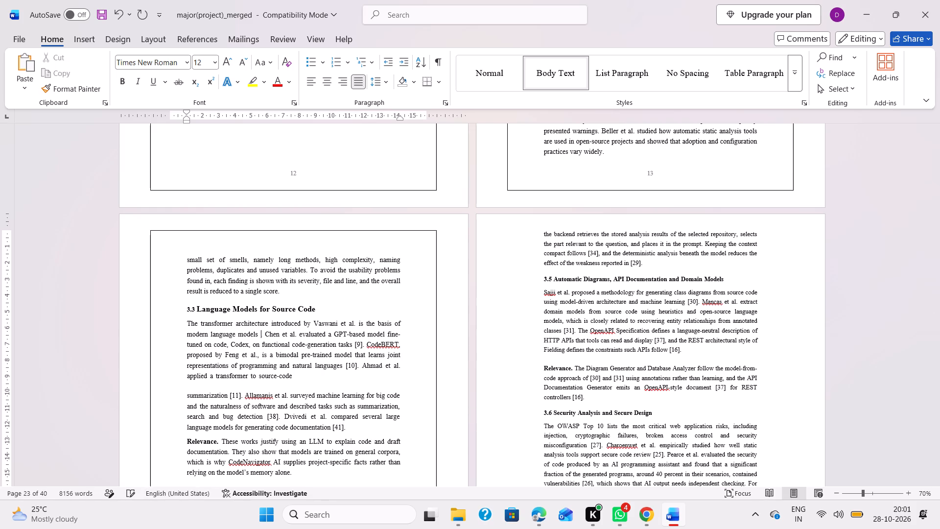
key(BackSpace)
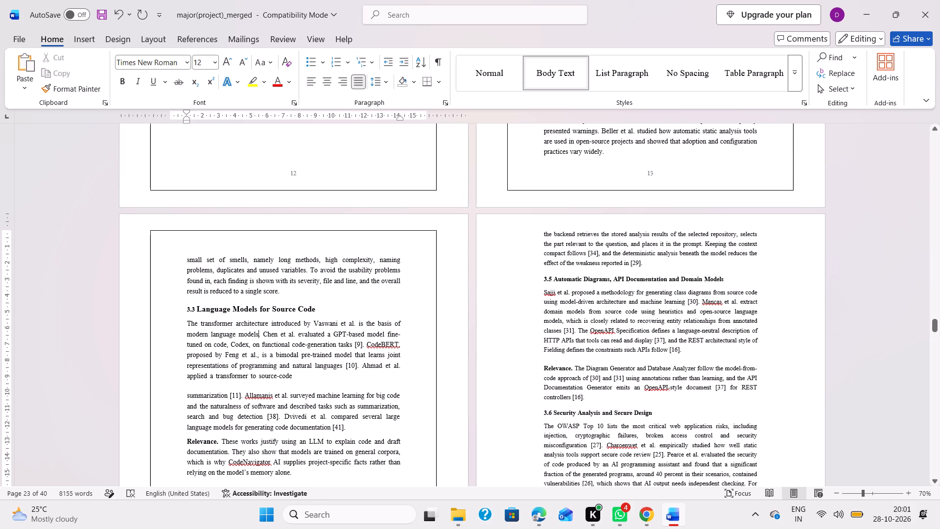
click(361, 345)
key(Right)
key(BackSpace)
key(BackSpace)
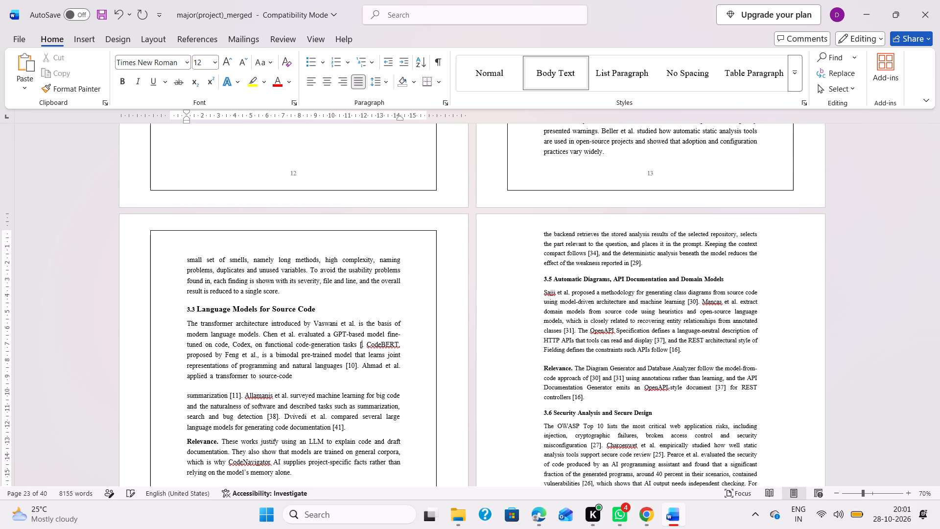
key(BackSpace)
key(BackSpace)
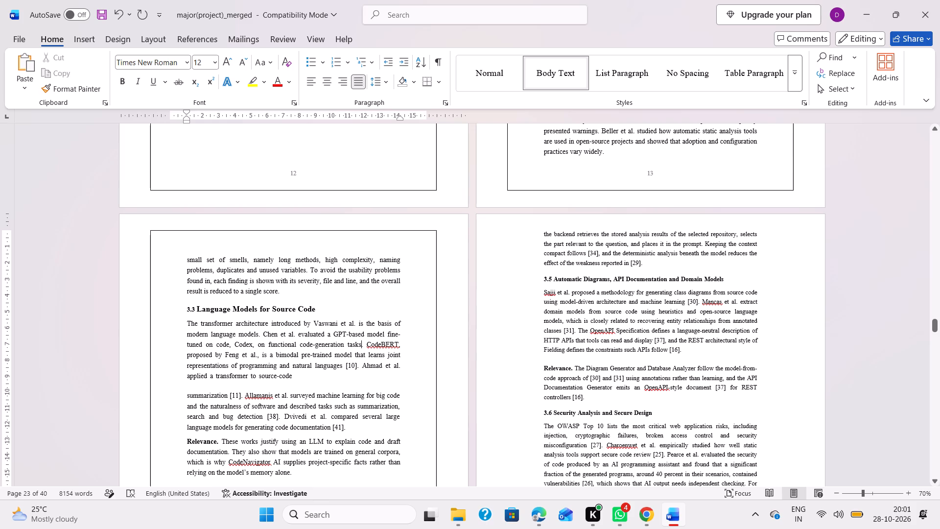
click(356, 364)
key(BackSpace)
key(BackSpace)
key(BackSpace)
key(BackSpace)
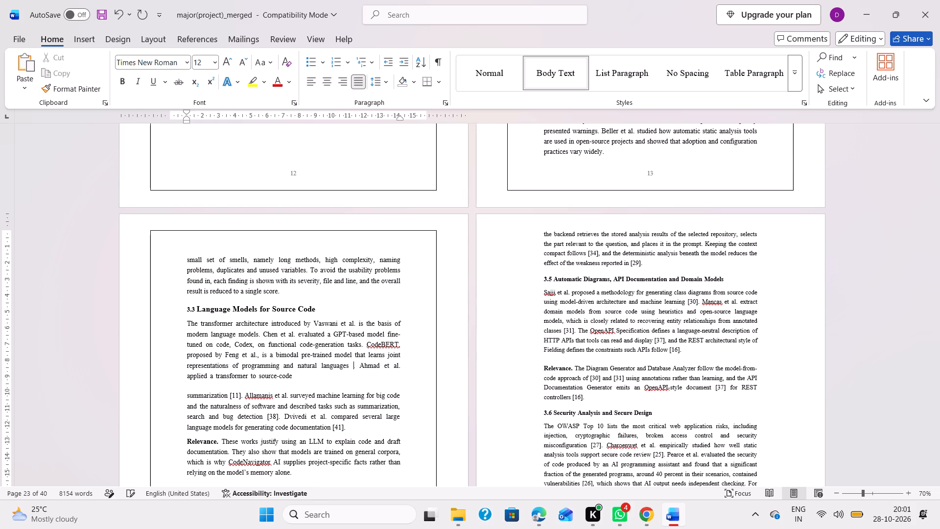
key(BackSpace)
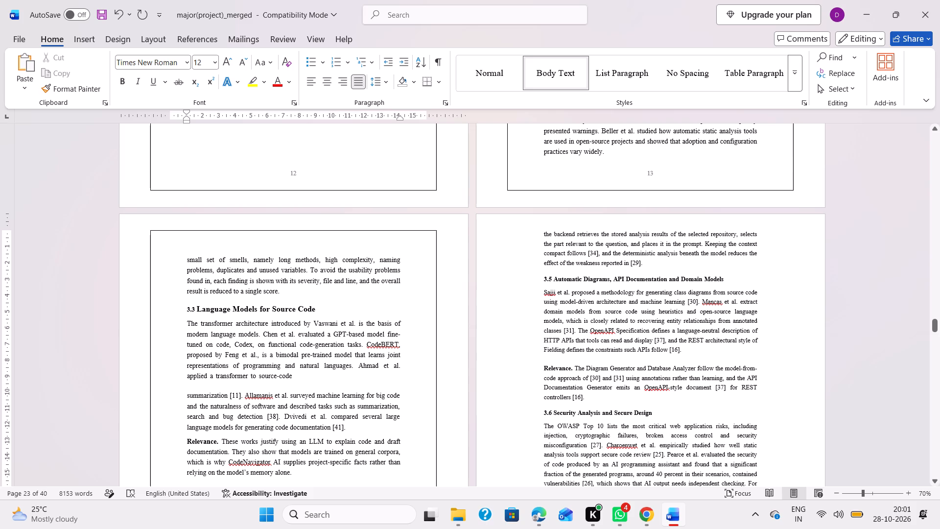
Delete citations [11], [38] and [41] from the "summarization" paragraph of the Language Models for Source Code section.
click(240, 394)
key(BackSpace)
key(BackSpace)
key(BackSpace)
key(BackSpace)
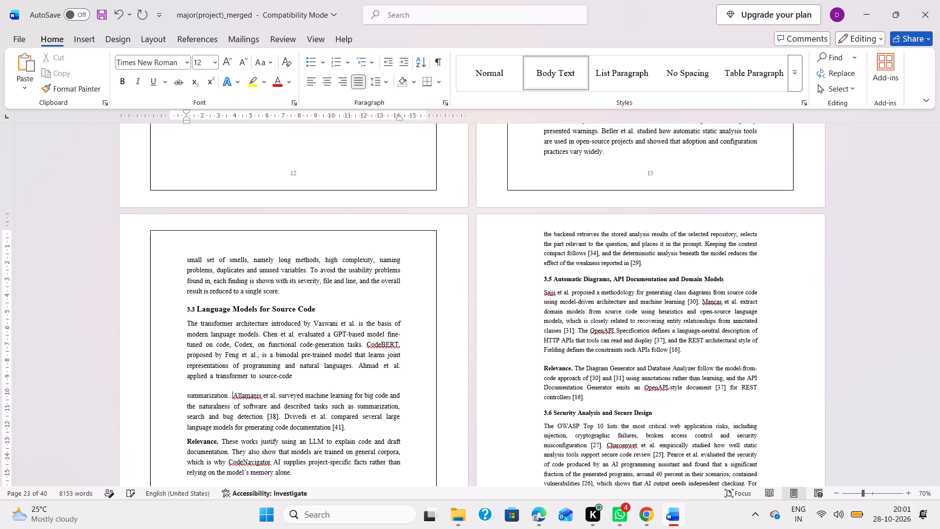
key(BackSpace)
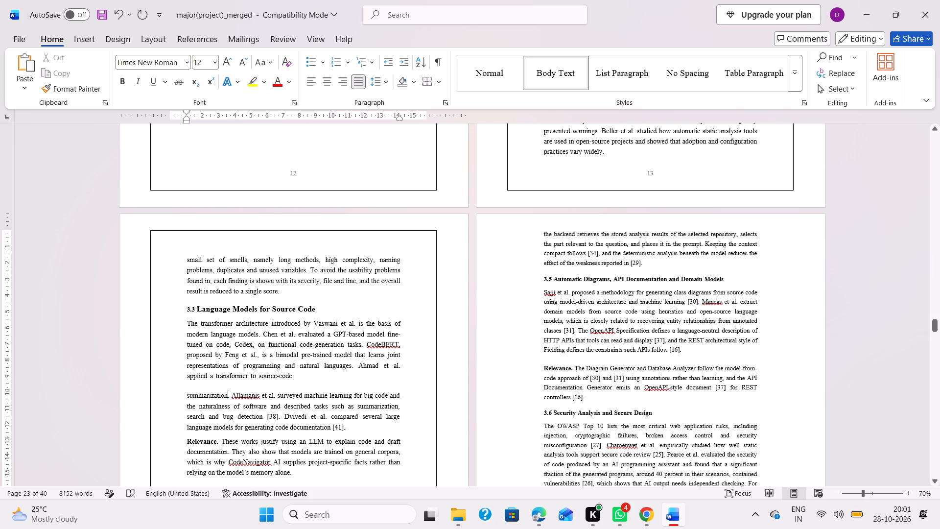
click(277, 417)
key(BackSpace)
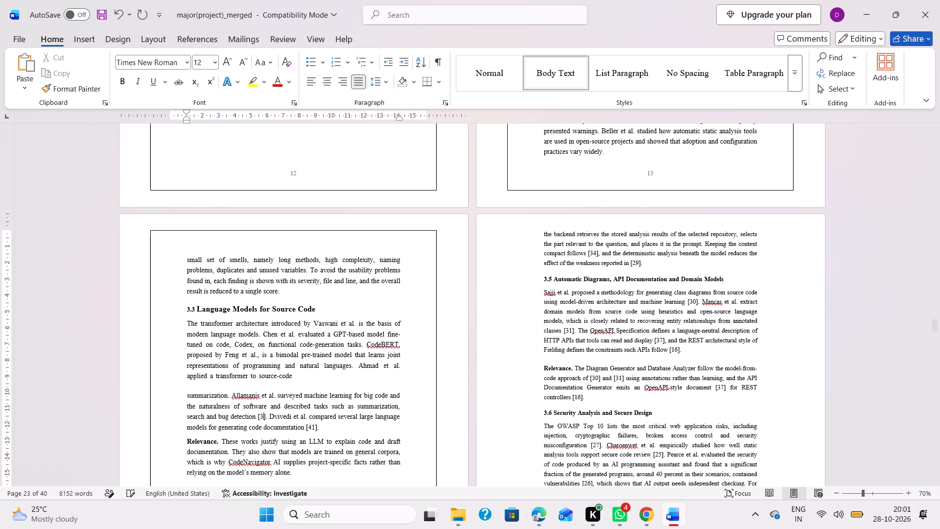
key(Right)
key(BackSpace)
key(BackSpace)
key(BackSpace)
key(BackSpace)
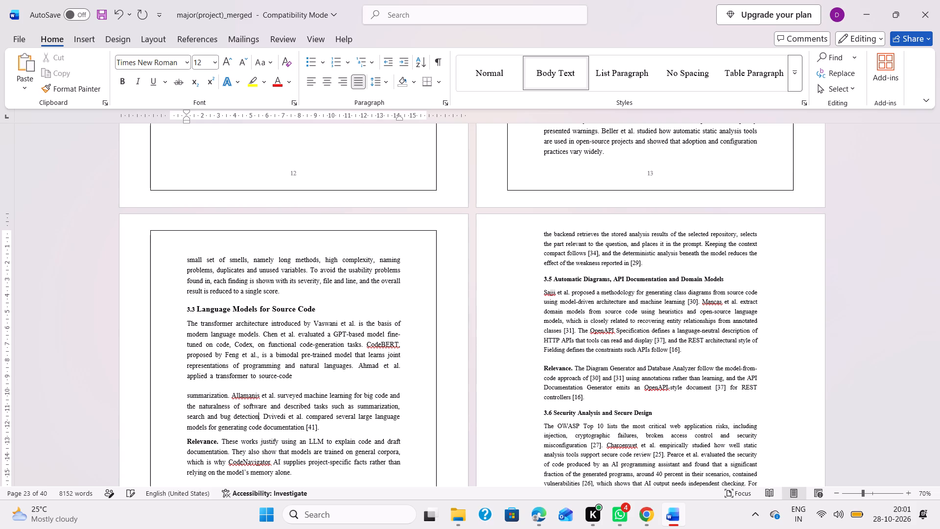
click(315, 428)
key(Right)
key(BackSpace)
key(BackSpace)
key(BackSpace)
key(BackSpace)
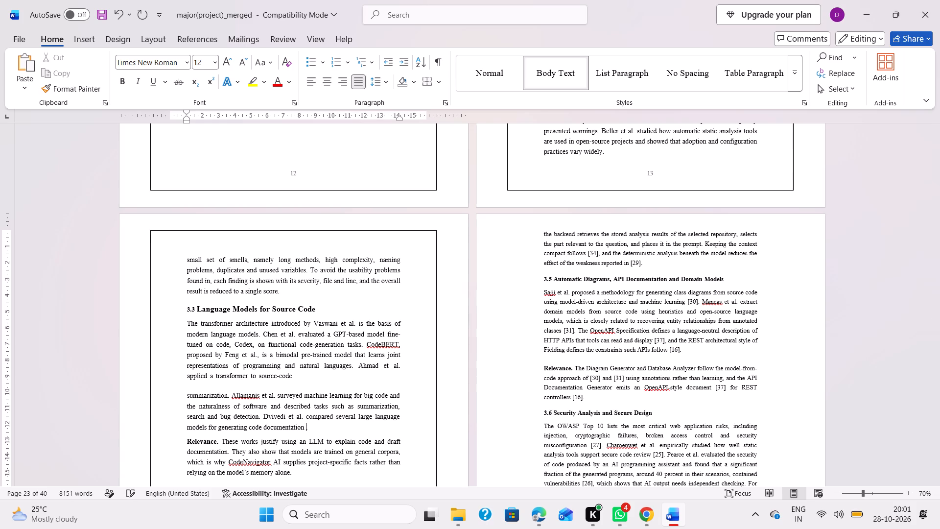
key(BackSpace)
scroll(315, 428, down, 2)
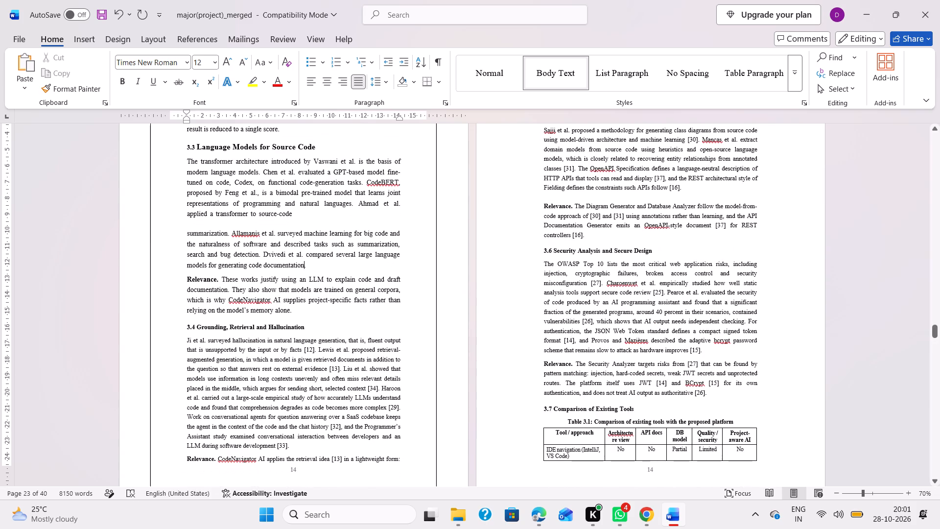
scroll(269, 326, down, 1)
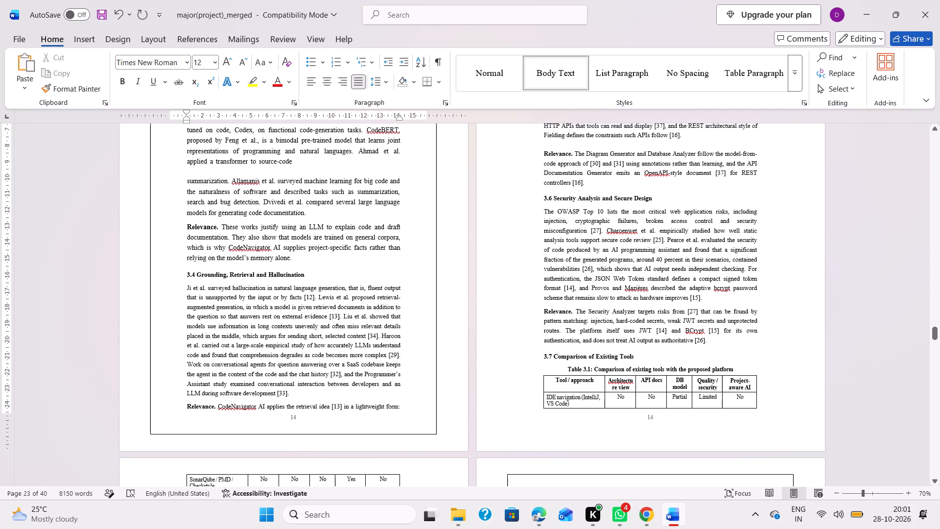
Set the Grounding, Retrieval and Hallucination heading to font size 14.
drag(321, 275, 186, 270)
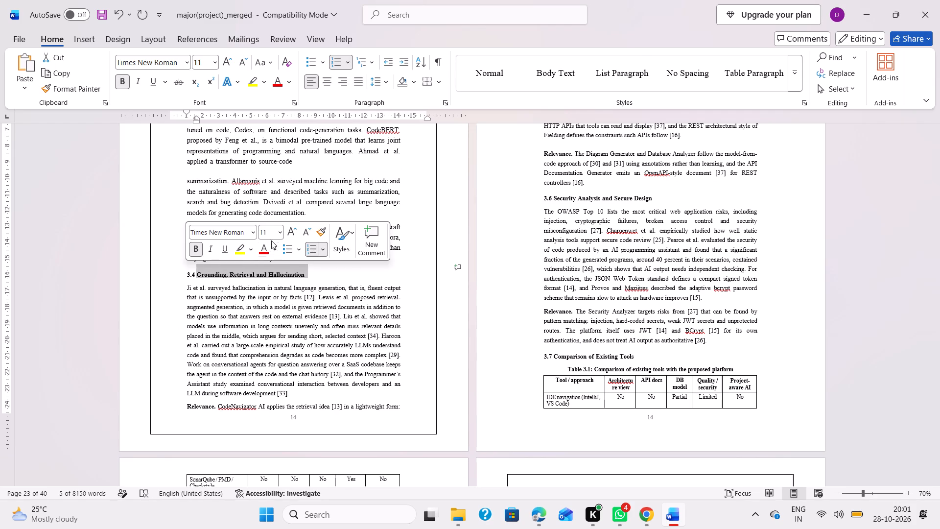
click(267, 233)
text(14)
key(Return)
Delete citations [12] and [13] from the first paragraph of the Grounding, Retrieval and Hallucination section.
click(335, 313)
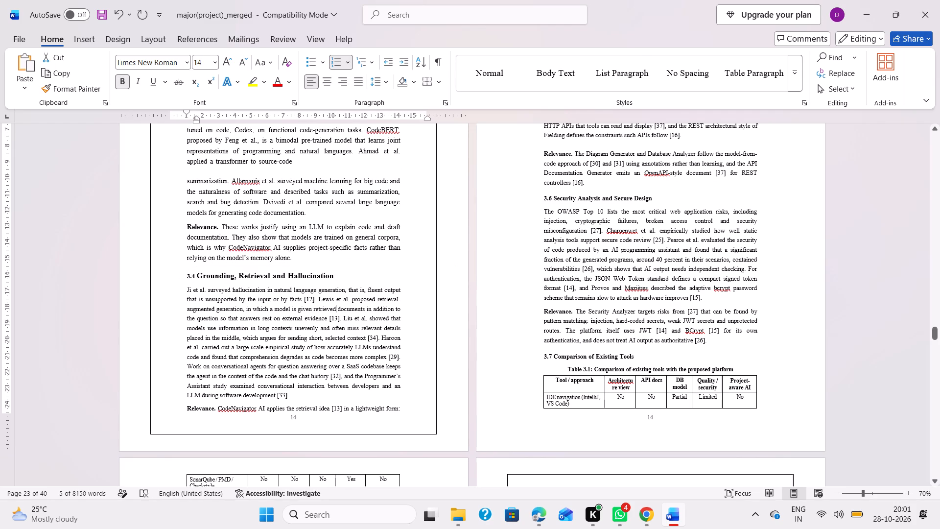
click(313, 299)
key(BackSpace)
key(BackSpace)
key(BackSpace)
key(BackSpace)
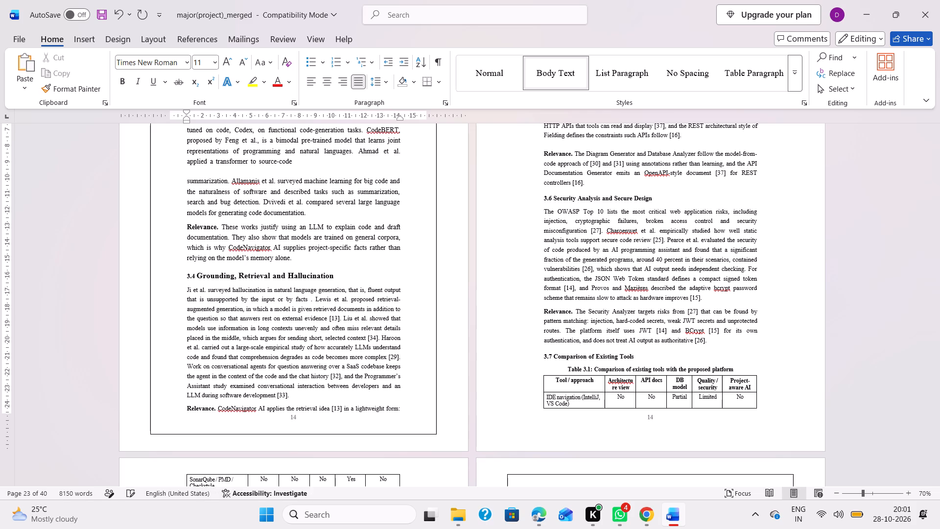
key(BackSpace)
click(339, 318)
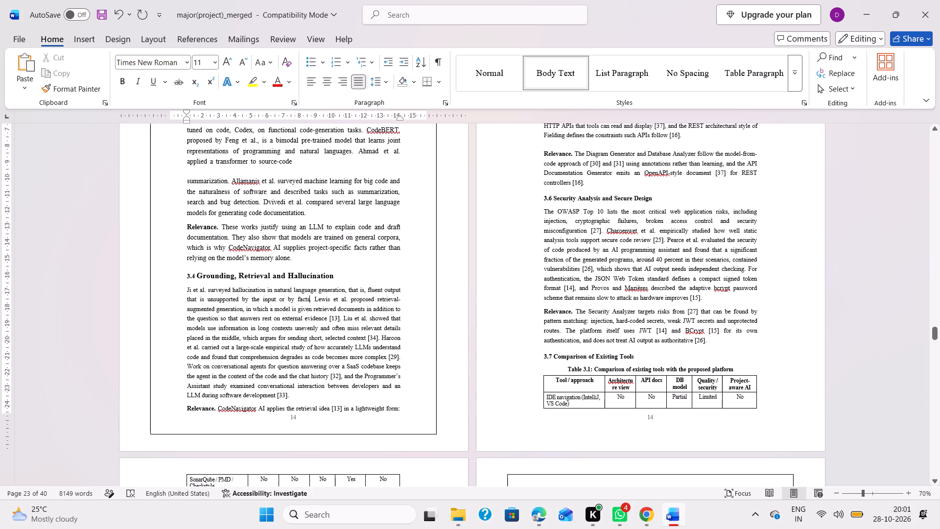
key(BackSpace)
key(BackSpace)
key(BackSpace)
key(BackSpace)
key(BackSpace)
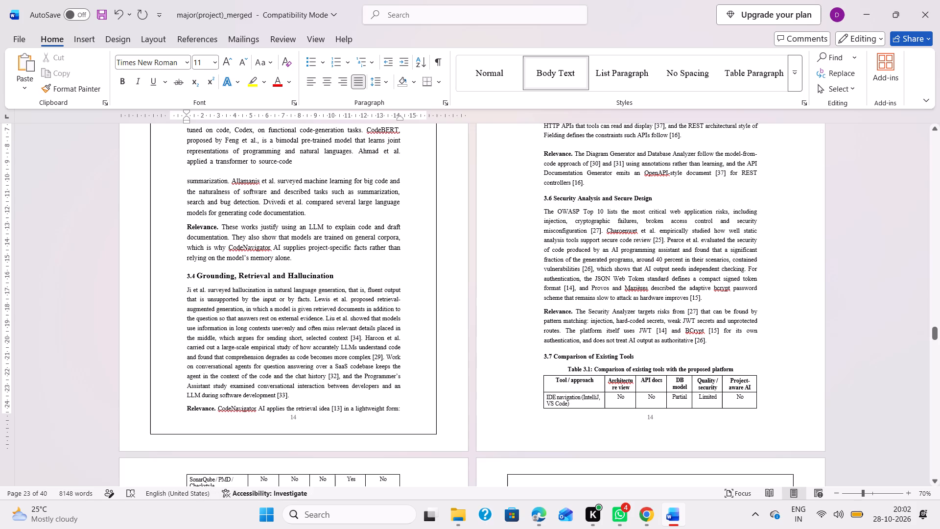
Delete citations [34] and [29] from the first paragraph of the Grounding, Retrieval and Hallucination section.
click(360, 340)
key(BackSpace)
key(BackSpace)
key(BackSpace)
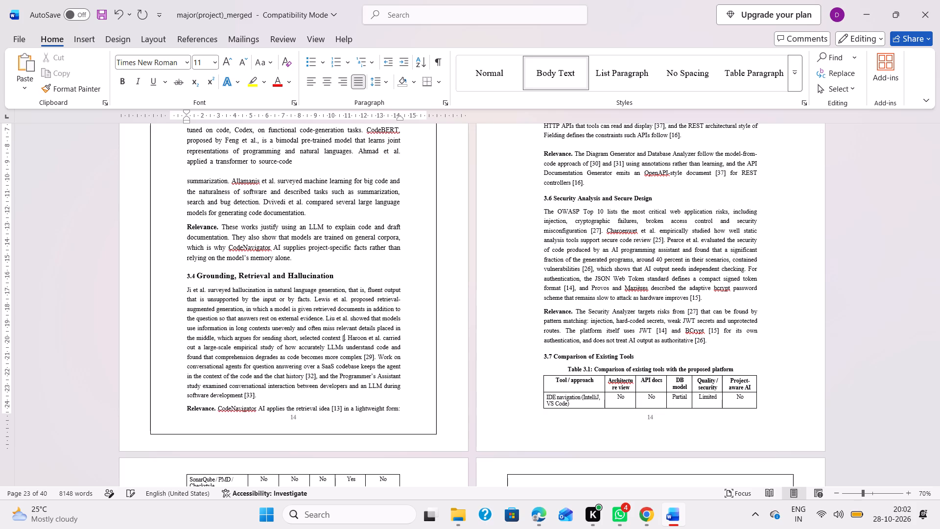
key(BackSpace)
key(BackSpace)
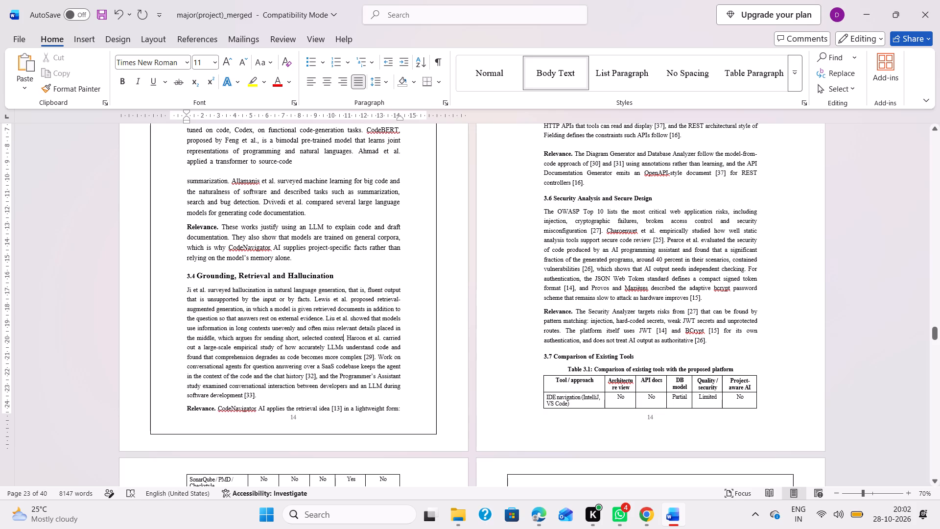
click(374, 357)
key(BackSpace)
key(BackSpace)
key(BackSpace)
key(BackSpace)
key(BackSpace)
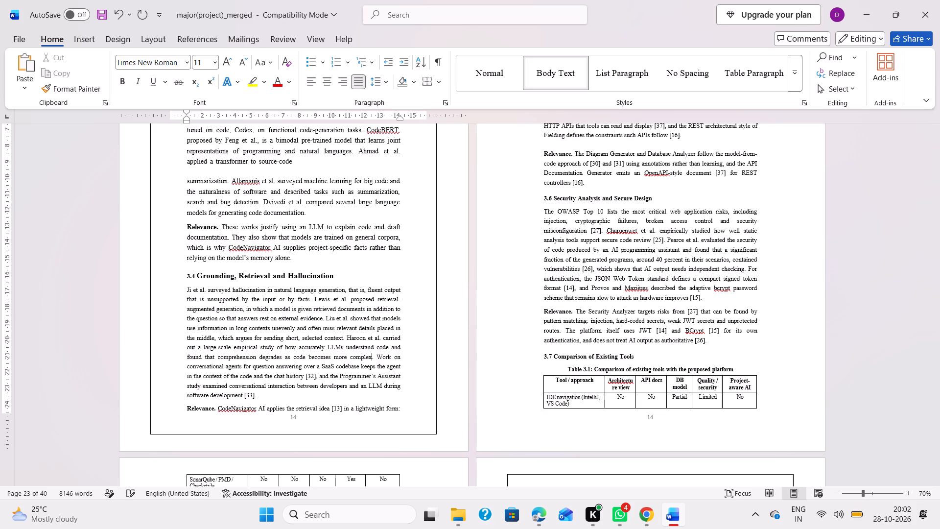
Delete citations [32] and [33] from the end of the first Grounding, Retrieval and Hallucination paragraph.
click(315, 378)
key(BackSpace)
key(BackSpace)
key(BackSpace)
key(BackSpace)
key(BackSpace)
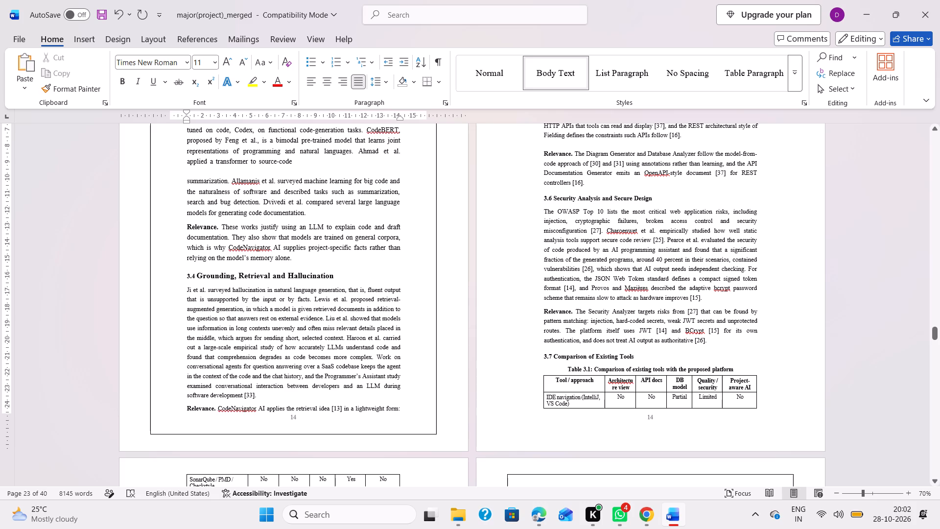
click(256, 395)
key(Left)
key(BackSpace)
key(BackSpace)
key(BackSpace)
key(BackSpace)
key(BackSpace)
Delete citation [13] from the Relevance paragraph of the Grounding, Retrieval and Hallucination section.
click(341, 409)
key(BackSpace)
key(BackSpace)
key(BackSpace)
key(Right)
key(BackSpace)
key(BackSpace)
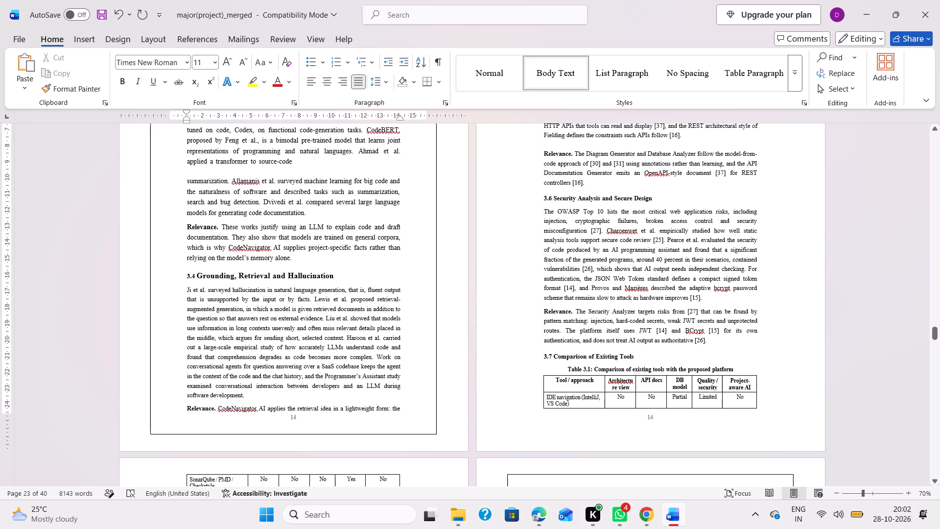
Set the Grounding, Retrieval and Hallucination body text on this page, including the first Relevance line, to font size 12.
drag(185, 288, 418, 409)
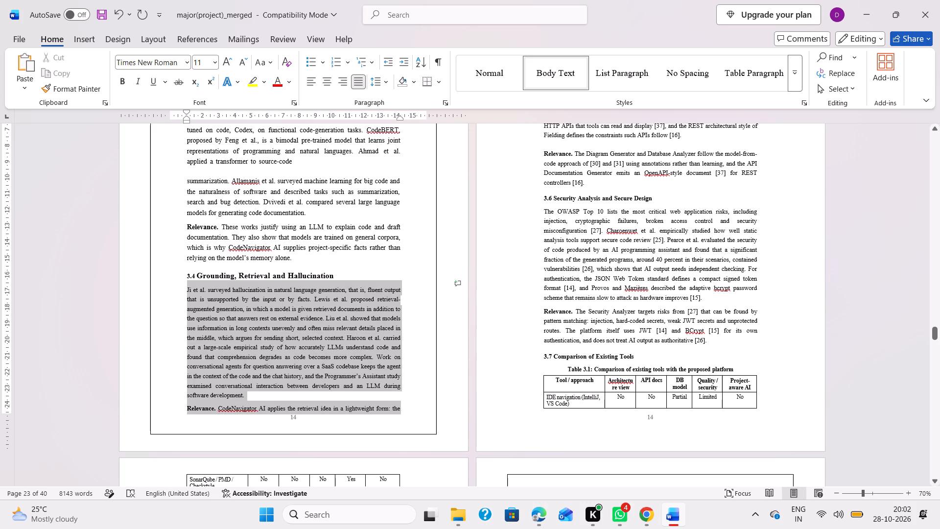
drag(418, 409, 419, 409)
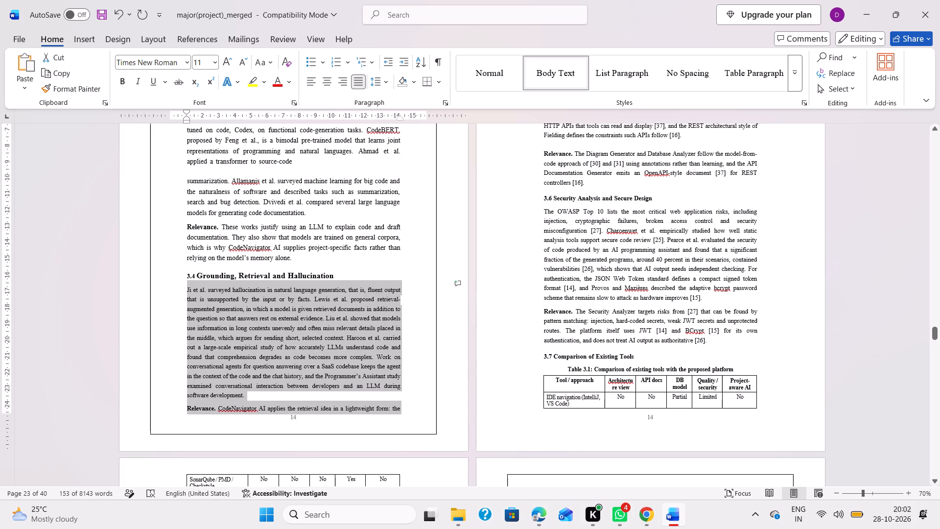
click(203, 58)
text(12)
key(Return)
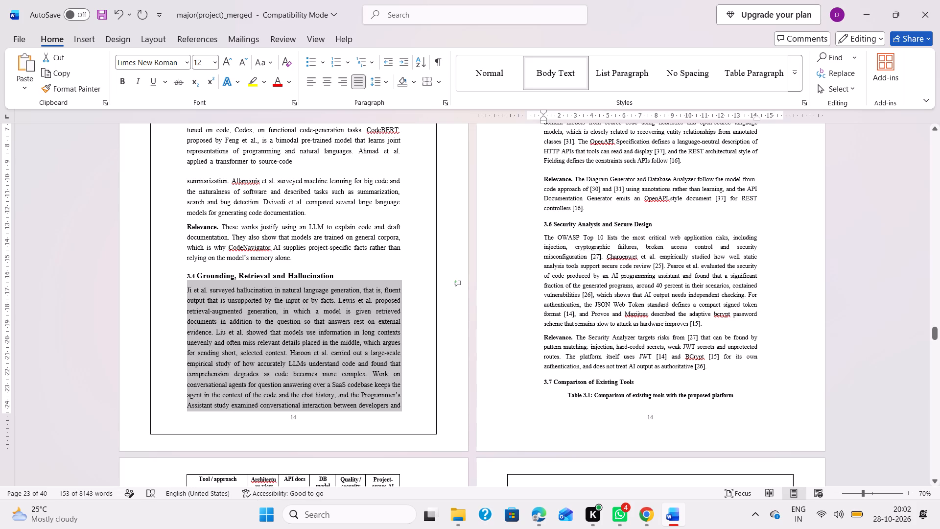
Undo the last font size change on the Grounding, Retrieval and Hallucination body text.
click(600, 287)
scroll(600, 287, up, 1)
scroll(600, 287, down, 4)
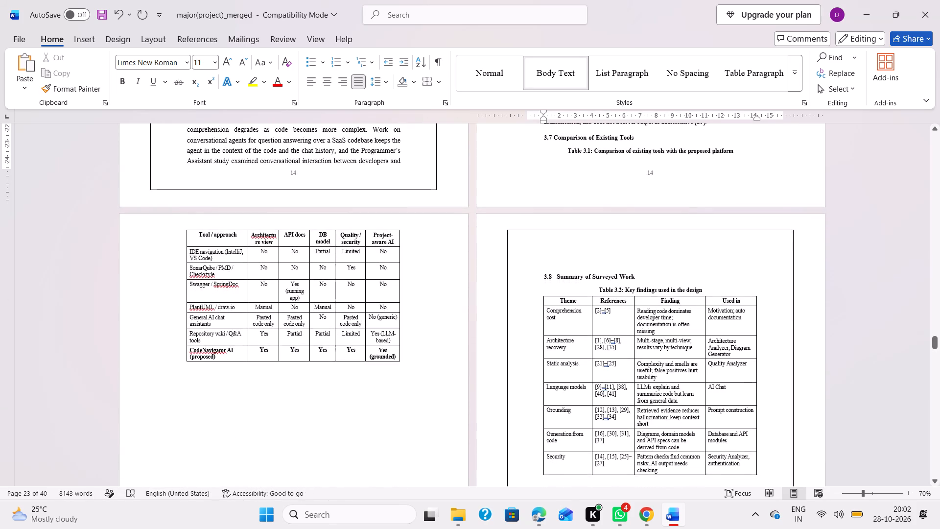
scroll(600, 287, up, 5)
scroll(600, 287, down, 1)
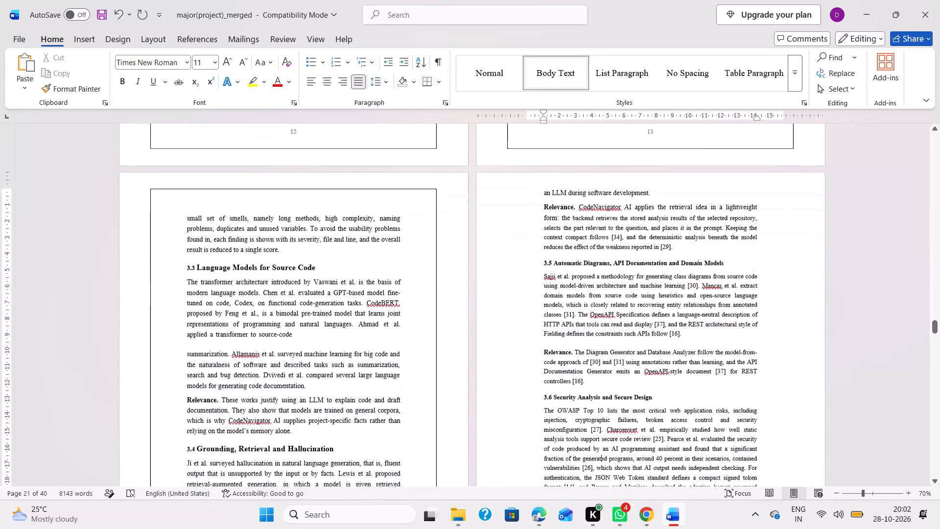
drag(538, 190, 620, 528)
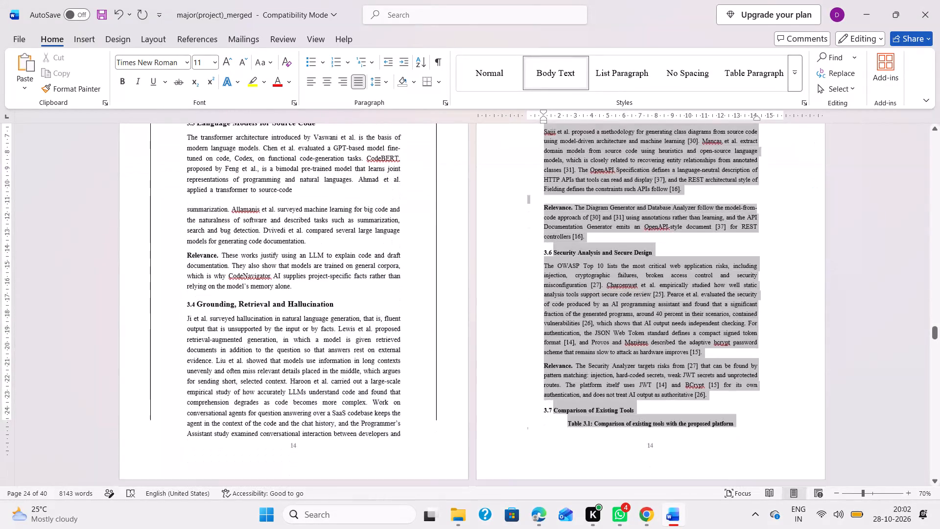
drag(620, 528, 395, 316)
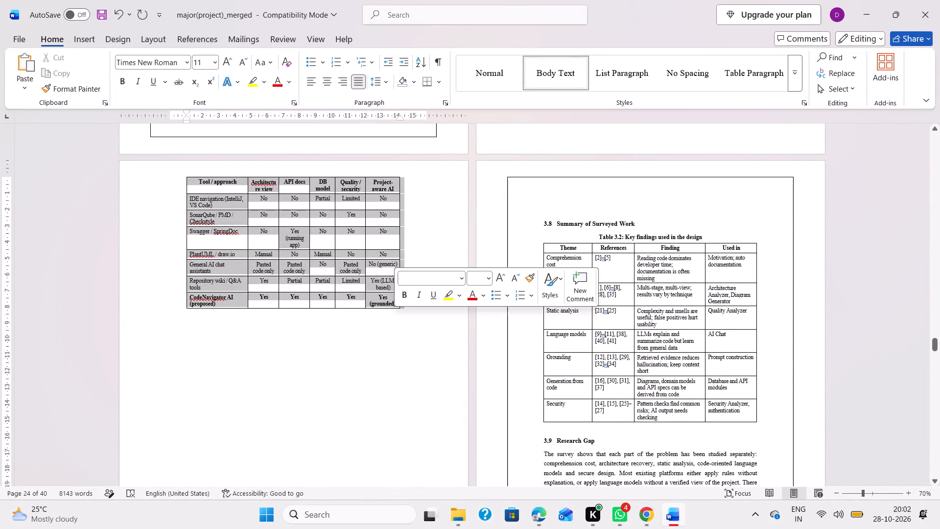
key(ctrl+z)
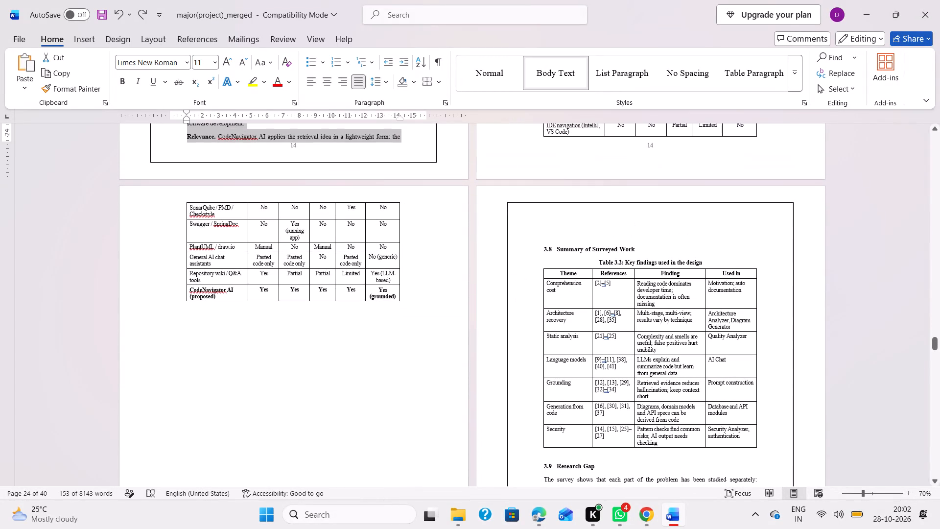
Set the Grounding, Retrieval and Hallucination body text through the first line of its Relevance paragraph to font size 12.
scroll(444, 283, up, 3)
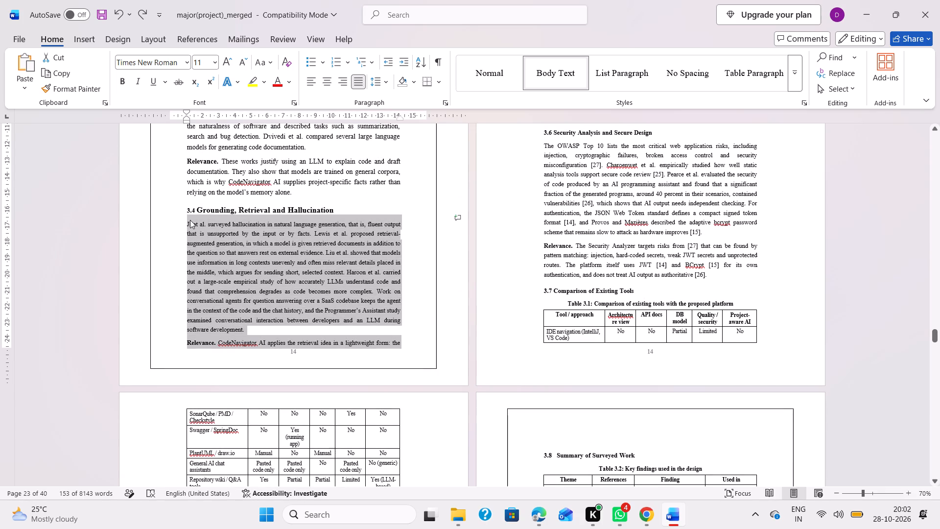
click(186, 221)
drag(183, 221, 192, 226)
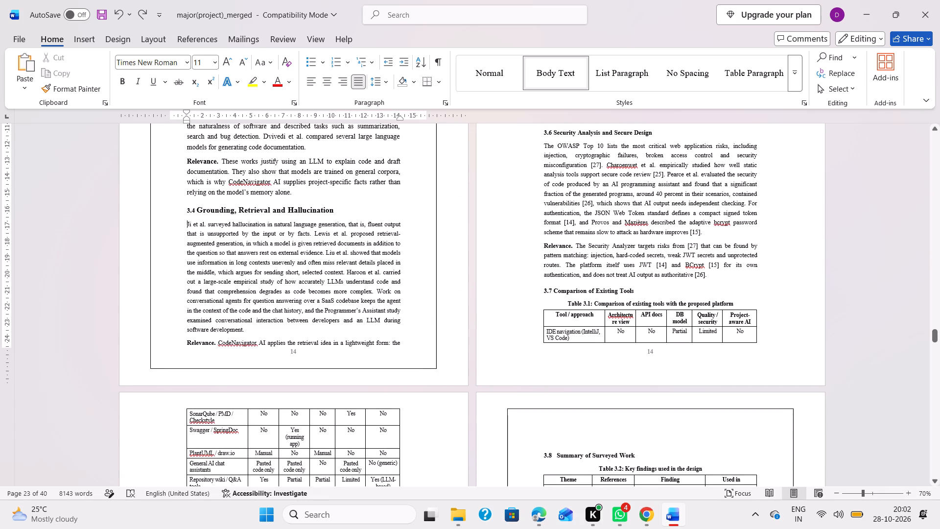
drag(192, 226, 408, 340)
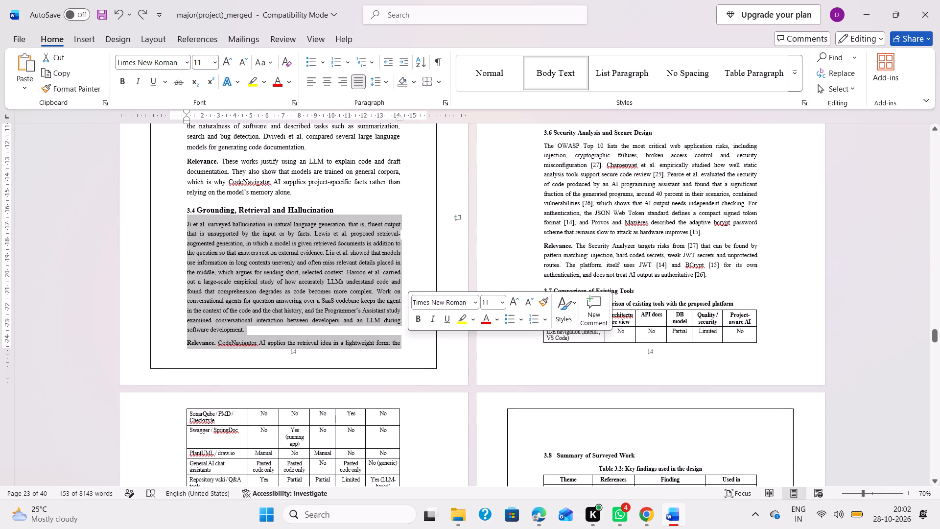
click(493, 302)
text(12)
key(Return)
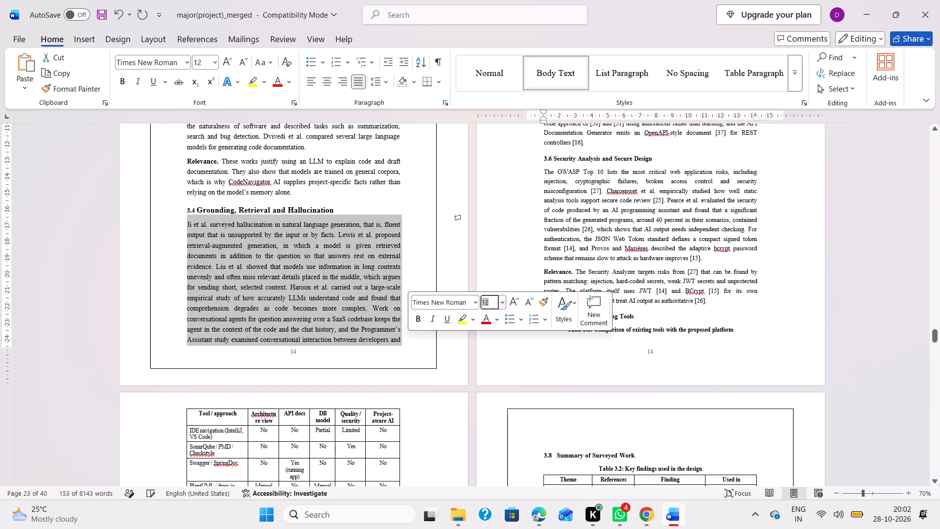
Move the unbordered content from "an LLM during software development" through Table 3.1 onto the bordered page, before the Summary of Surveyed Work heading.
click(616, 246)
scroll(616, 246, up, 4)
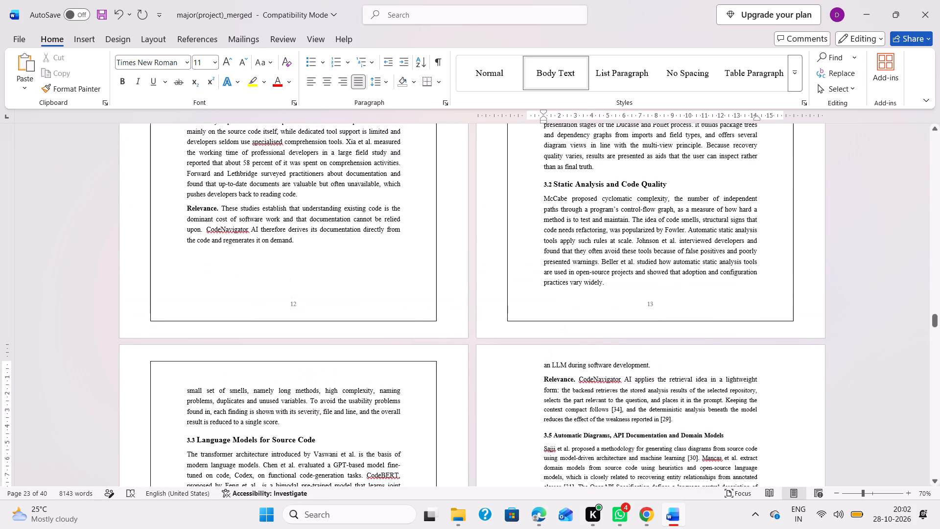
drag(534, 364, 391, 518)
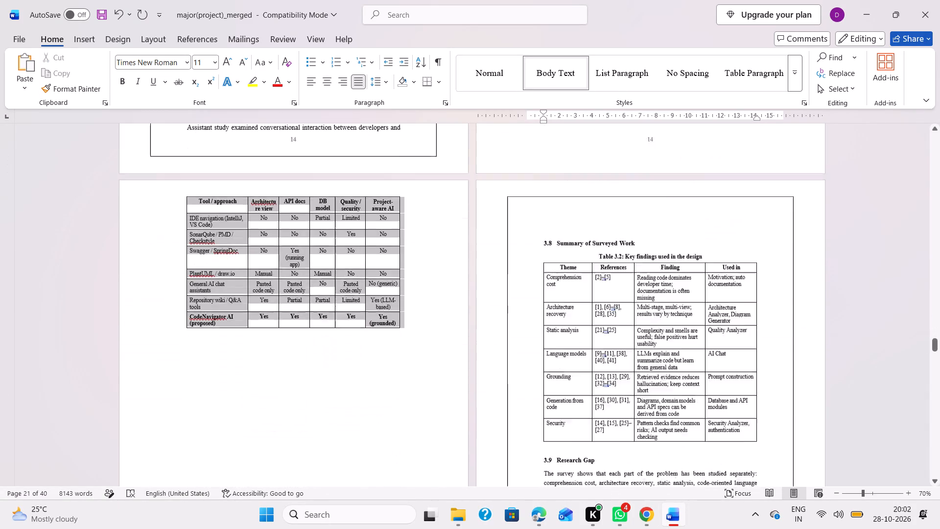
drag(391, 518, 398, 244)
key(ctrl+c)
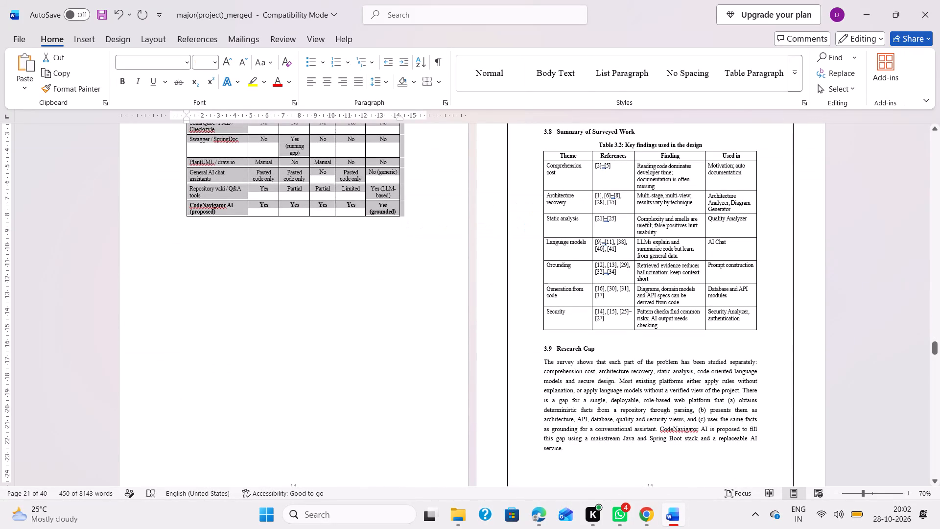
key(BackSpace)
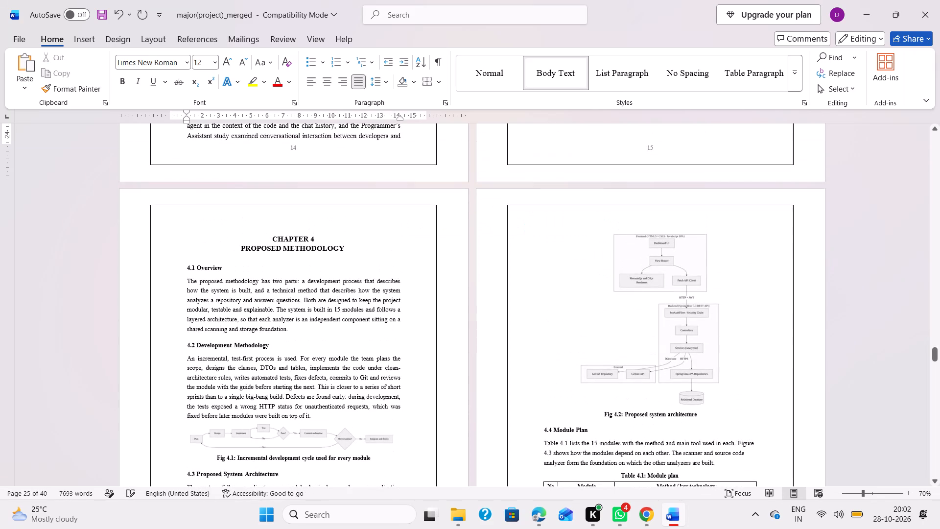
scroll(458, 330, up, 6)
scroll(458, 330, down, 1)
scroll(458, 330, up, 2)
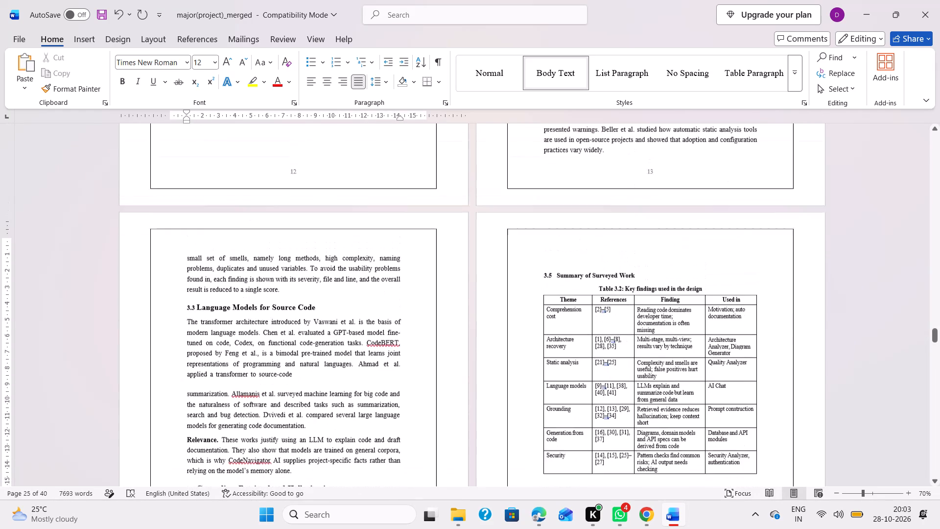
click(544, 273)
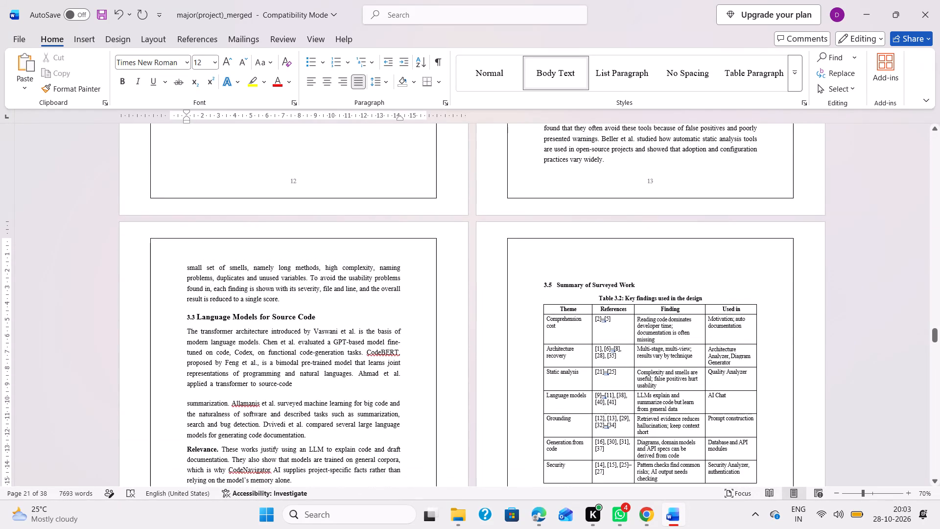
key(ctrl+v)
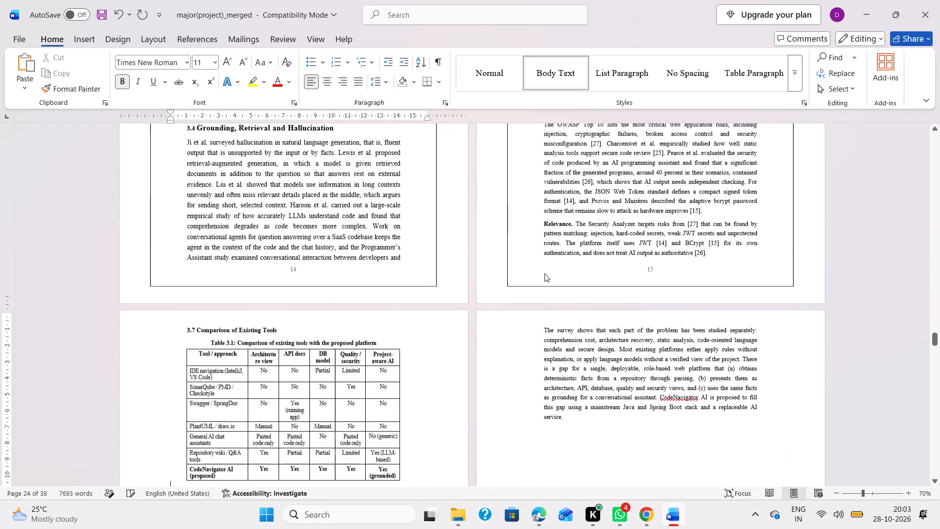
scroll(623, 267, up, 1)
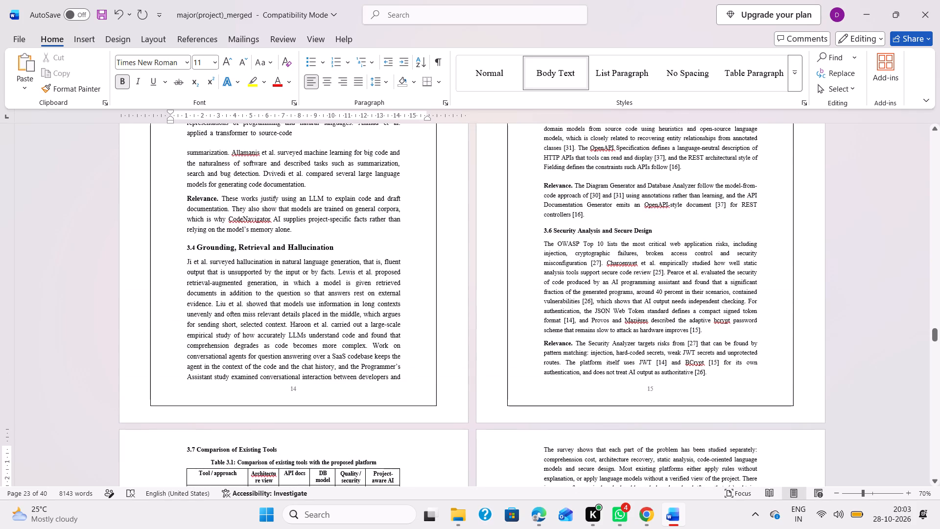
Delete the final "Assistant study examined..." line of the Grounding, Retrieval and Hallucination paragraph and end the paragraph with a full stop after "Programmer's".
drag(182, 374, 236, 374)
drag(236, 374, 425, 385)
key(BackSpace)
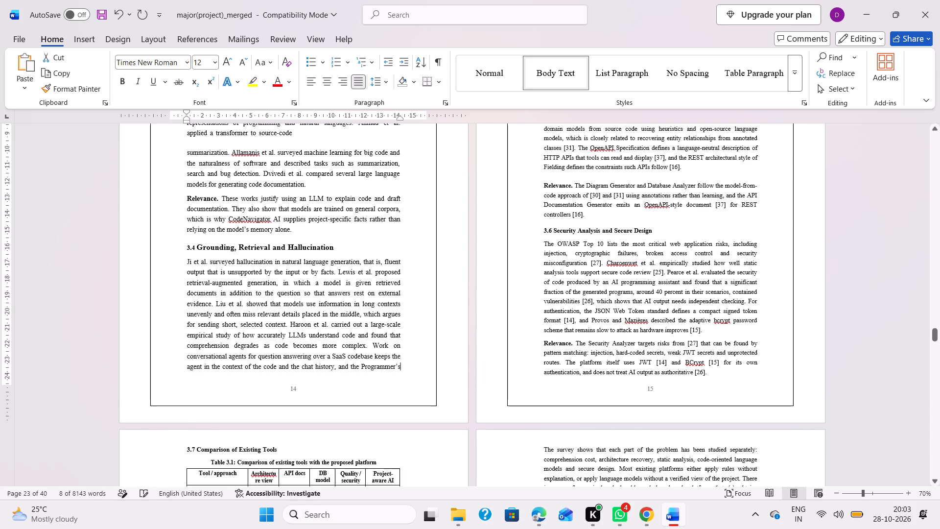
key(BackSpace)
key(period)
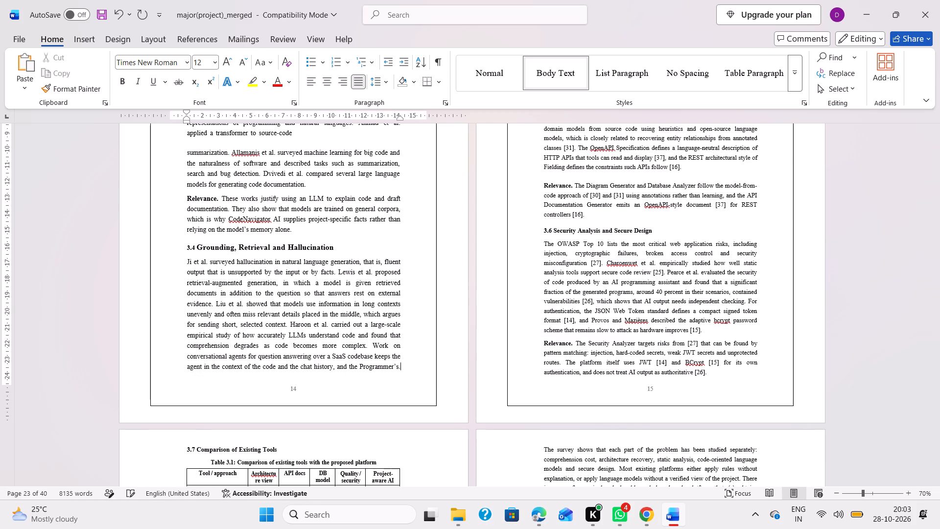
Delete the leftover line "an LLM during software development." above the Relevance paragraph on page 15.
scroll(590, 292, up, 3)
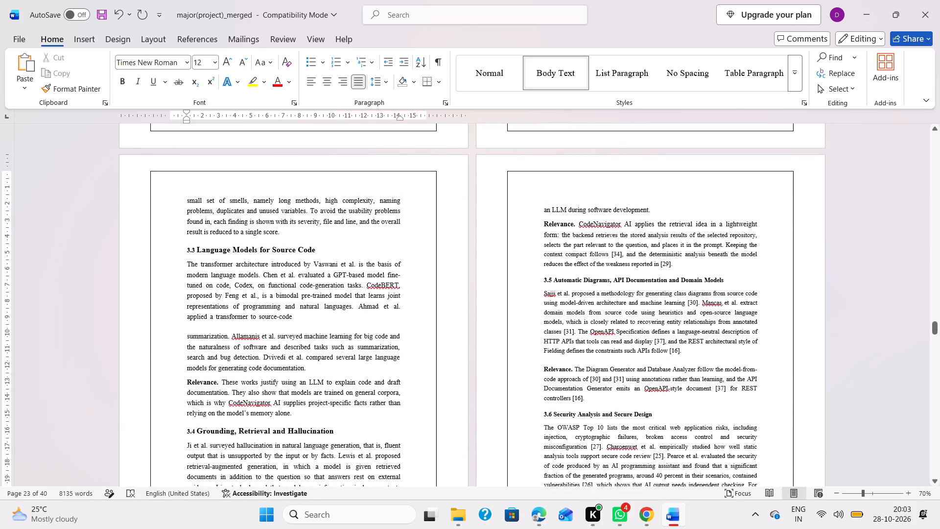
drag(535, 210, 656, 213)
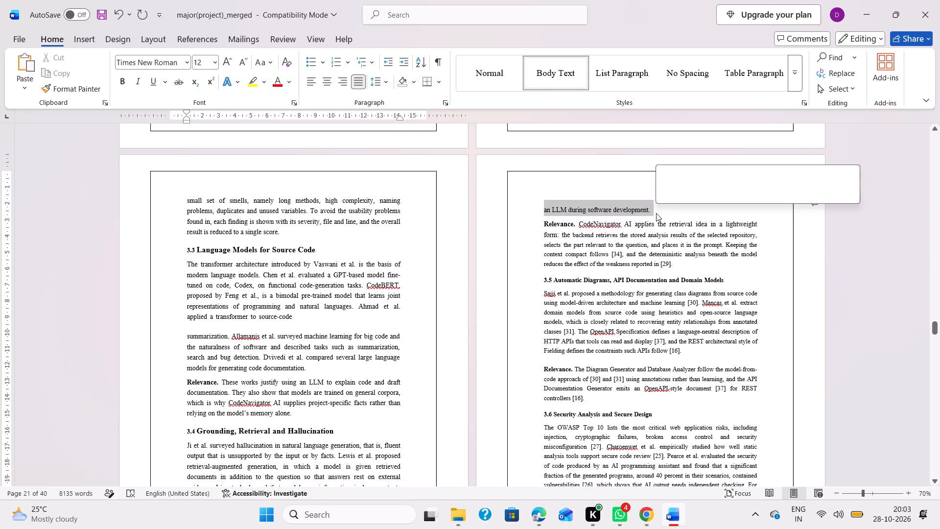
key(BackSpace)
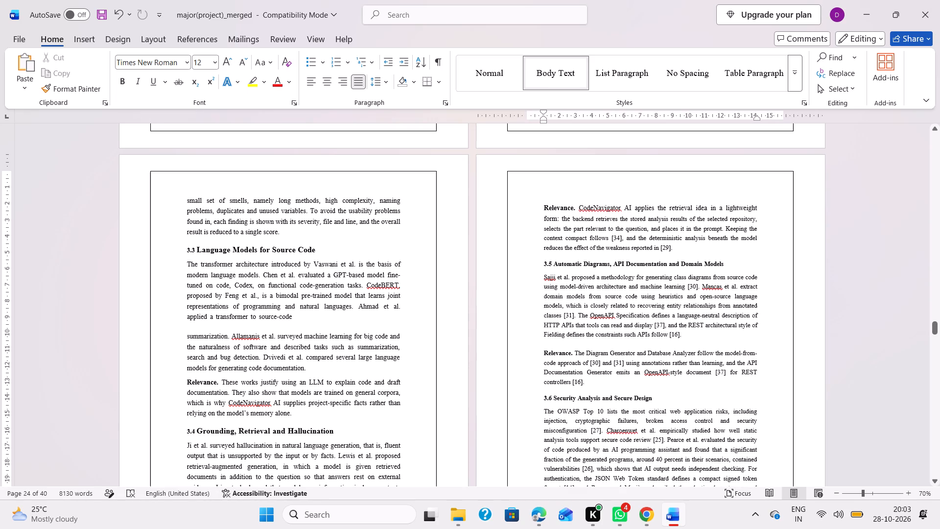
Remove citations [34] and [29] and their leftover spaces from the Relevance paragraph that precedes heading 3.5.
click(621, 239)
key(BackSpace)
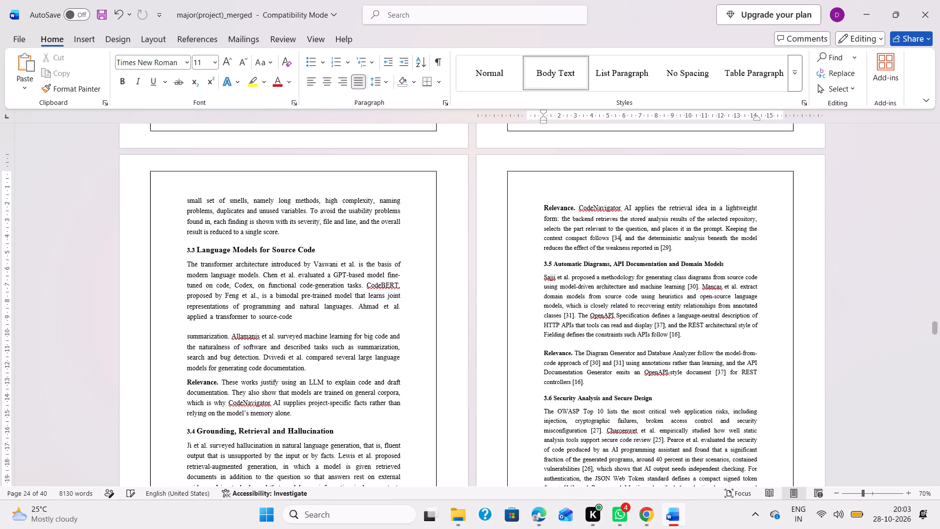
key(BackSpace)
key(BackSpace)
key(BackSpace)
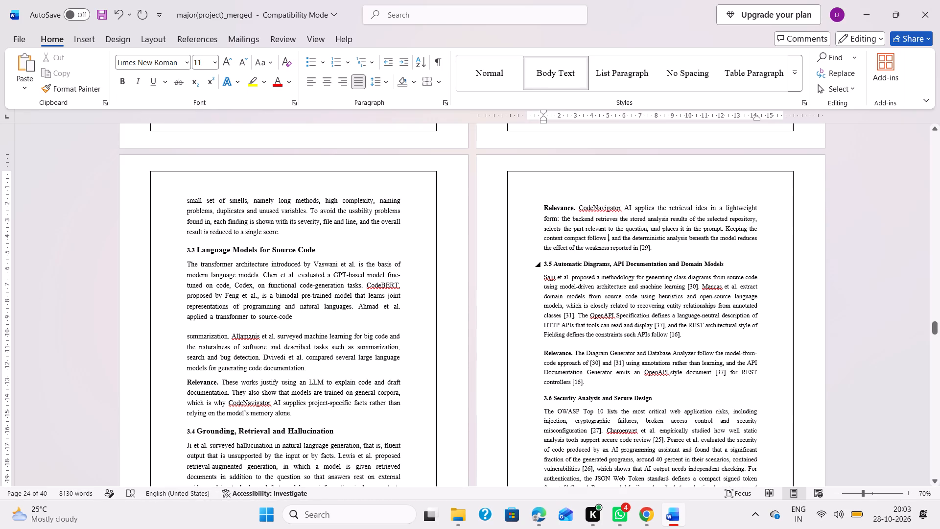
click(648, 248)
key(BackSpace)
key(BackSpace)
key(BackSpace)
key(Right)
key(BackSpace)
key(BackSpace)
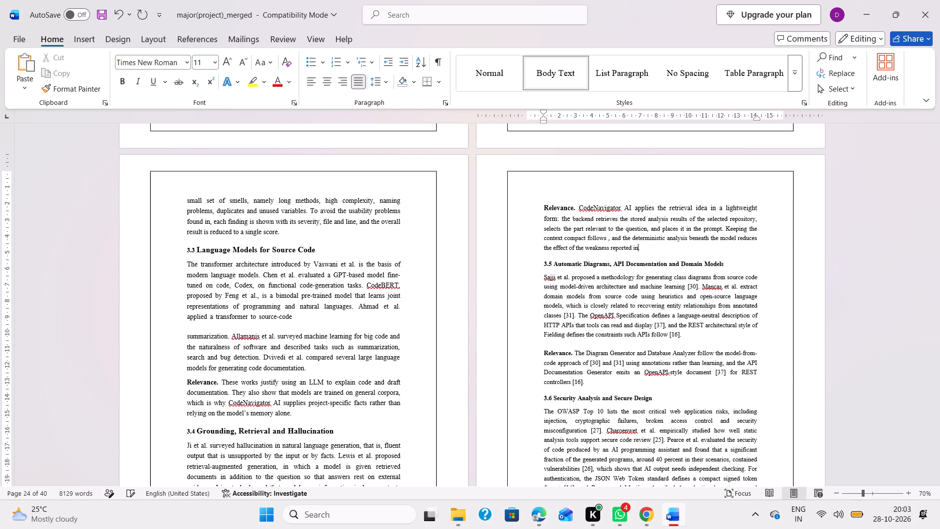
click(607, 239)
key(BackSpace)
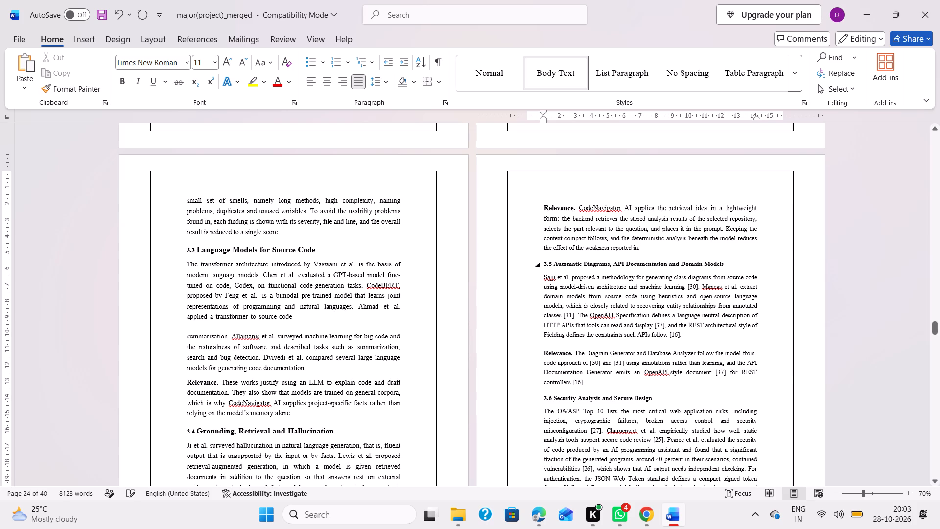
Remove citations [30] and [31] from the first paragraph of section 3.5, Automatic Diagrams, API Documentation and Domain Models.
scroll(646, 275, up, 1)
scroll(646, 275, down, 3)
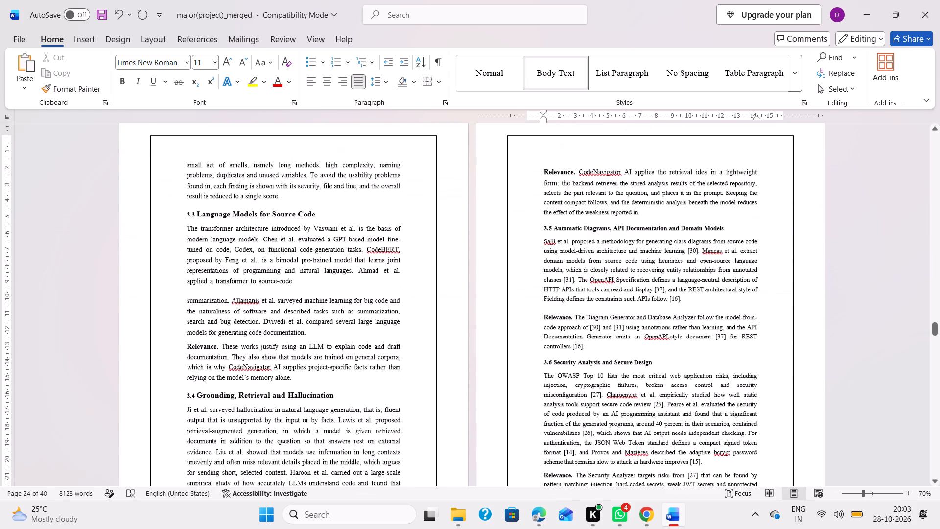
scroll(599, 247, up, 1)
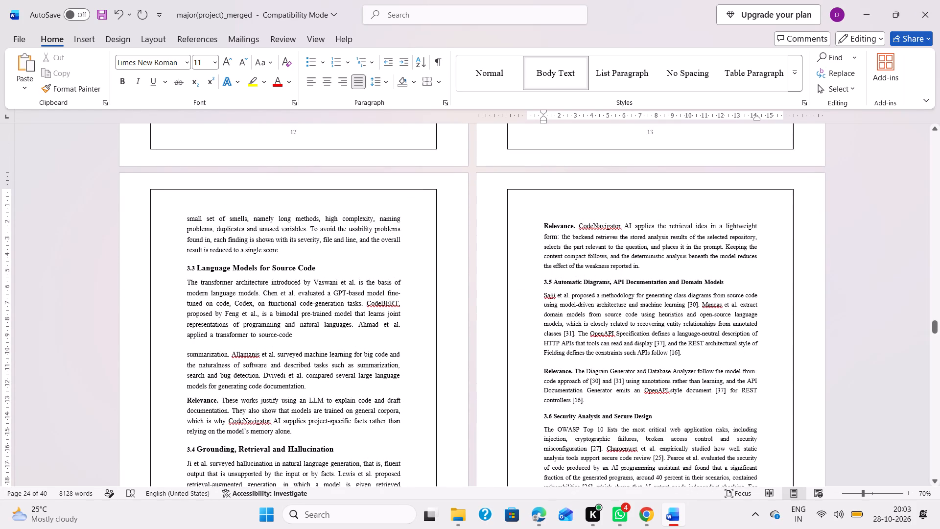
click(697, 305)
key(BackSpace)
key(BackSpace)
key(BackSpace)
key(BackSpace)
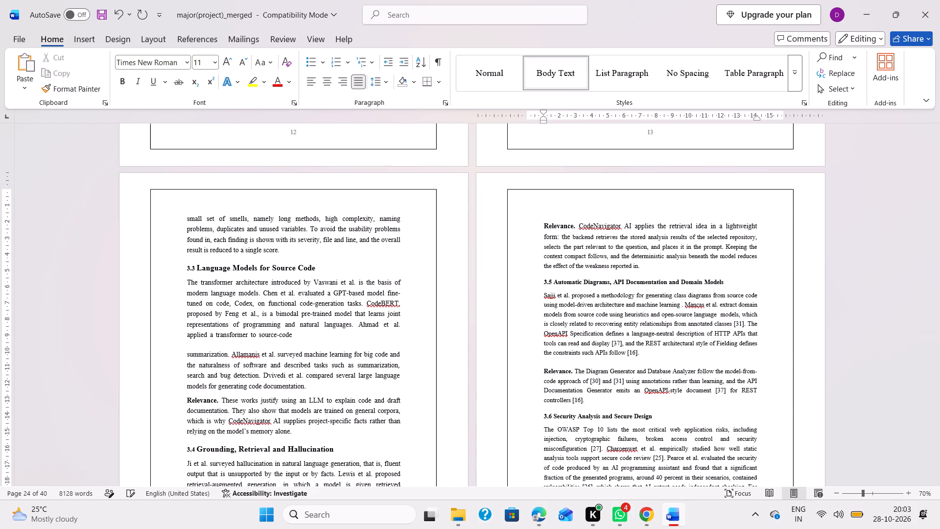
key(BackSpace)
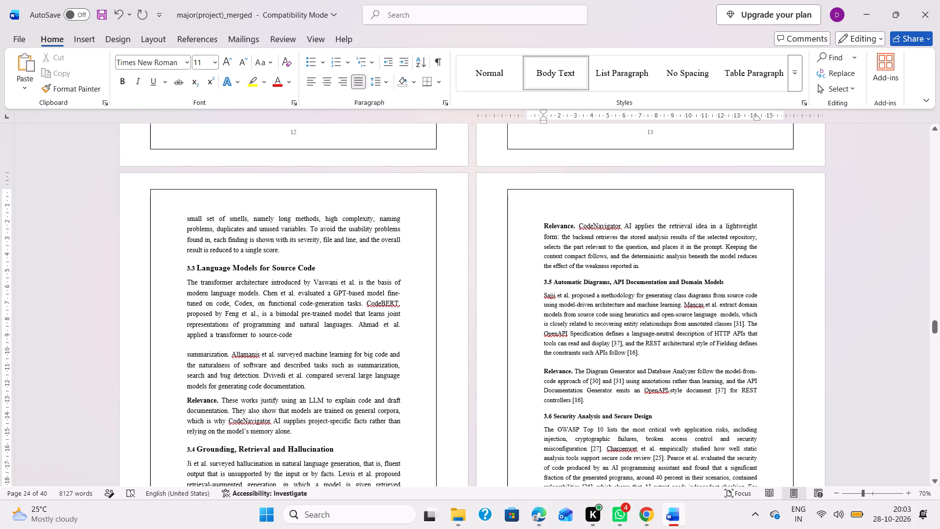
click(742, 325)
key(Right)
key(BackSpace)
key(BackSpace)
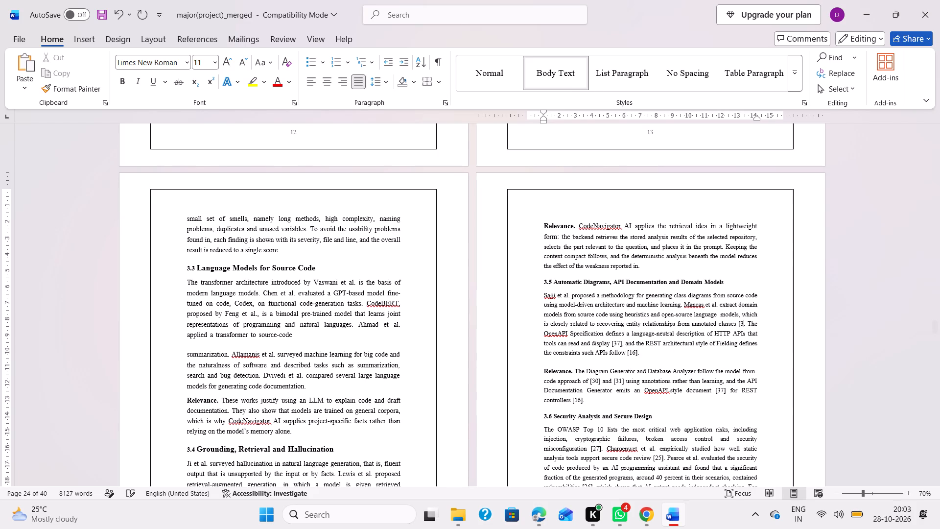
key(BackSpace)
key(BackSpace)
key(BackSpace)
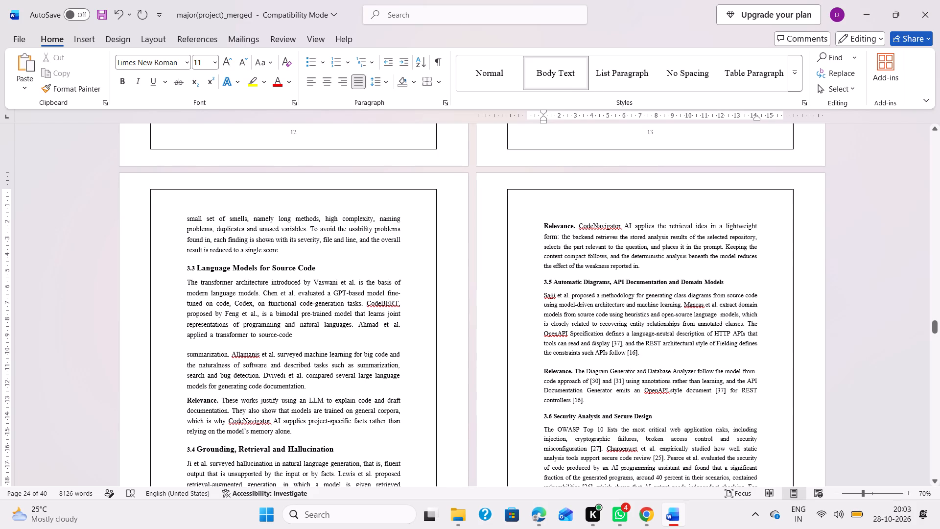
Remove citations [37] and [16] from the OpenAPI and REST sentence ending the first paragraph of section 3.5.
click(622, 341)
key(BackSpace)
key(BackSpace)
key(BackSpace)
key(BackSpace)
key(BackSpace)
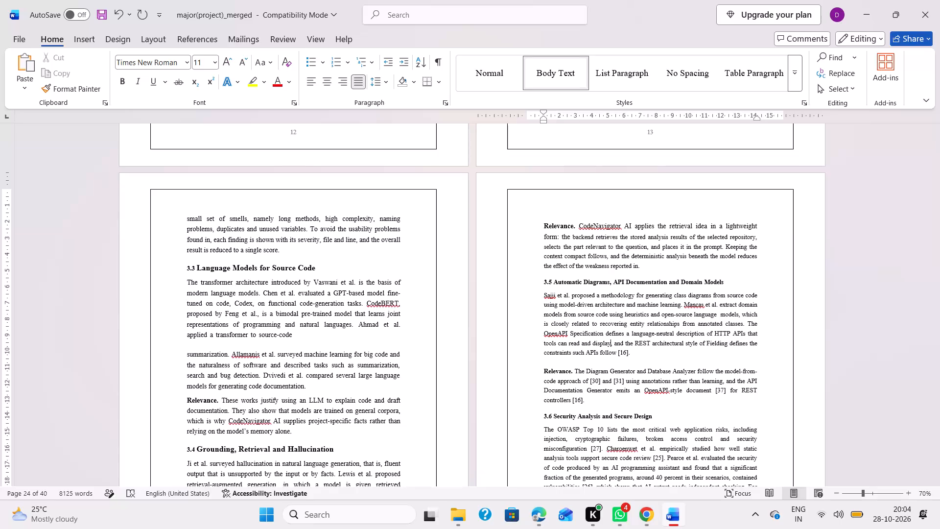
scroll(622, 321, down, 1)
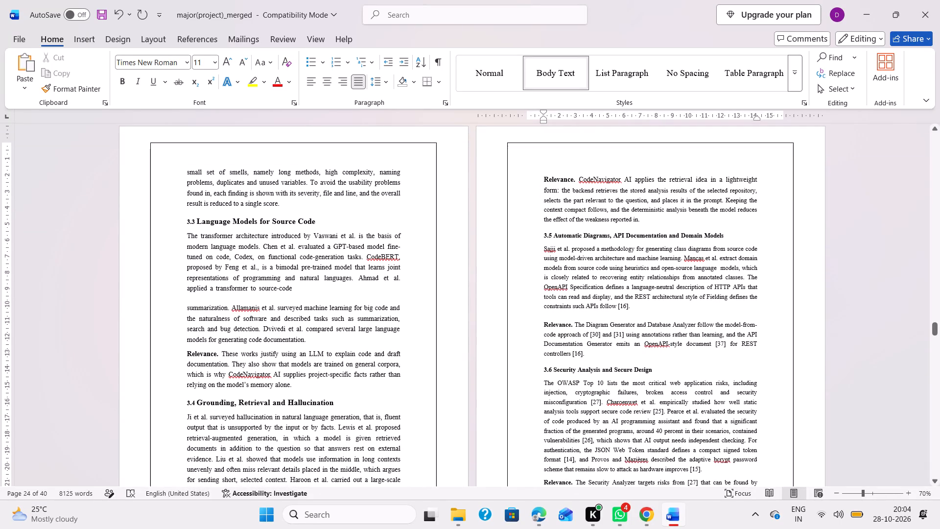
click(626, 306)
key(Right)
key(BackSpace)
key(BackSpace)
key(BackSpace)
key(BackSpace)
key(BackSpace)
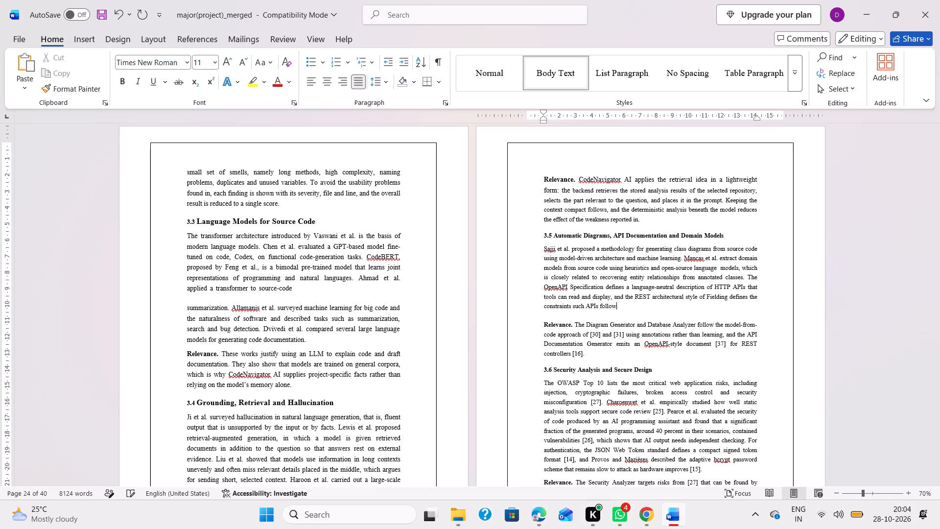
Set the whole Relevance paragraph above heading 3.5 to font size 12.
scroll(671, 294, up, 1)
scroll(671, 294, down, 1)
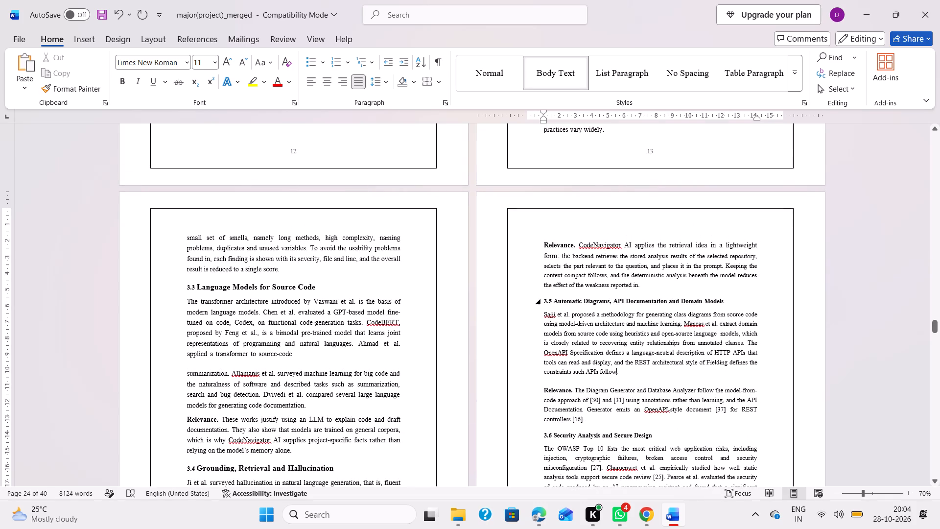
scroll(631, 291, down, 3)
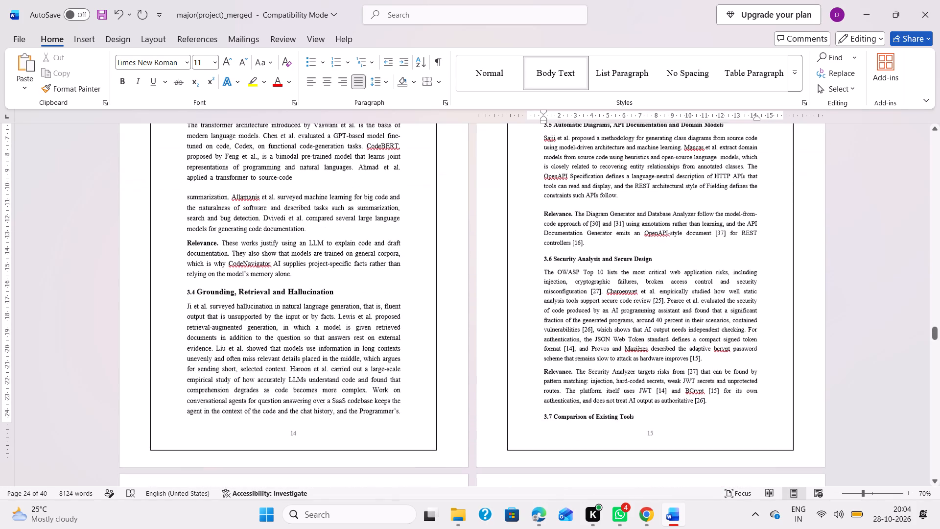
scroll(631, 291, up, 2)
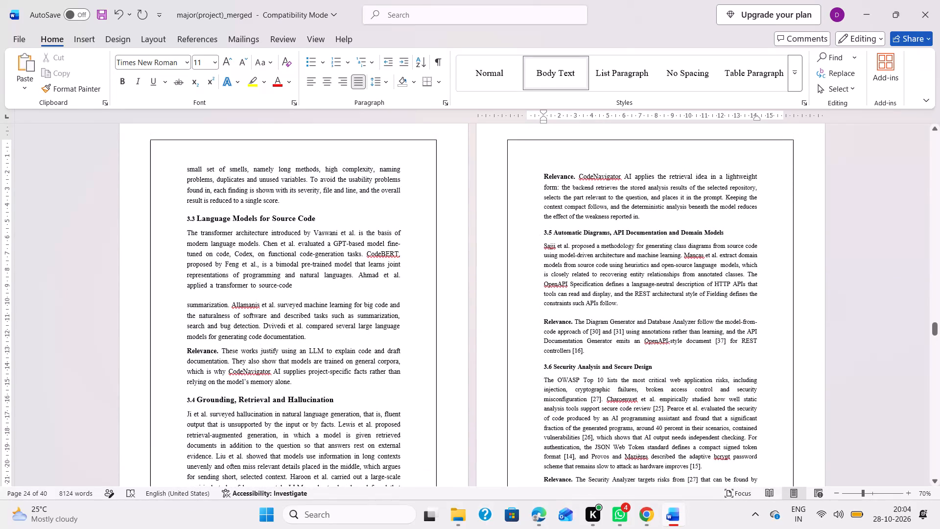
drag(539, 173, 647, 217)
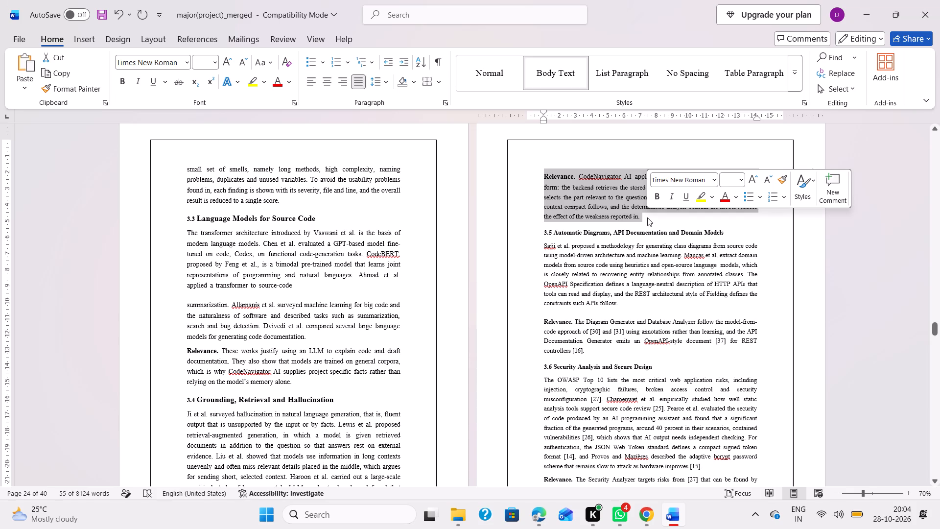
click(202, 60)
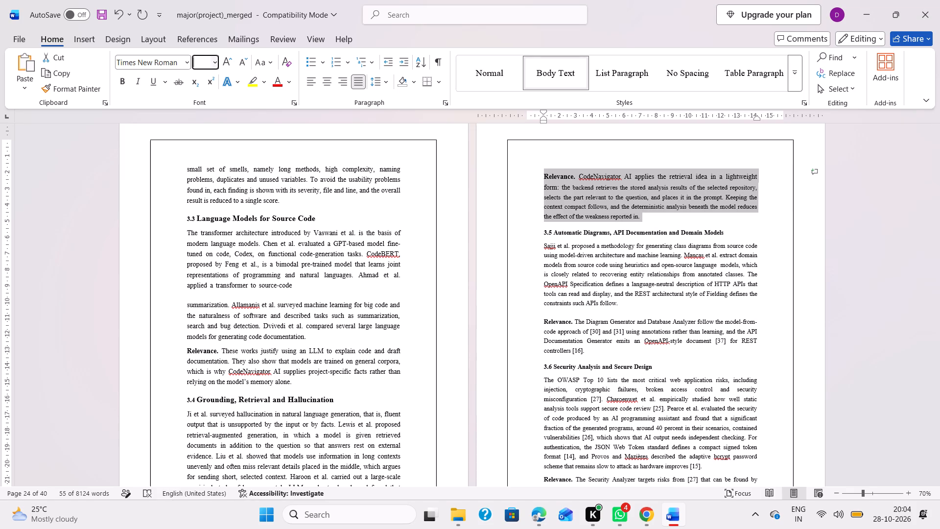
text(12)
key(Return)
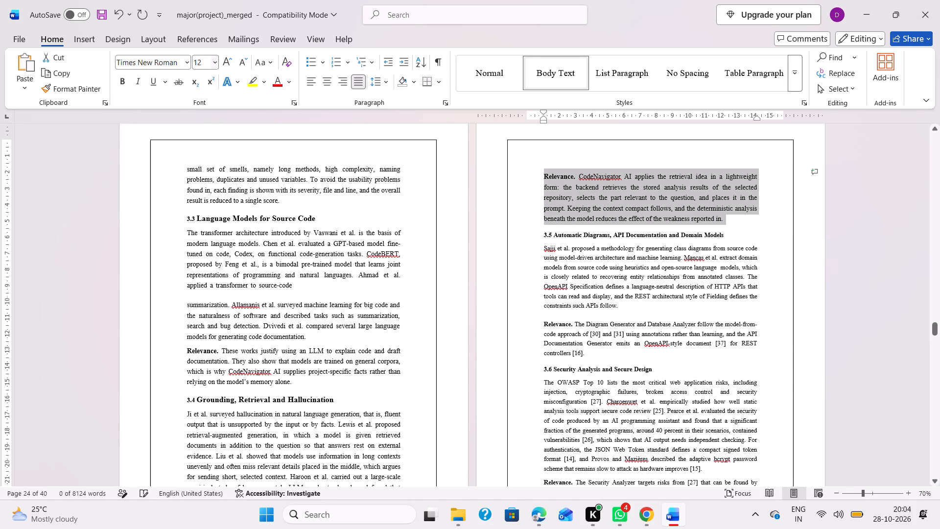
Set the heading text "Automatic Diagrams, API Documentation and Domain Models" to font size 14.
click(741, 233)
drag(734, 233, 537, 232)
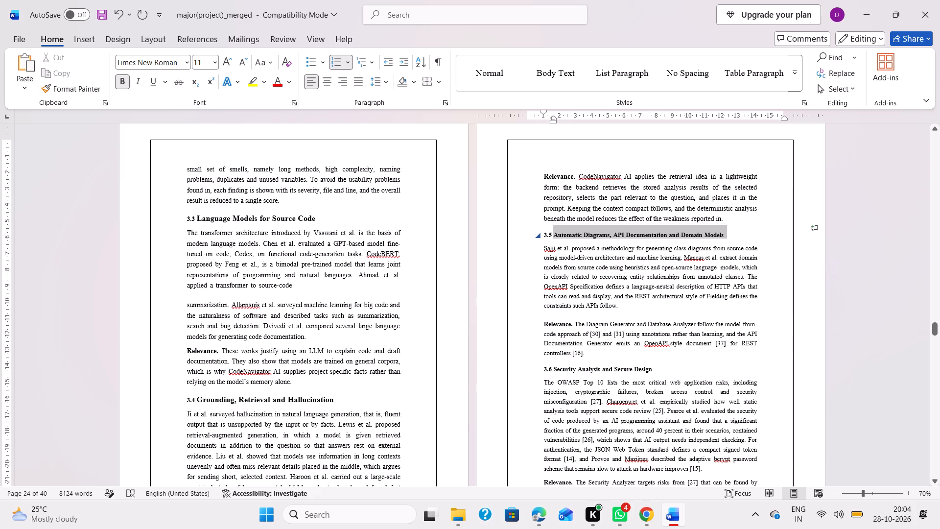
drag(537, 232, 538, 232)
click(622, 192)
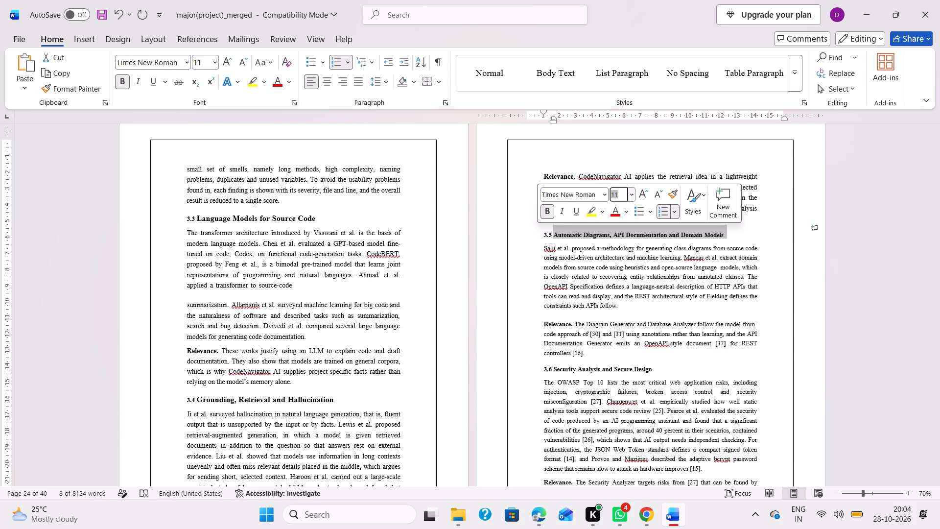
text(14)
key(Return)
click(624, 279)
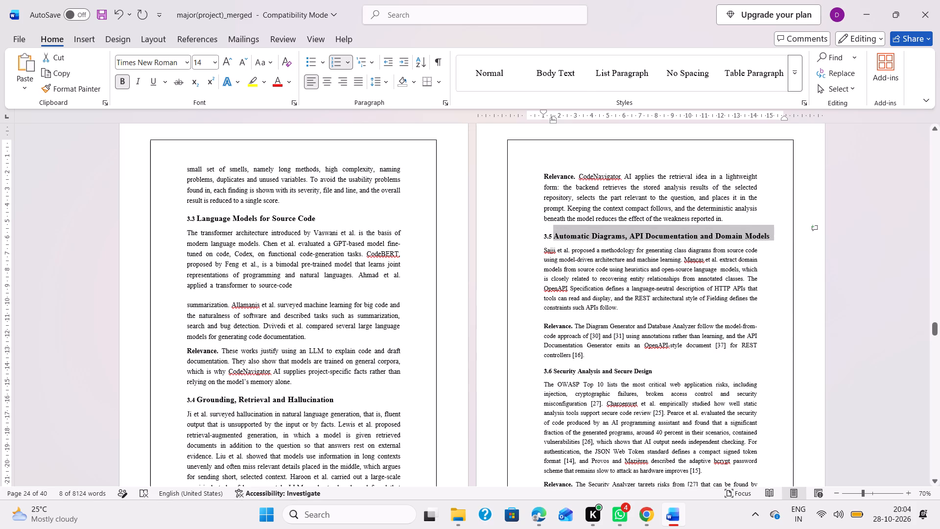
Set both body paragraphs of section 3.5, including its Relevance paragraph, to font size 12.
scroll(680, 299, up, 1)
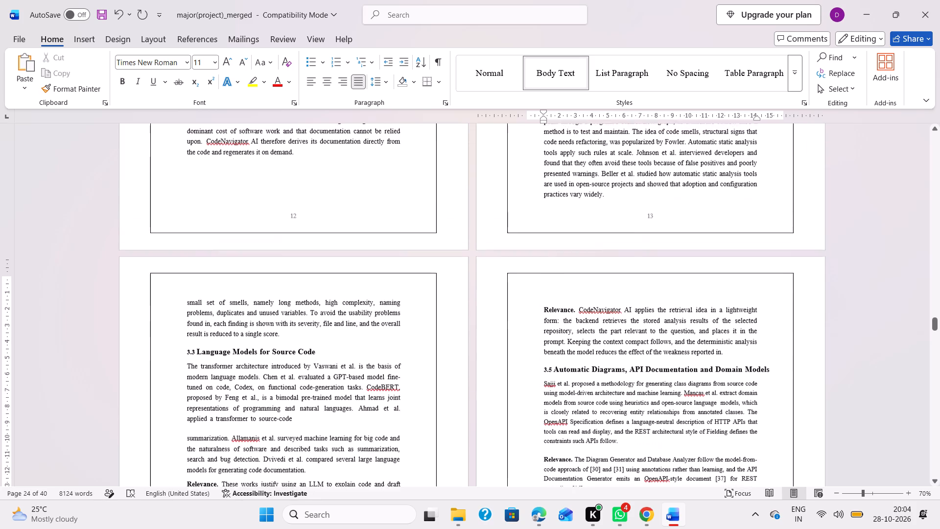
click(771, 374)
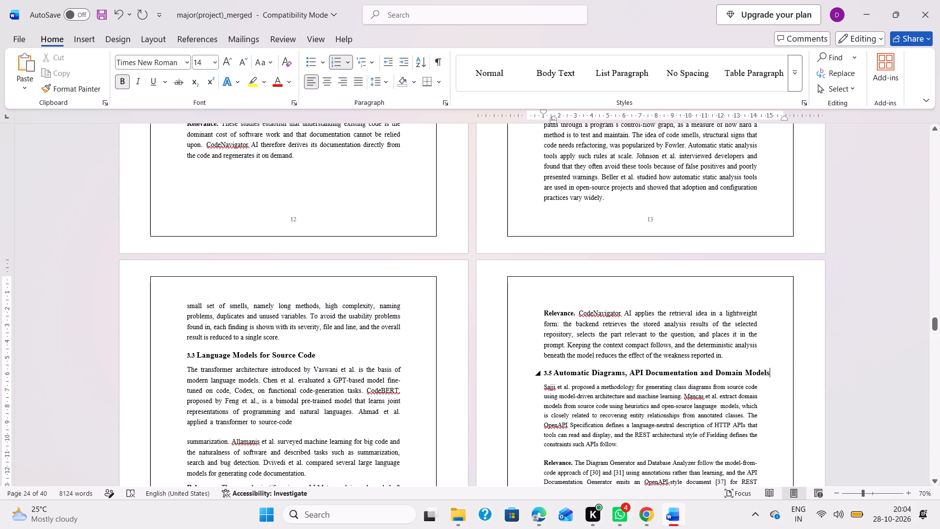
drag(540, 384, 627, 498)
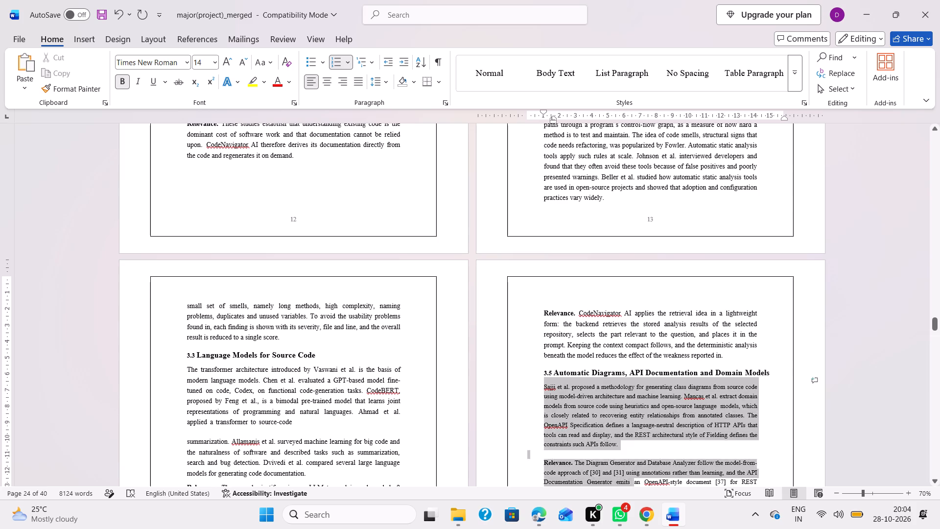
drag(627, 498, 655, 321)
click(737, 283)
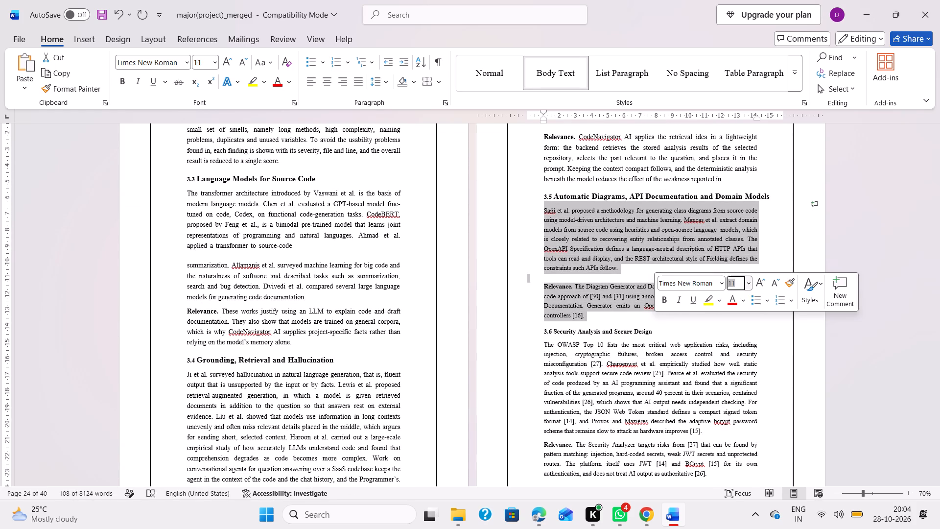
text(12)
key(Return)
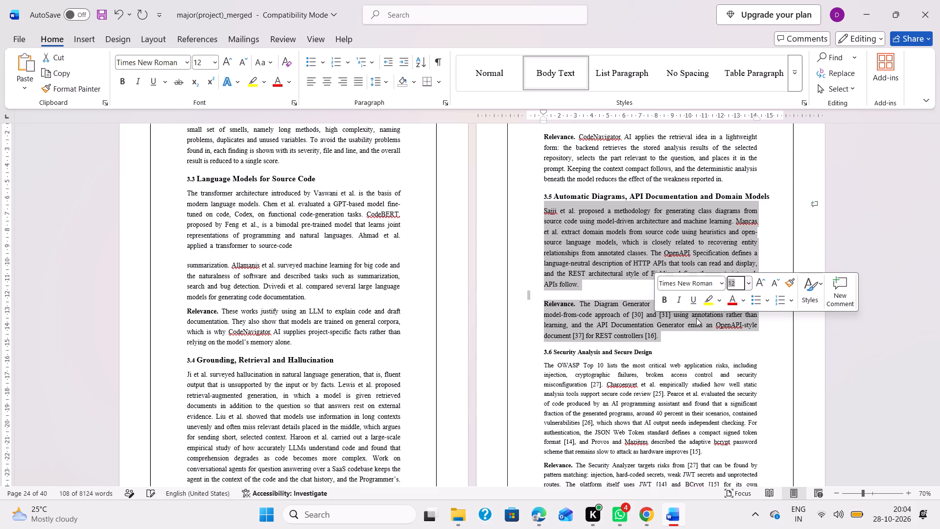
Remove citations [16] and [37] from the OpenAPI-style document wording that ends section 3.5's Relevance paragraph.
click(650, 339)
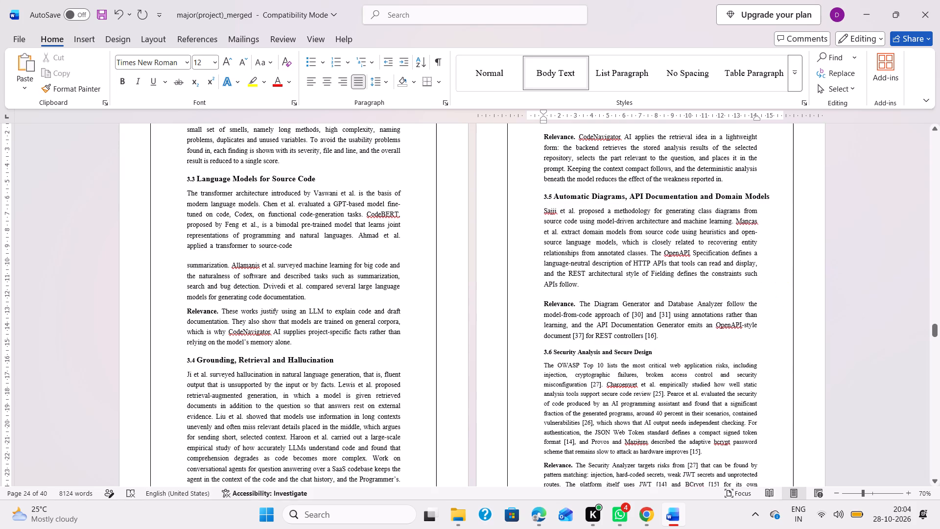
click(657, 336)
key(BackSpace)
key(BackSpace)
key(BackSpace)
key(BackSpace)
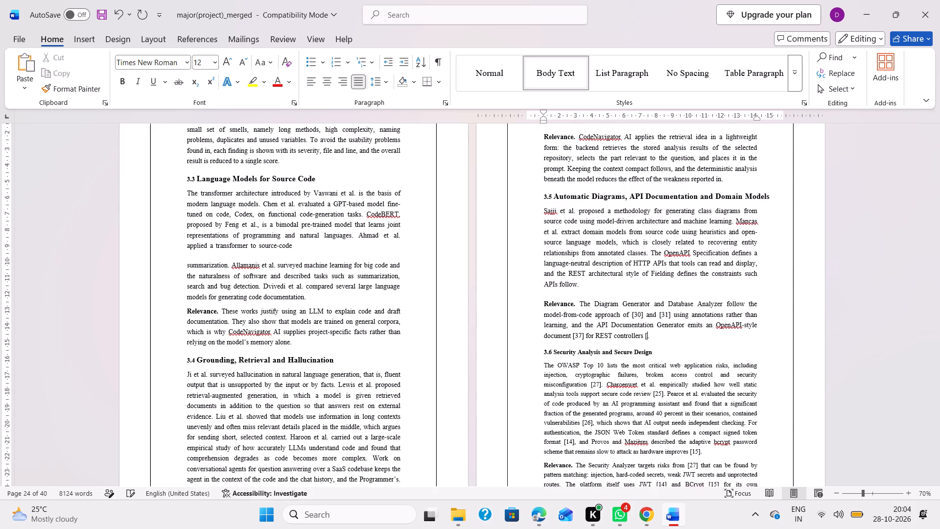
key(BackSpace)
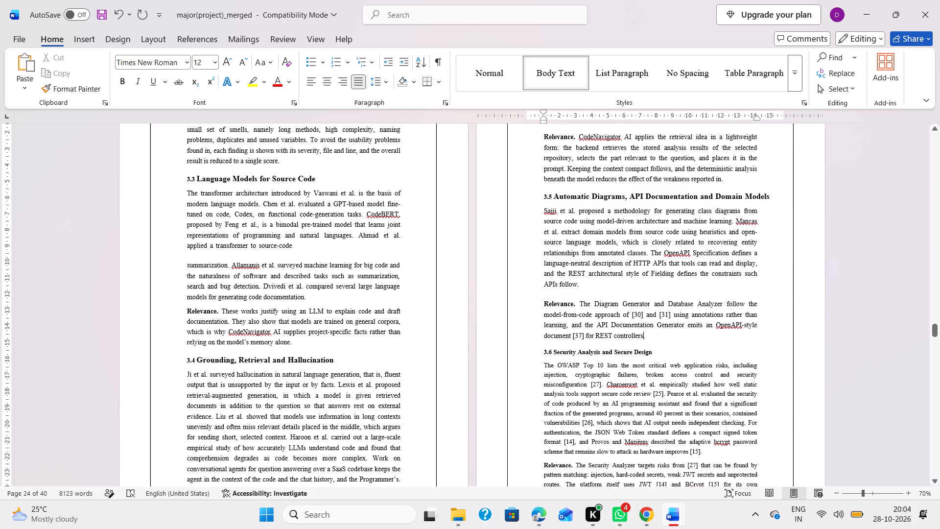
click(584, 336)
key(BackSpace)
key(BackSpace)
key(BackSpace)
key(BackSpace)
key(BackSpace)
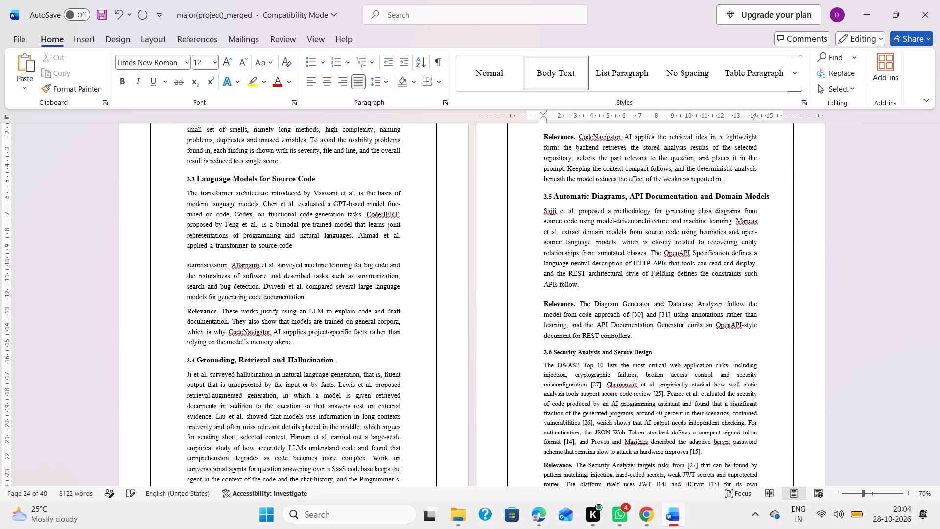
Remove citations [31] and [30] from the model-from-code approach wording in section 3.5's Relevance paragraph.
click(671, 315)
key(BackSpace)
key(BackSpace)
key(BackSpace)
key(BackSpace)
key(BackSpace)
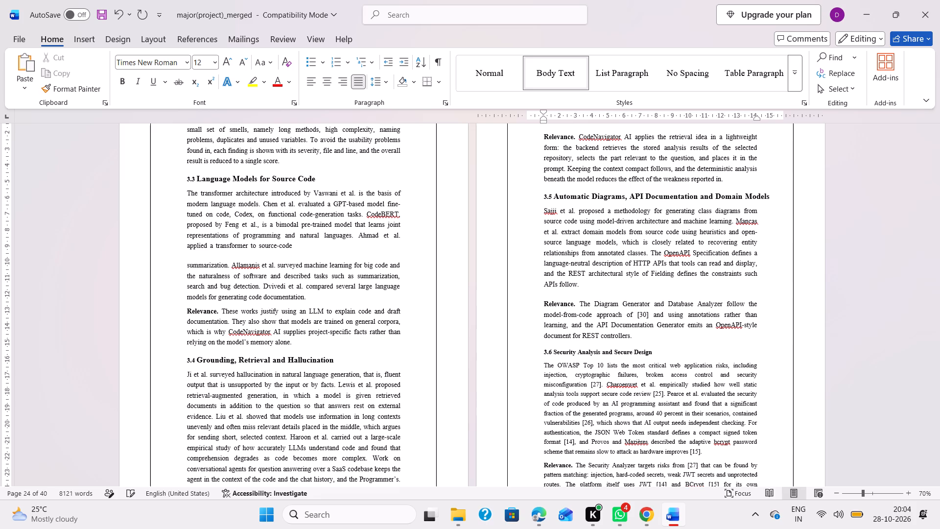
key(Right)
click(650, 316)
key(BackSpace)
key(BackSpace)
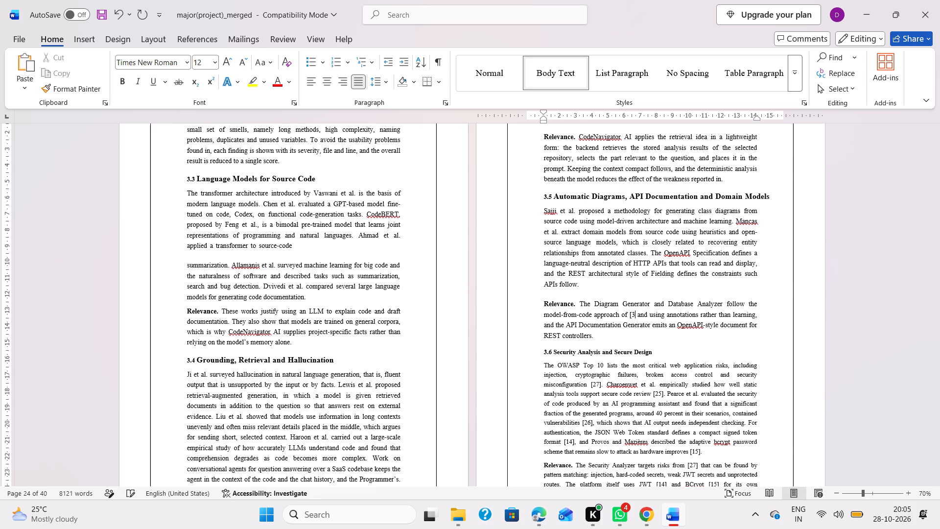
key(BackSpace)
key(BackSpace)
key(BackSpace)
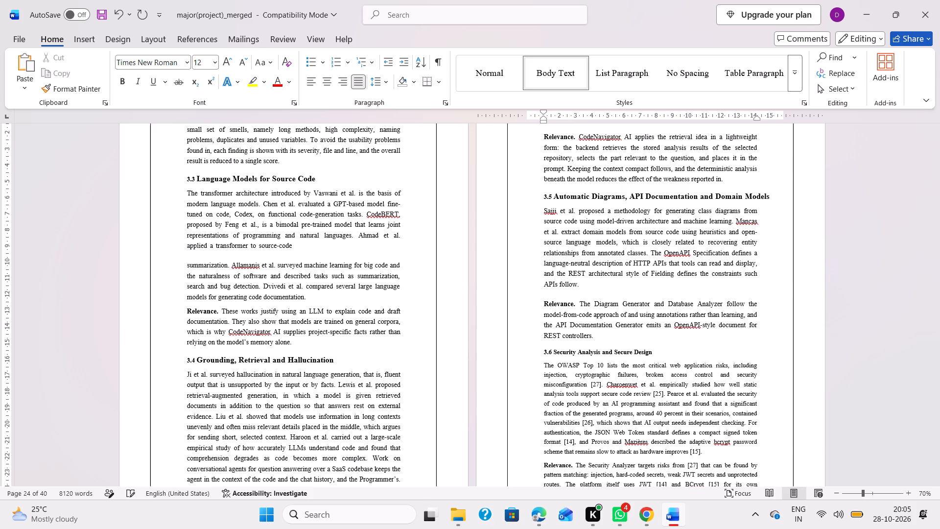
Set the section 3.6 heading text "Security Analysis and Secure Design" to font size 14.
scroll(686, 305, down, 1)
scroll(634, 310, down, 1)
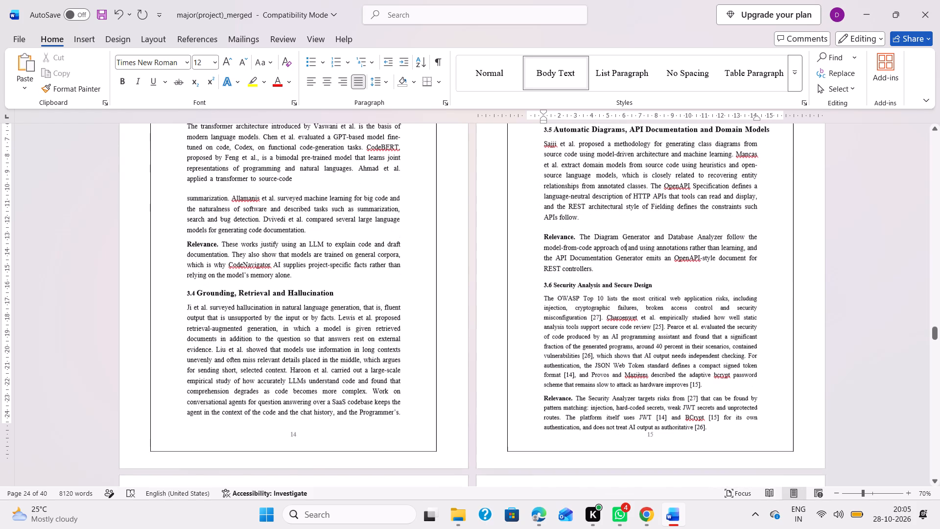
drag(665, 279, 554, 277)
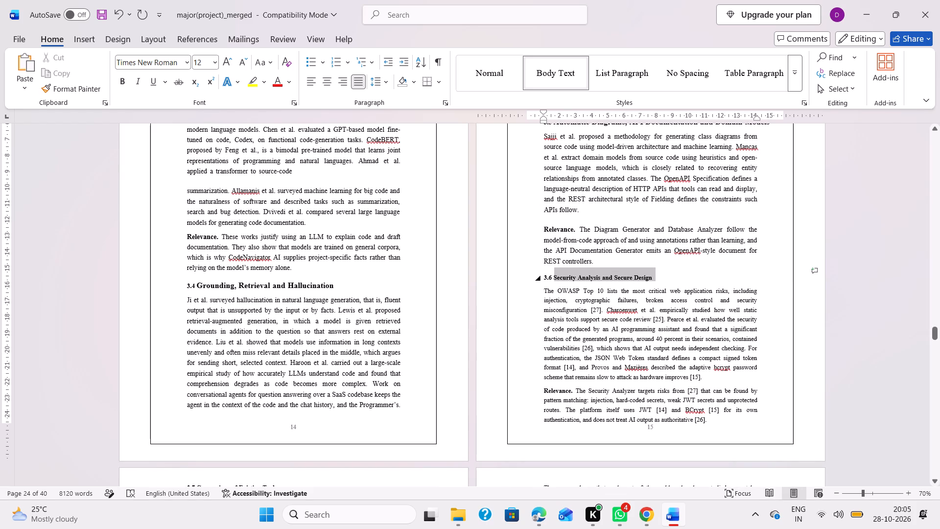
drag(554, 277, 553, 277)
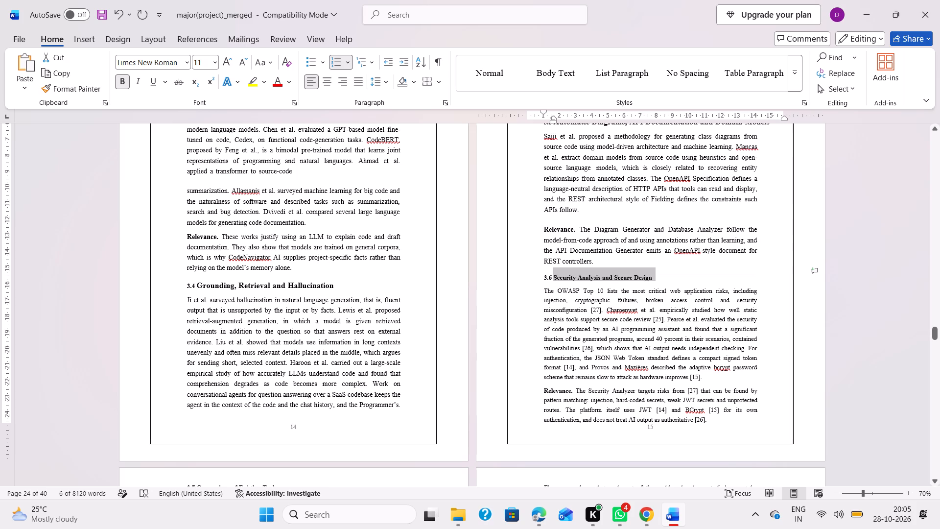
click(205, 61)
text(14)
key(Return)
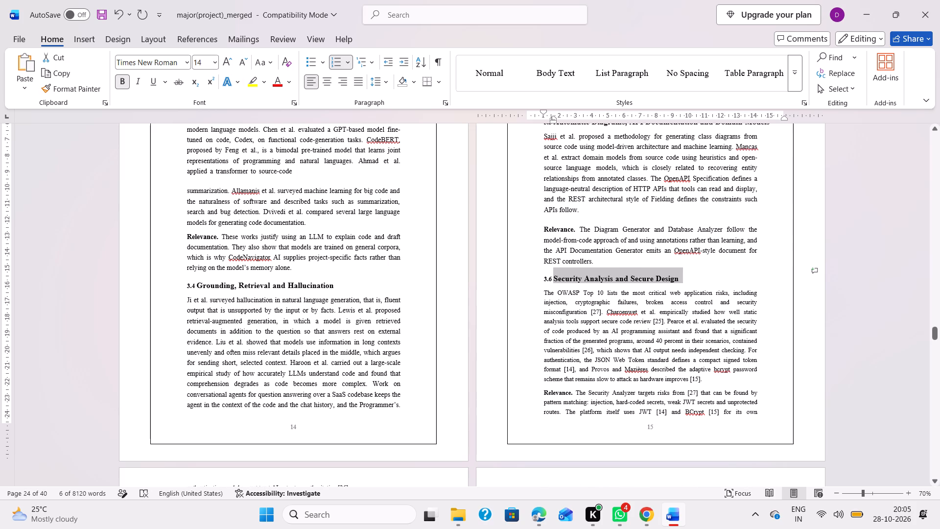
Remove citations [27] and [25] from the OWASP and static analysis sentences in section 3.6's first paragraph.
click(602, 315)
key(BackSpace)
key(BackSpace)
key(BackSpace)
key(BackSpace)
key(BackSpace)
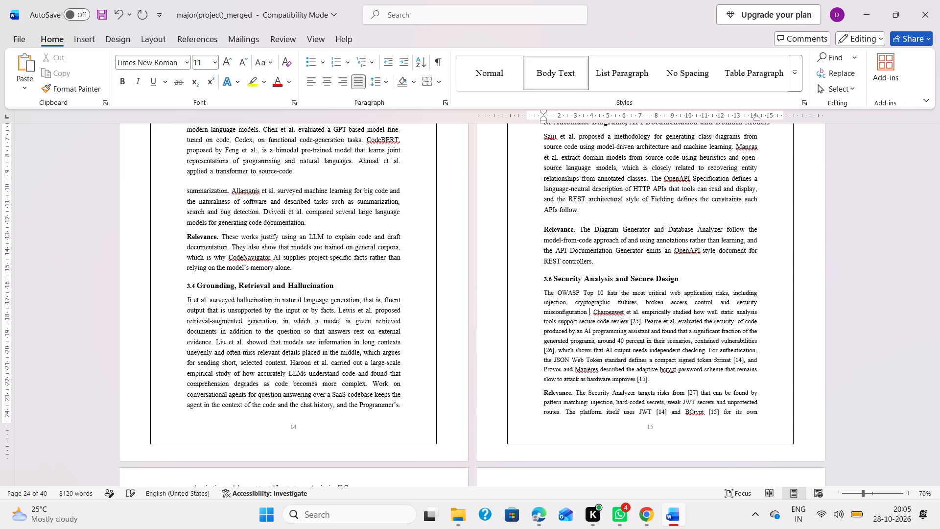
click(640, 322)
key(BackSpace)
key(BackSpace)
key(BackSpace)
key(BackSpace)
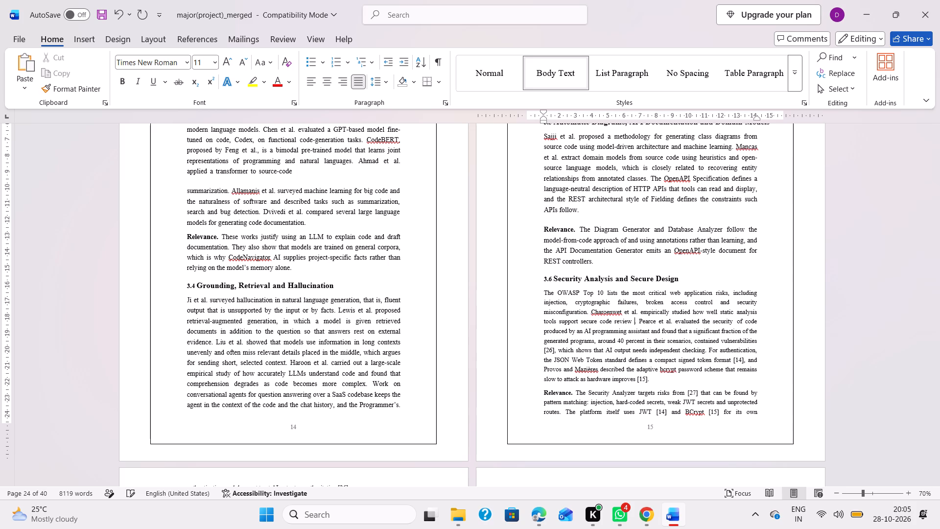
key(BackSpace)
Remove citation [26] after "contained vulnerabilities" and [14] after "compact signed token format" in section 3.6's first paragraph.
scroll(698, 314, down, 1)
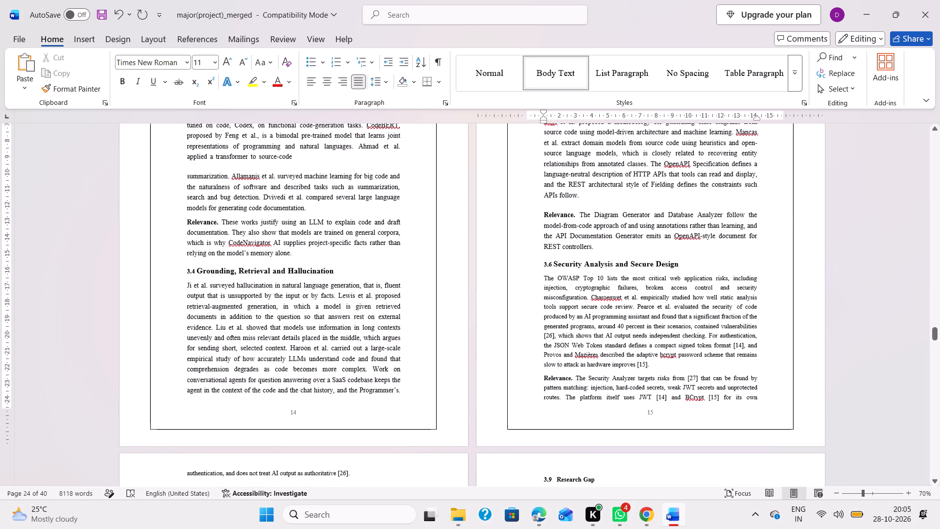
click(554, 335)
key(BackSpace)
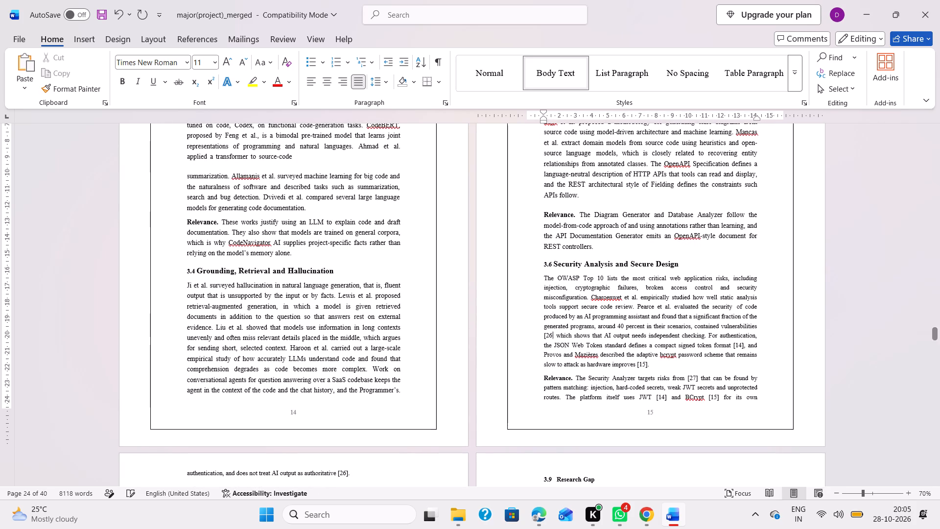
key(BackSpace)
key(BackSpace)
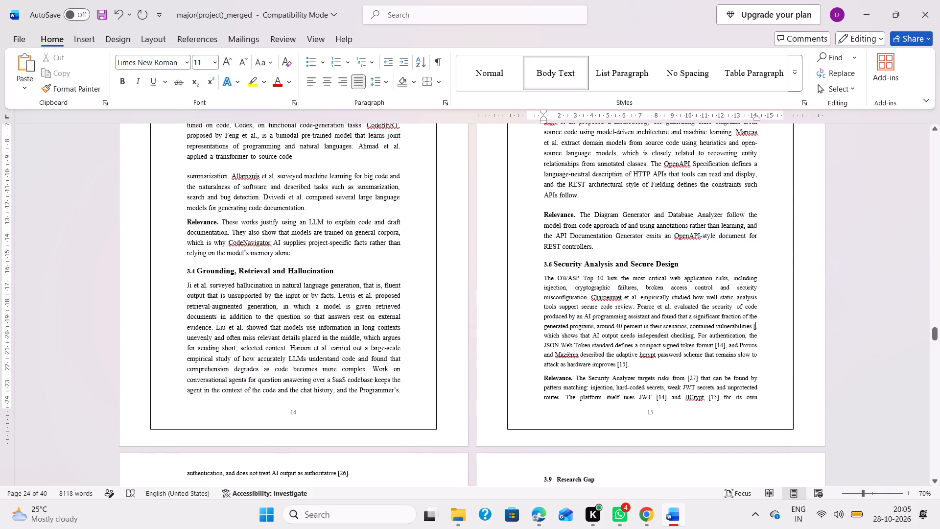
key(BackSpace)
key(BackSpace)
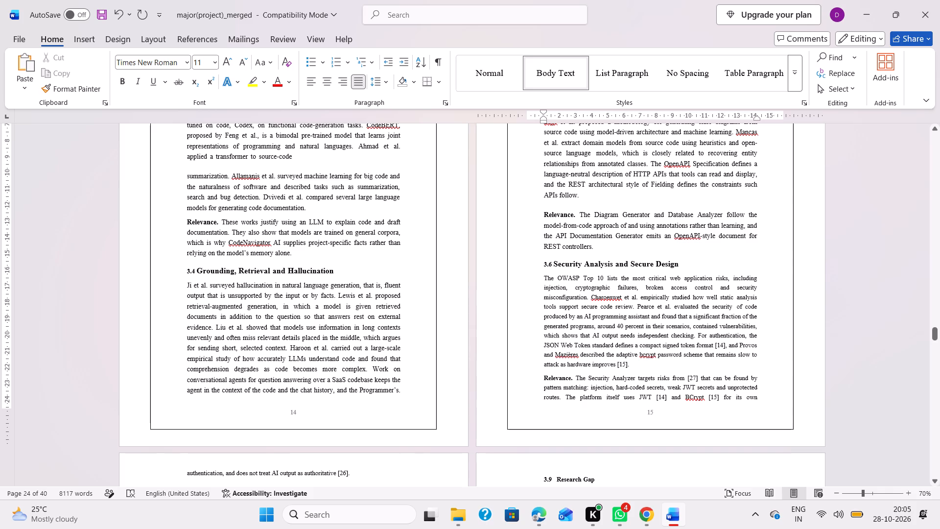
click(725, 343)
key(BackSpace)
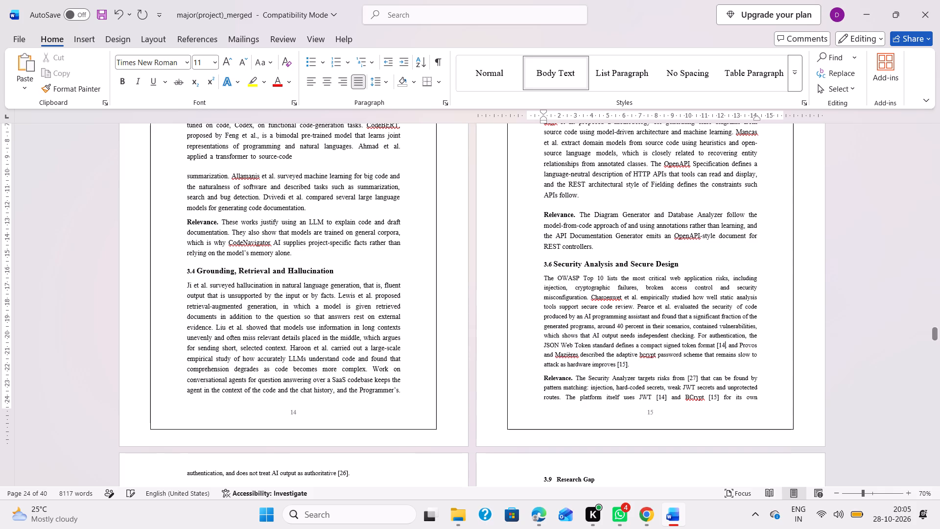
key(BackSpace)
key(BackSpace)
key(BackSpace)
key(BackSpace)
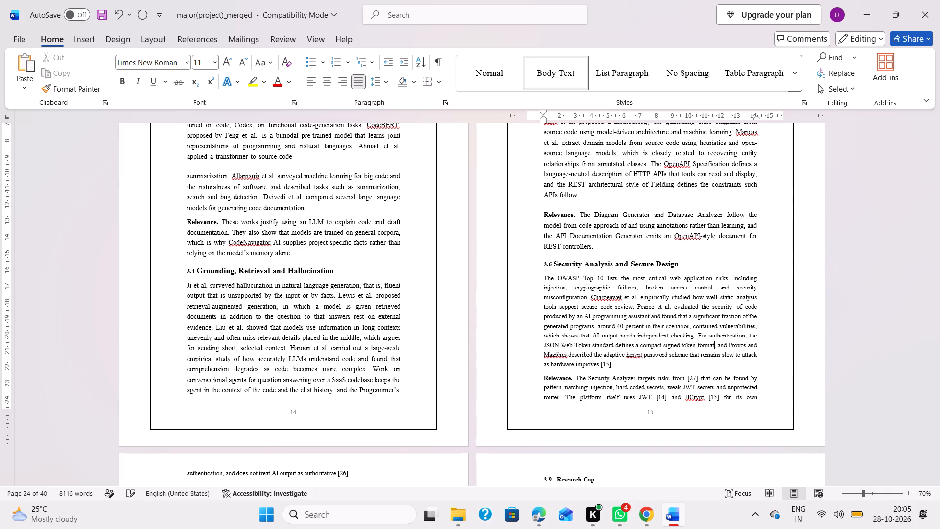
Remove citation [15] from the end of section 3.6's first paragraph, keeping the full stop.
scroll(725, 343, down, 1)
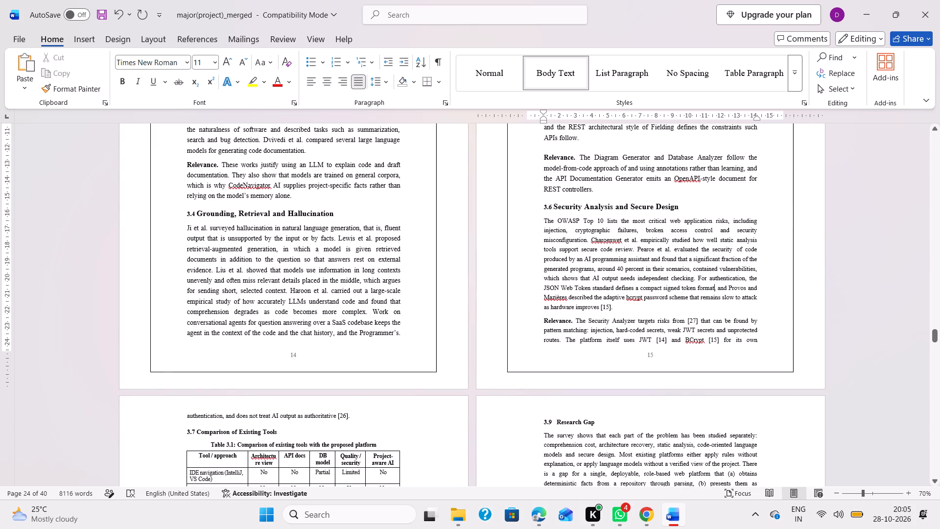
click(610, 307)
key(BackSpace)
key(BackSpace)
key(Right)
key(BackSpace)
key(BackSpace)
key(BackSpace)
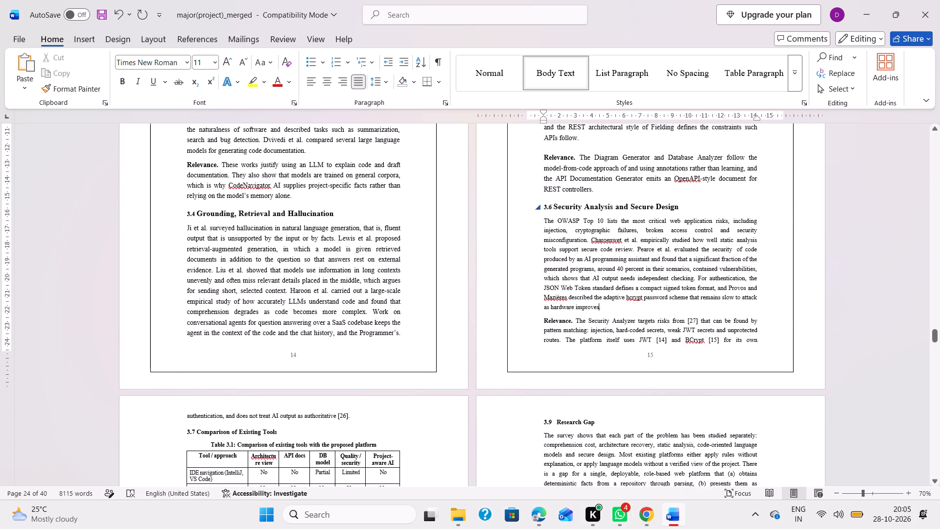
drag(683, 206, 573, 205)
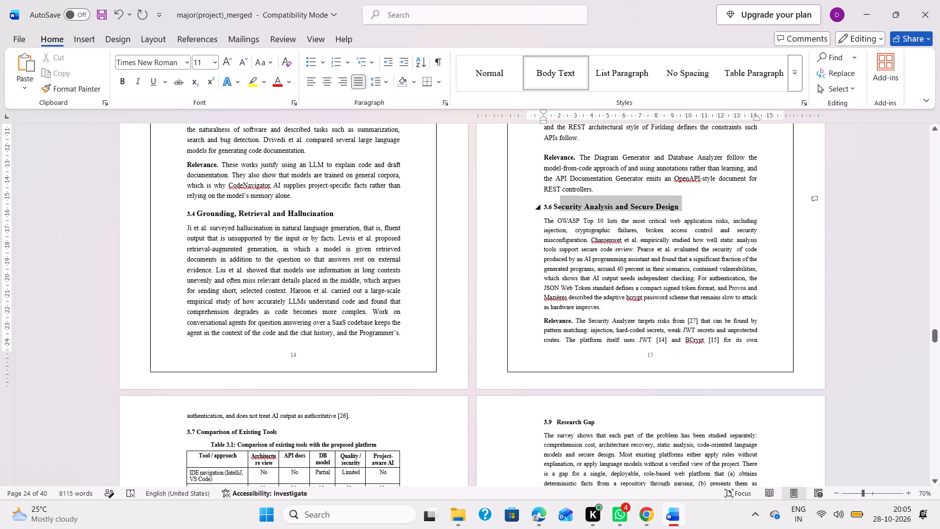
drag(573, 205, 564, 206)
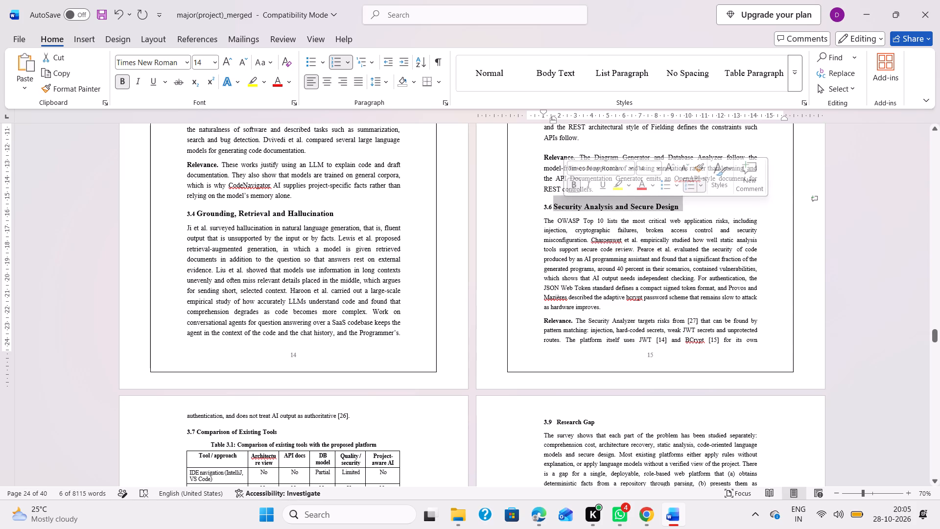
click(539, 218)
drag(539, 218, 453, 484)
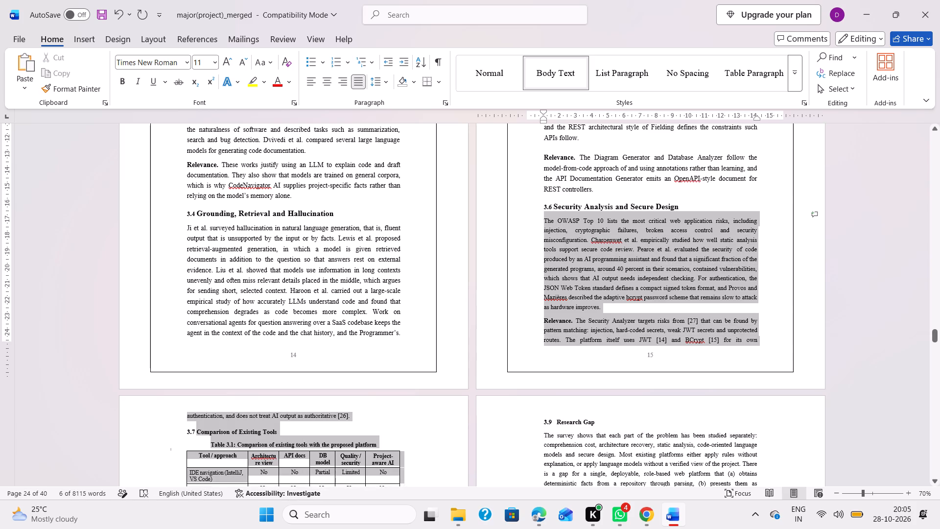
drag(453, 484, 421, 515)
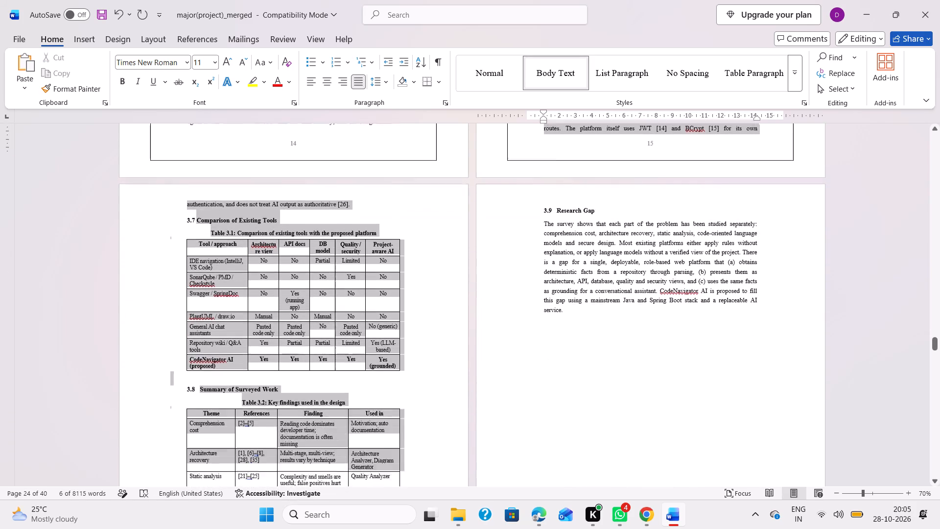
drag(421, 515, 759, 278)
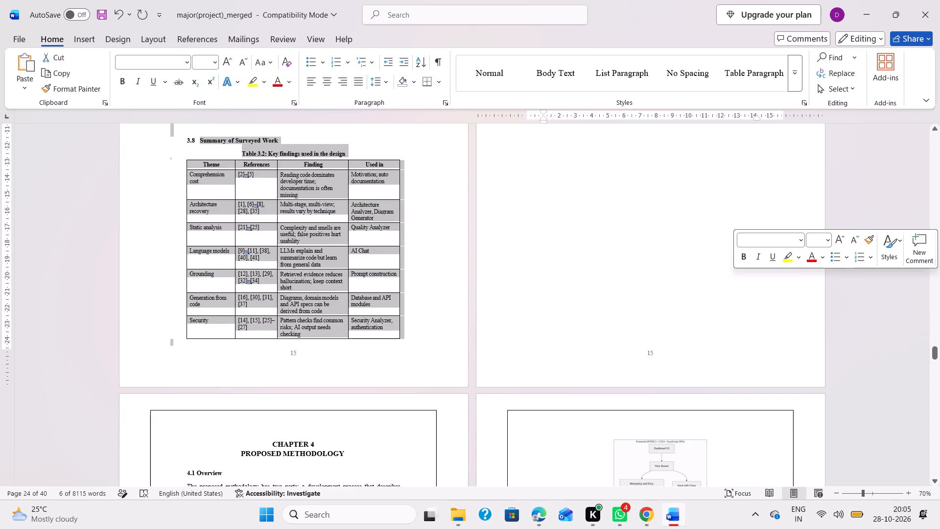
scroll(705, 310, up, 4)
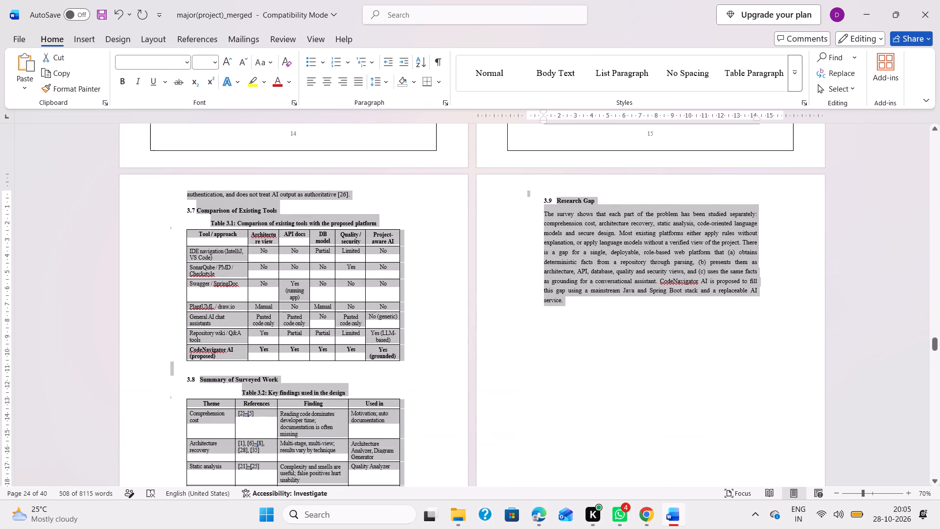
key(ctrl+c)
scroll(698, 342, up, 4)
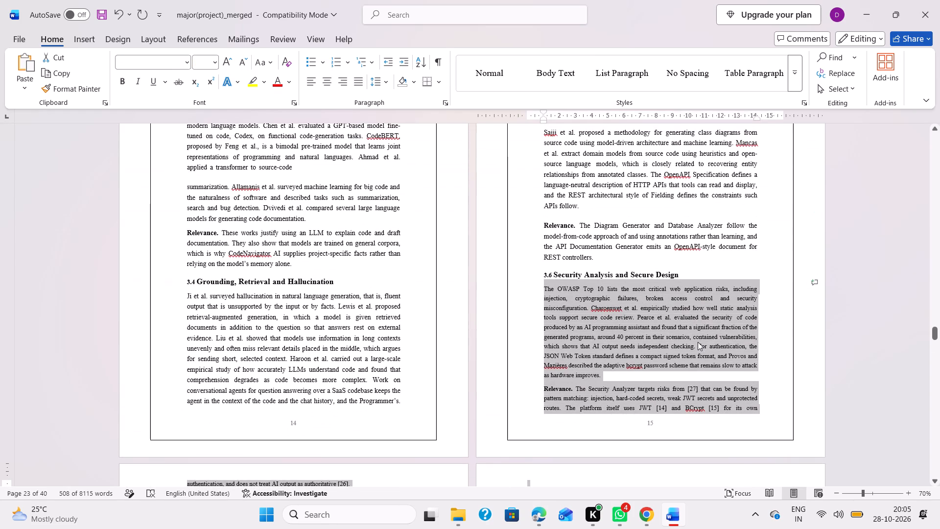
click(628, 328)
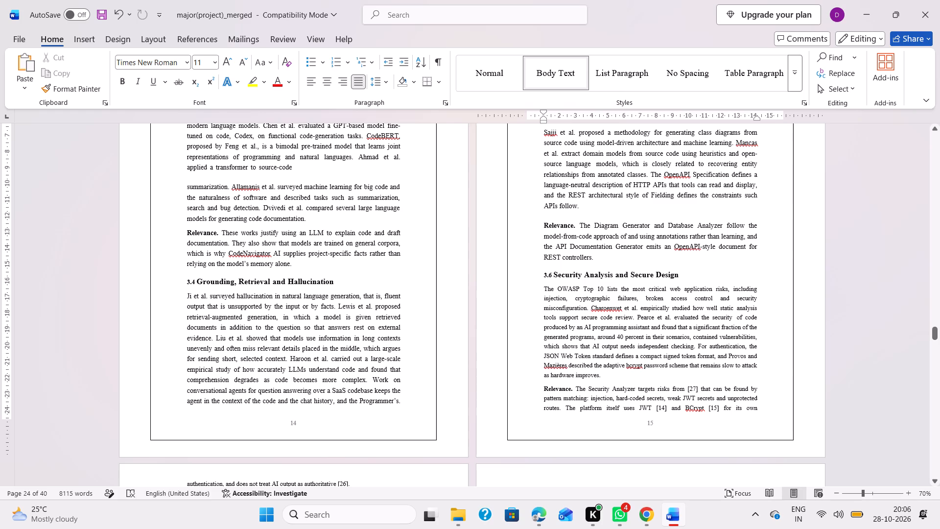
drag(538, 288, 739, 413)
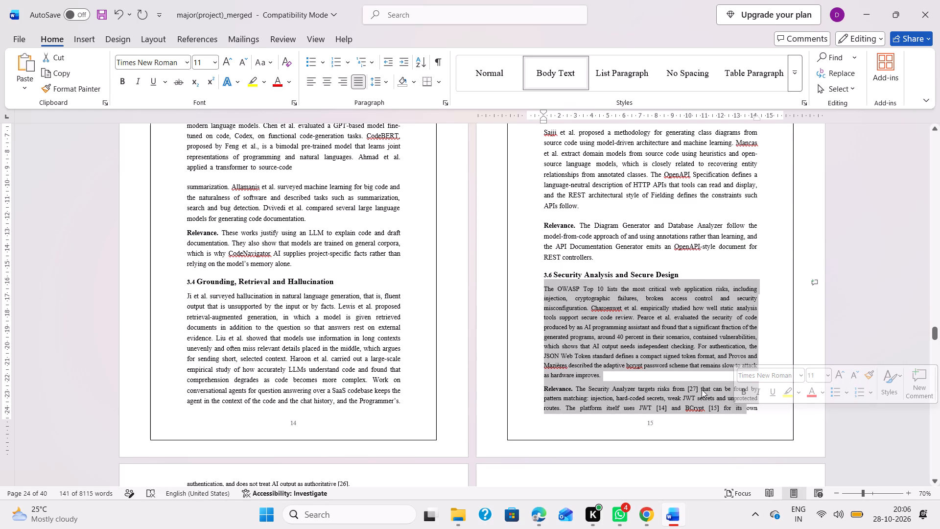
Remove citation [27] after "targets risks from" in section 3.6's Relevance paragraph.
click(698, 388)
key(BackSpace)
key(BackSpace)
key(BackSpace)
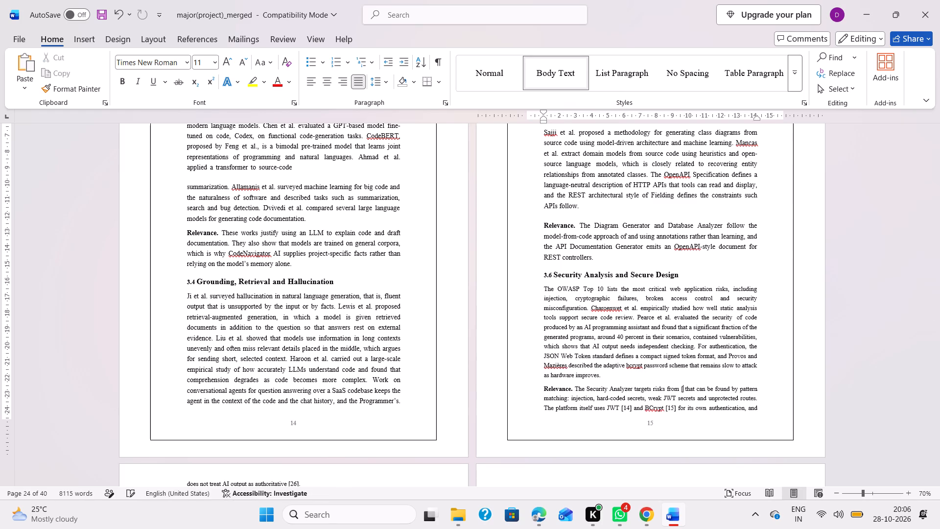
key(BackSpace)
key(BackSpace)
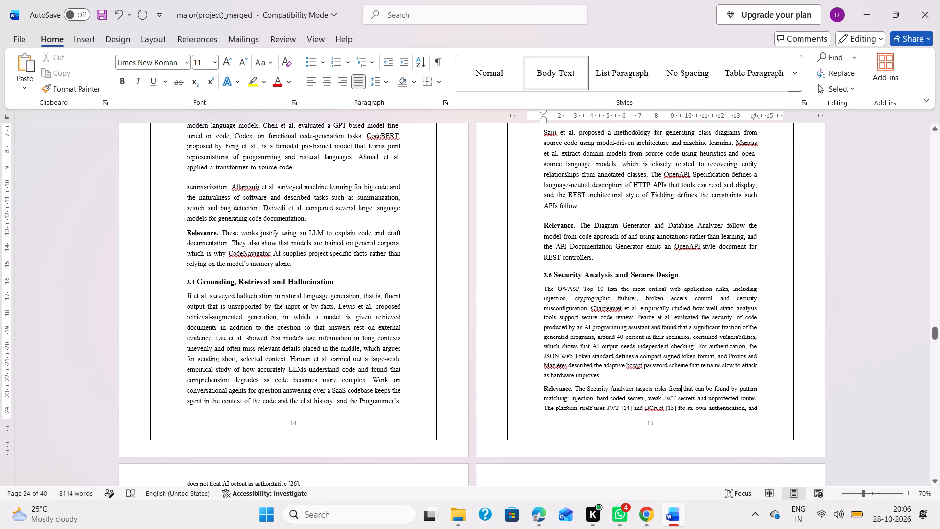
Remove citation [14] after "JWT" and citation [15] after "BCrypt" in section 3.6's Relevance paragraph.
click(631, 408)
key(BackSpace)
key(BackSpace)
key(BackSpace)
key(BackSpace)
key(BackSpace)
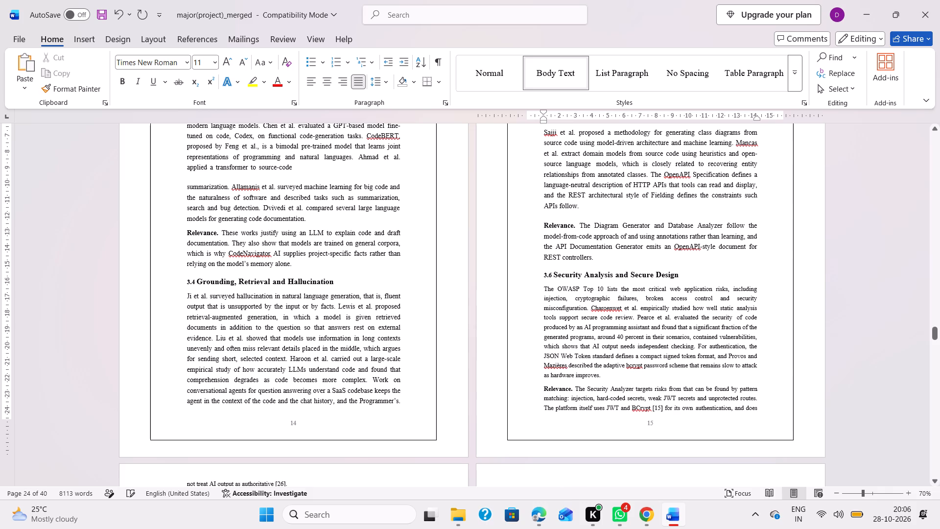
click(661, 409)
key(Right)
key(BackSpace)
key(BackSpace)
key(BackSpace)
key(BackSpace)
key(BackSpace)
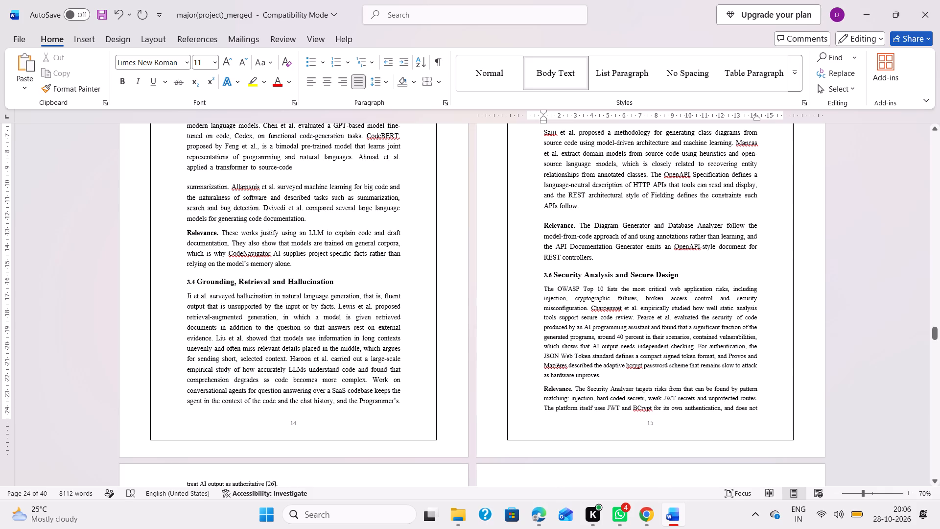
Set section 3.6's body text on page 15, from "The OWASP Top 10" into the Relevance paragraph, to font size 12.
scroll(670, 395, down, 2)
scroll(640, 256, up, 2)
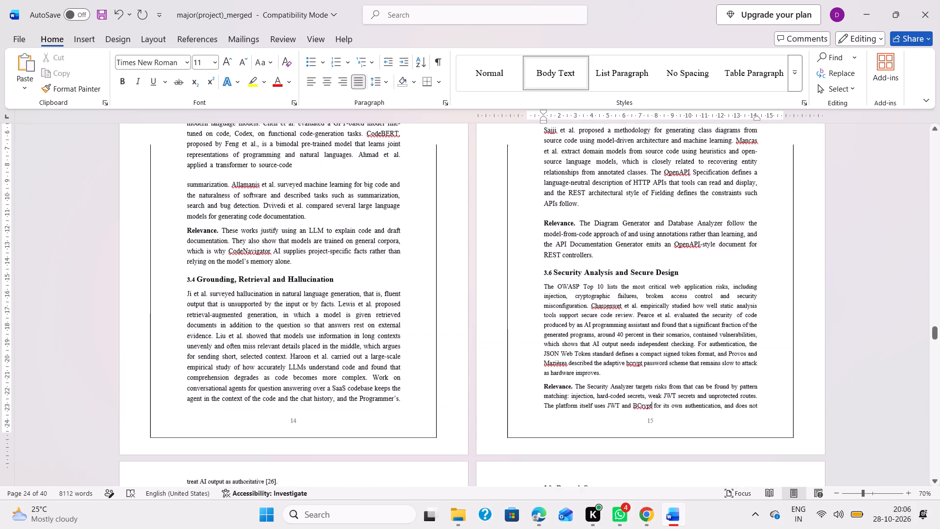
drag(542, 298, 764, 429)
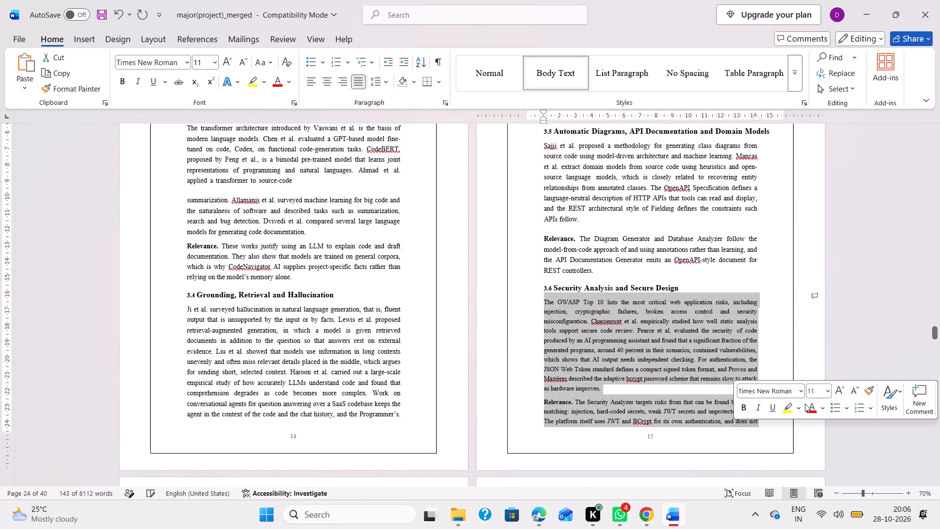
click(817, 390)
text(12)
key(Return)
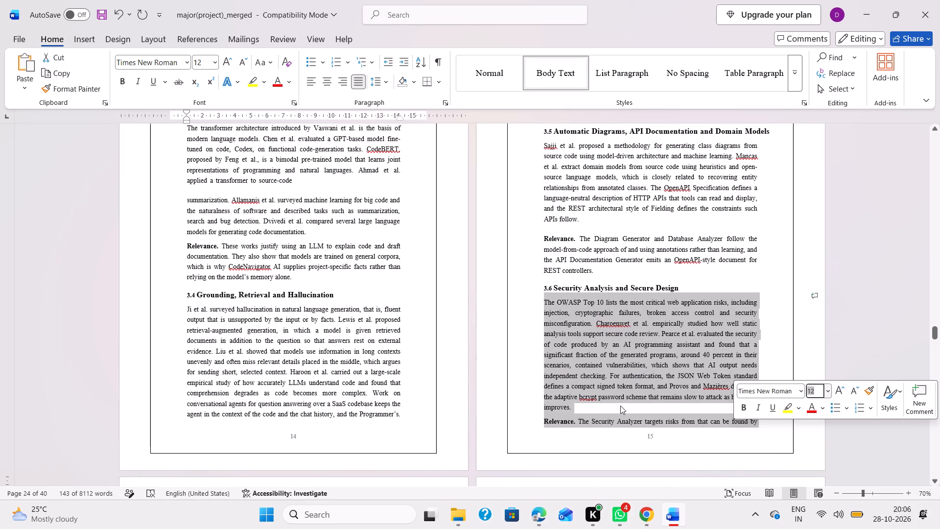
Insert a blank line after section 3.6's first paragraph, before the Relevance paragraph.
click(620, 406)
key(Return)
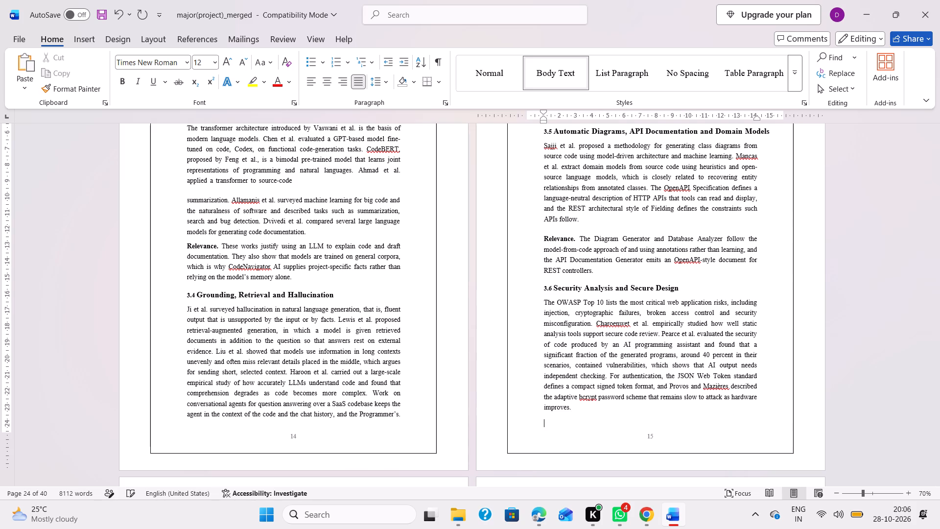
Move the content from section 3.6's Relevance paragraph through section 3.9 onto the bordered page, directly before the Chapter 4 heading.
scroll(610, 407, down, 2)
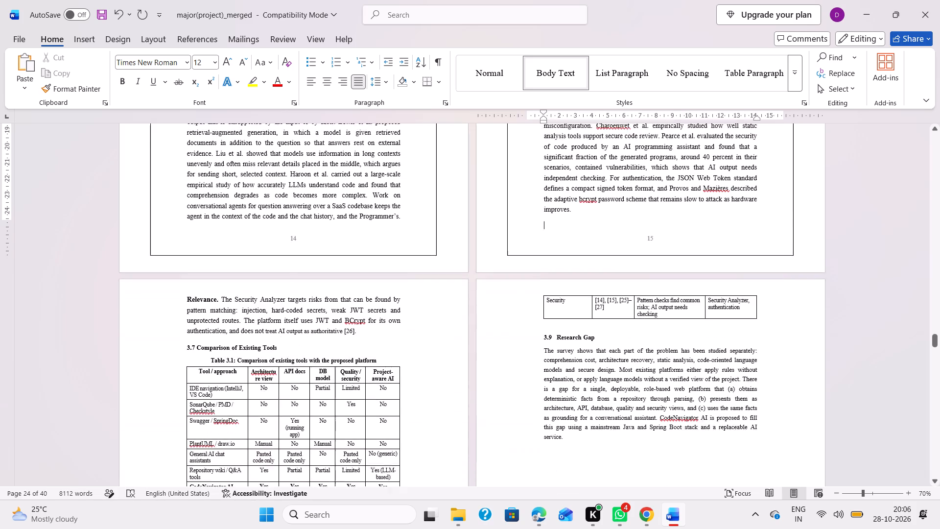
drag(172, 281, 744, 179)
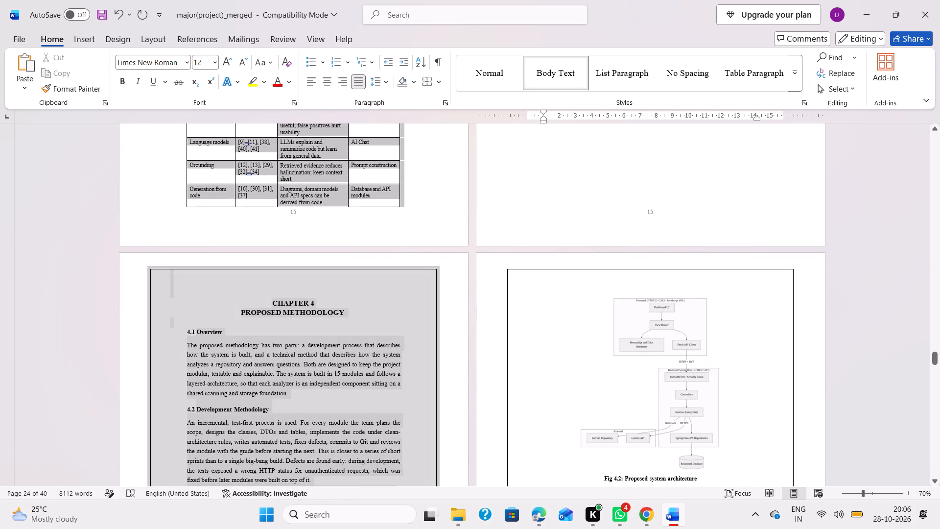
drag(744, 179, 795, 180)
scroll(795, 180, up, 3)
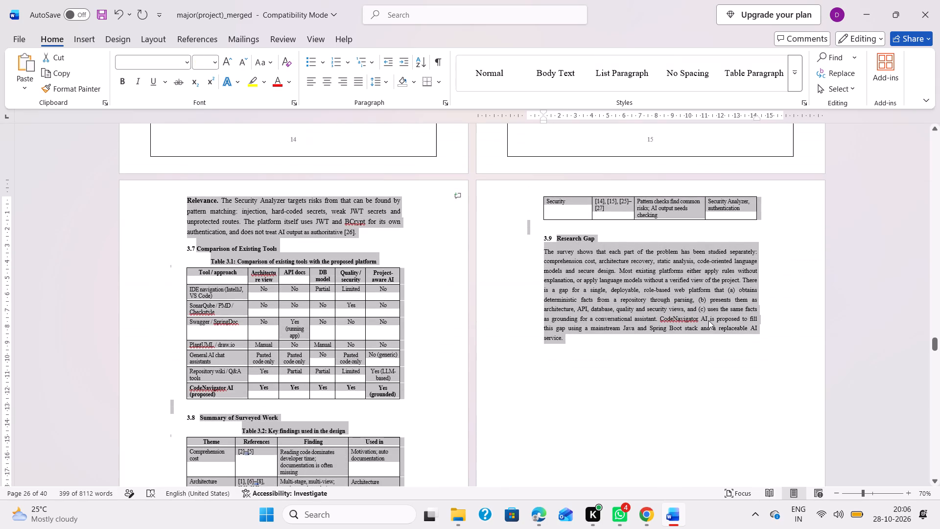
key(ctrl+c)
key(BackSpace)
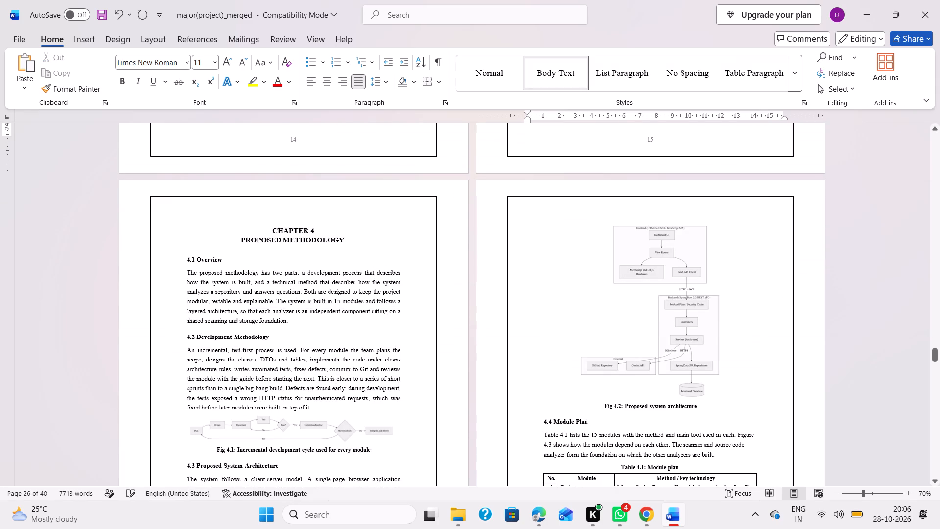
click(194, 226)
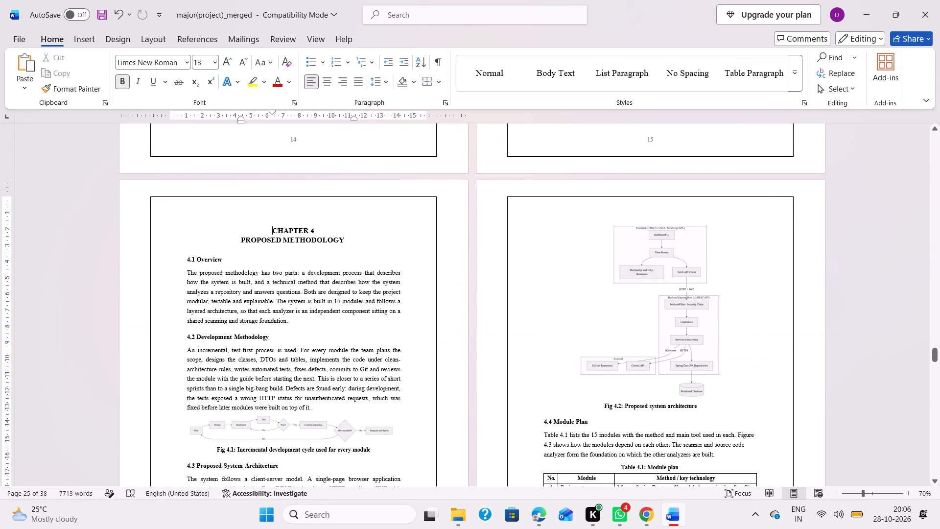
click(184, 219)
key(ctrl+v)
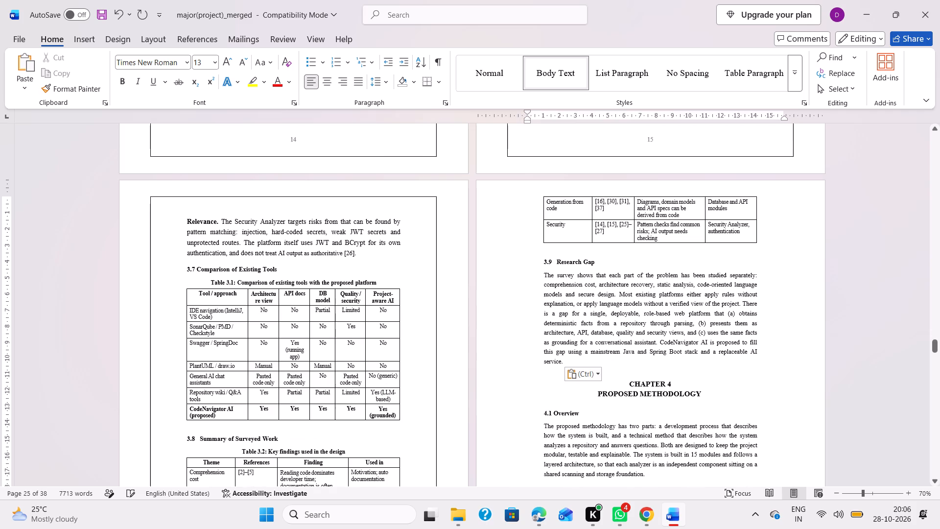
Insert a blank line above the moved Relevance paragraph at the top of its bordered page.
scroll(288, 260, up, 2)
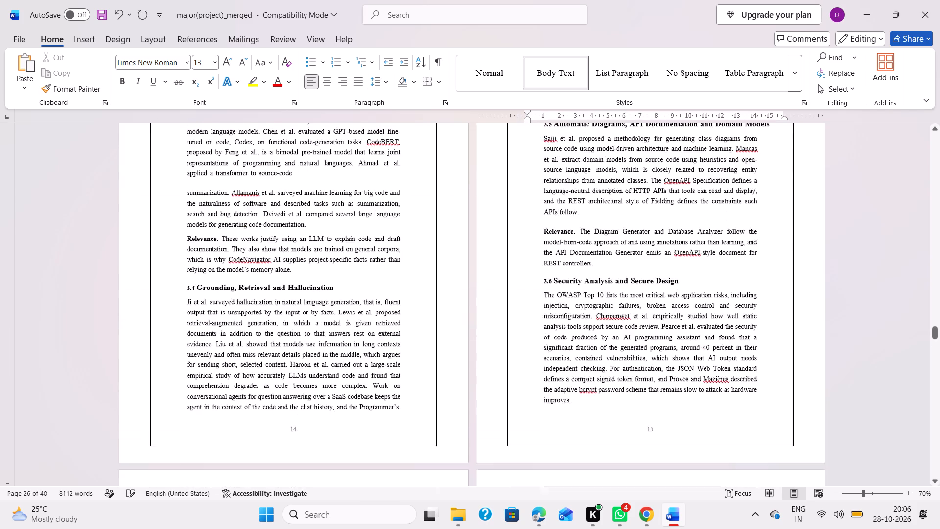
scroll(288, 260, up, 2)
scroll(288, 260, down, 4)
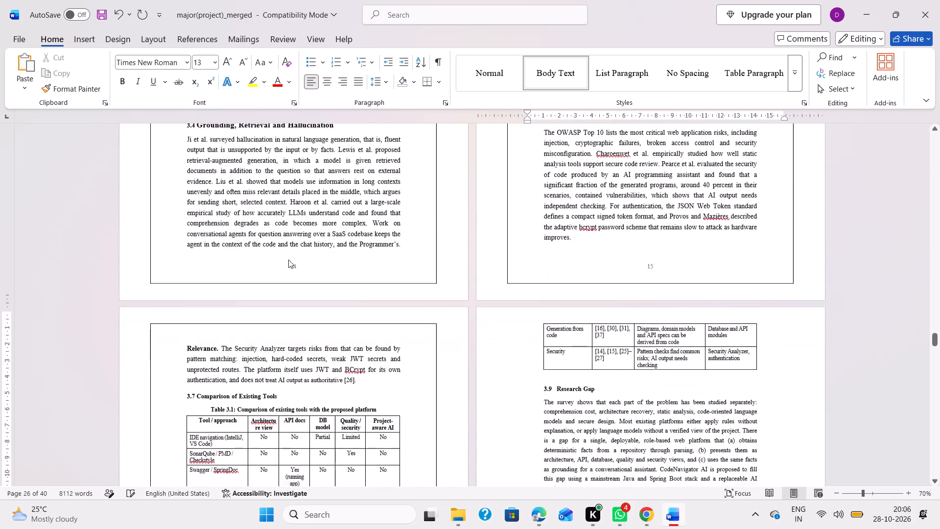
click(183, 335)
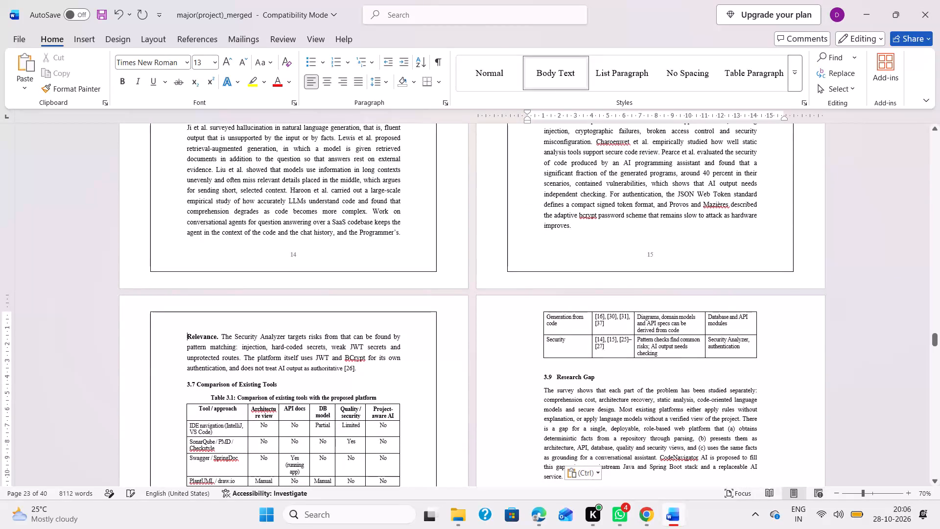
key(Return)
Remove citation [26] and the space before it after "authoritative" at the end of section 3.6's Relevance paragraph.
scroll(183, 335, down, 2)
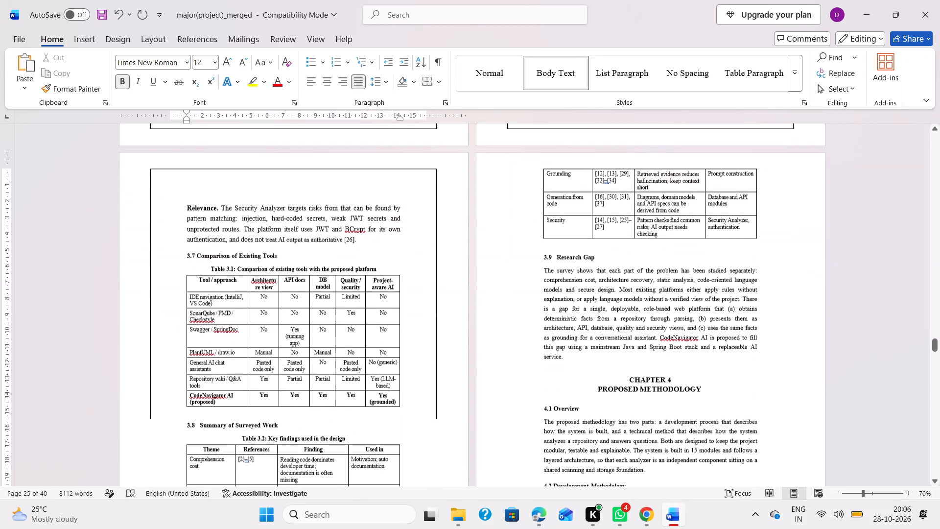
drag(184, 205, 368, 246)
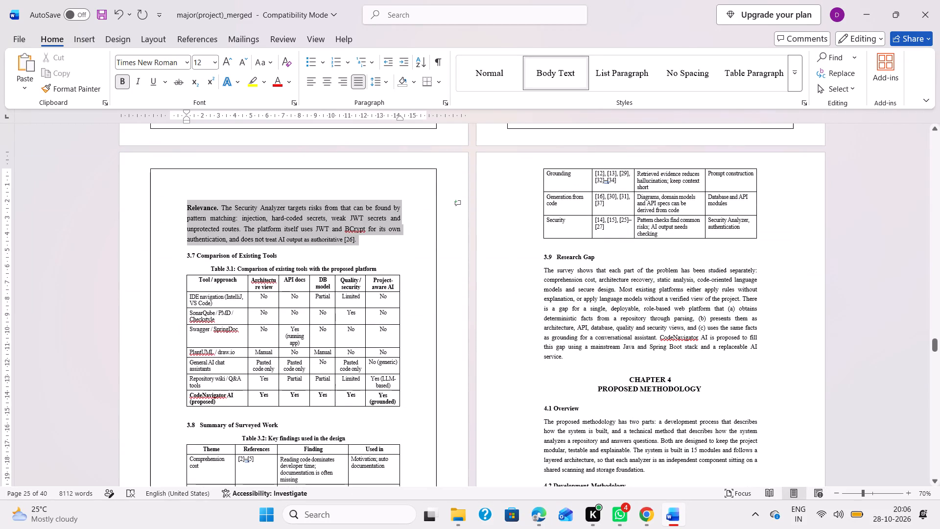
drag(368, 246, 368, 242)
click(354, 240)
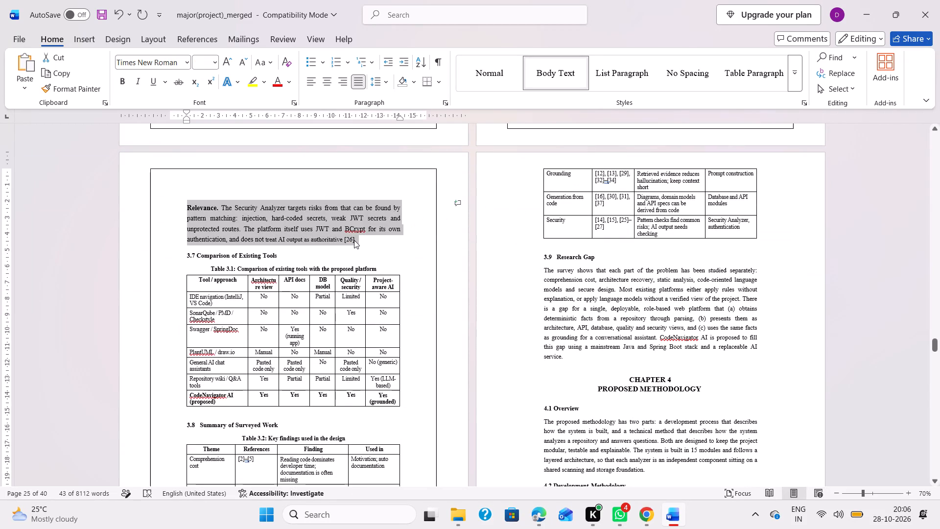
key(BackSpace)
key(BackSpace)
key(BackSpace)
key(BackSpace)
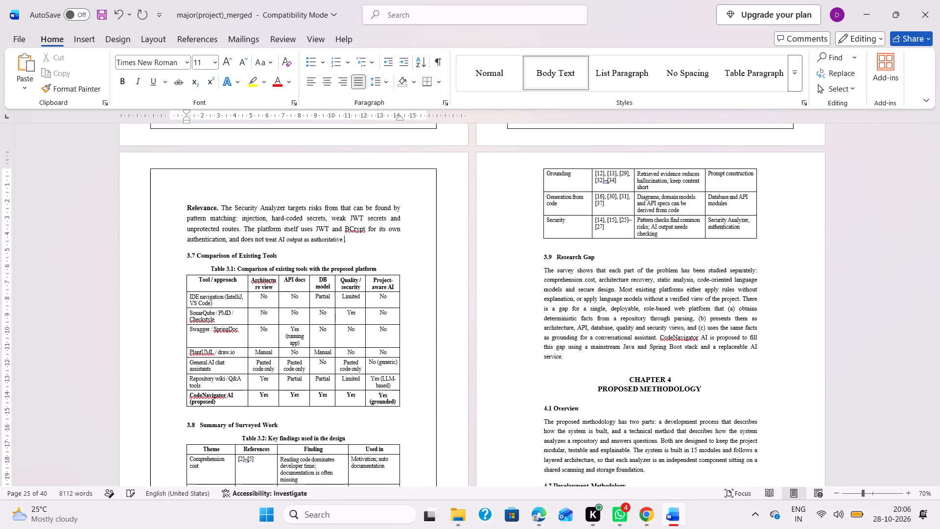
key(BackSpace)
Set the section 3.7 heading text "Comparison of Existing Tools" to 14 pt.
scroll(316, 268, down, 1)
drag(279, 222, 278, 223)
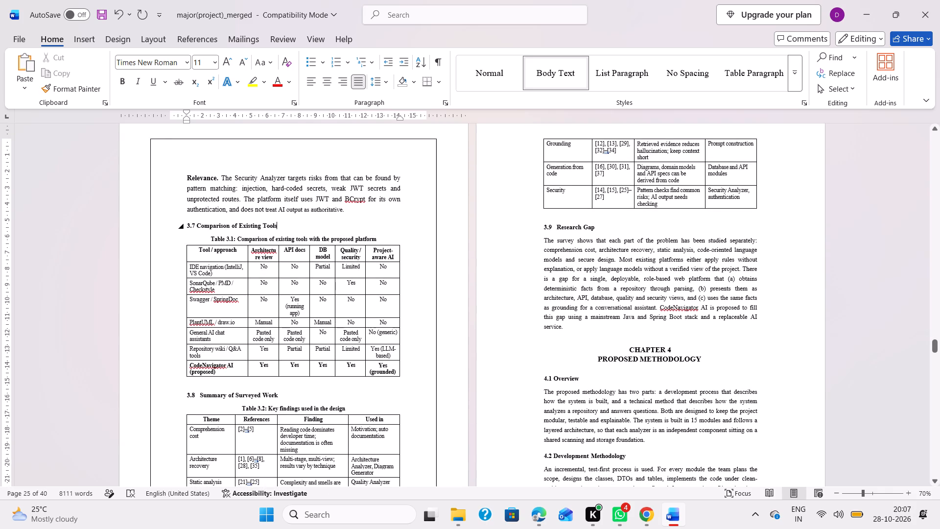
drag(278, 223, 187, 219)
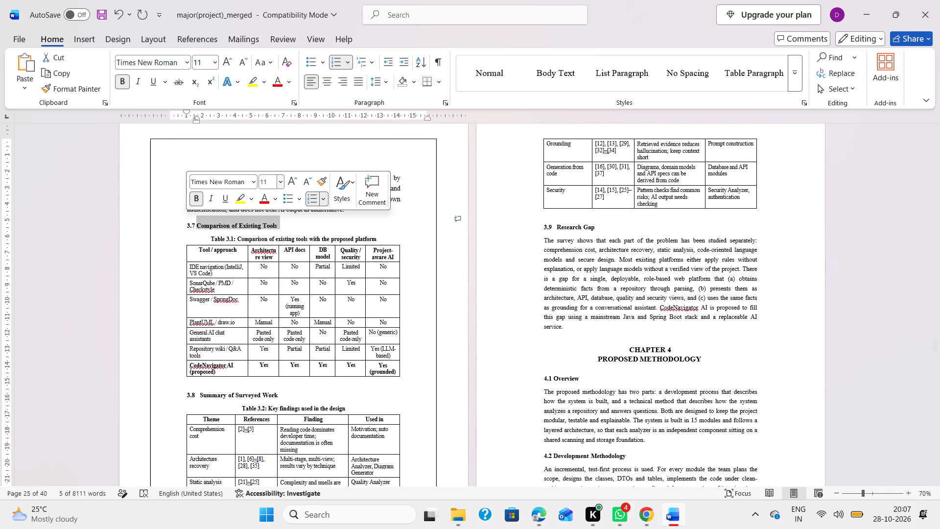
click(262, 180)
text(14)
key(Return)
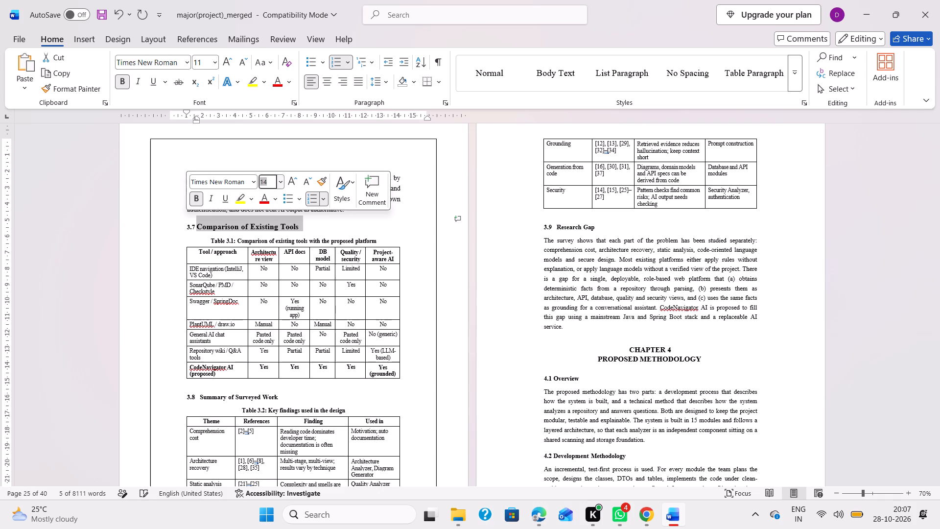
click(299, 244)
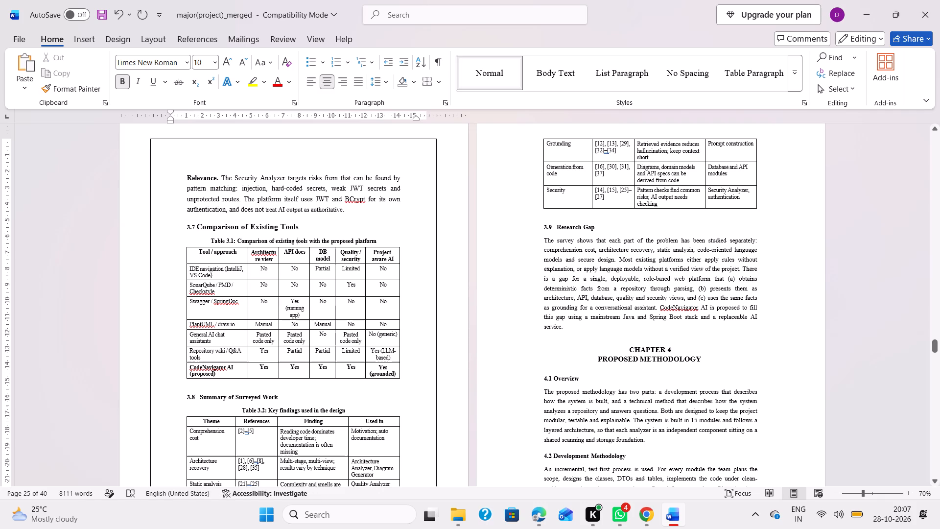
Set the Relevance paragraph above section 3.7 to 12 pt.
drag(182, 176, 370, 215)
click(449, 176)
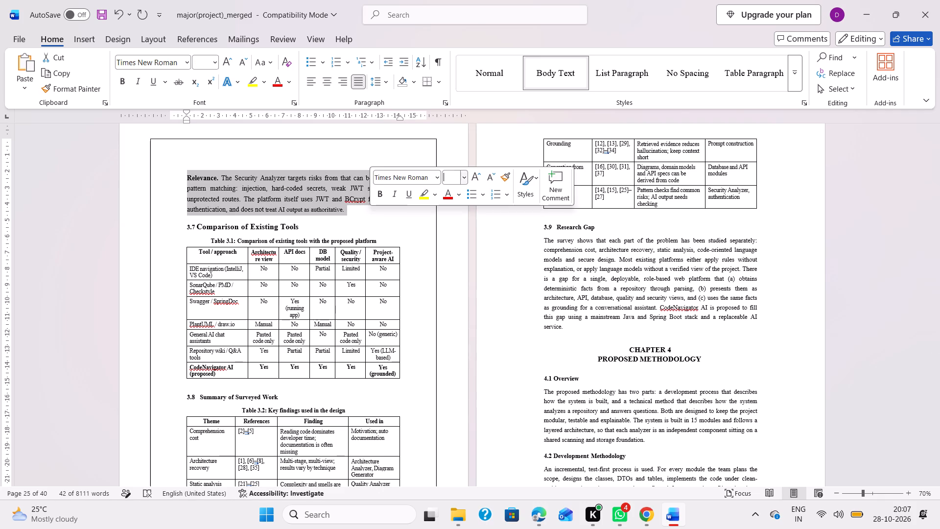
text(12)
key(Return)
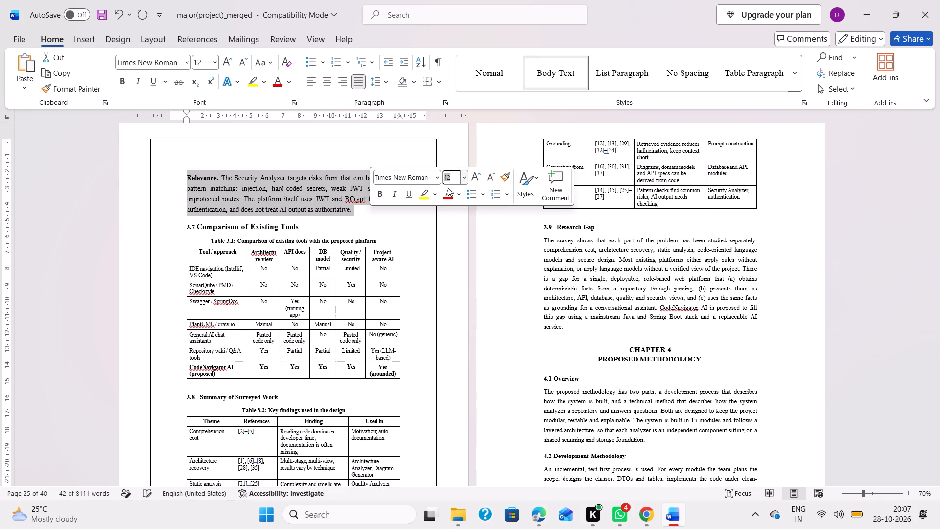
click(417, 245)
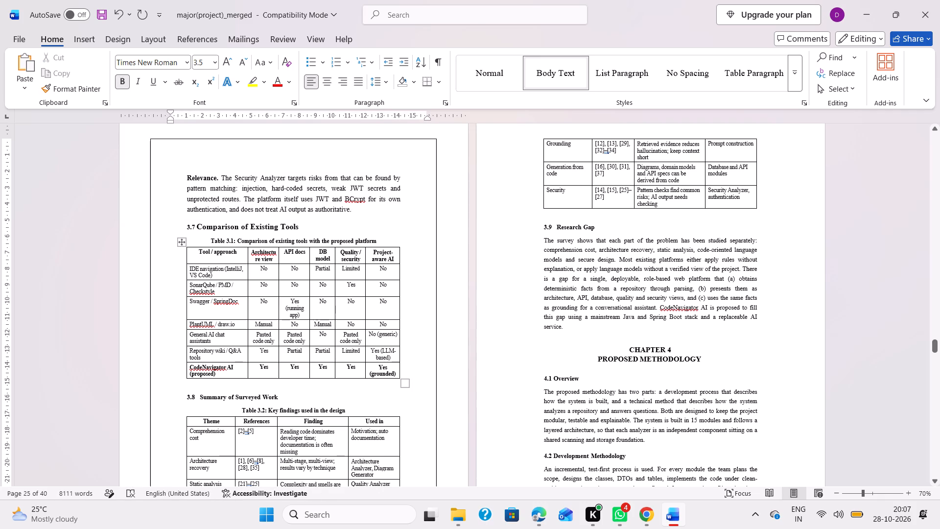
Set the Table 3.1 caption and all of the table's text to 12 pt.
drag(205, 239, 329, 459)
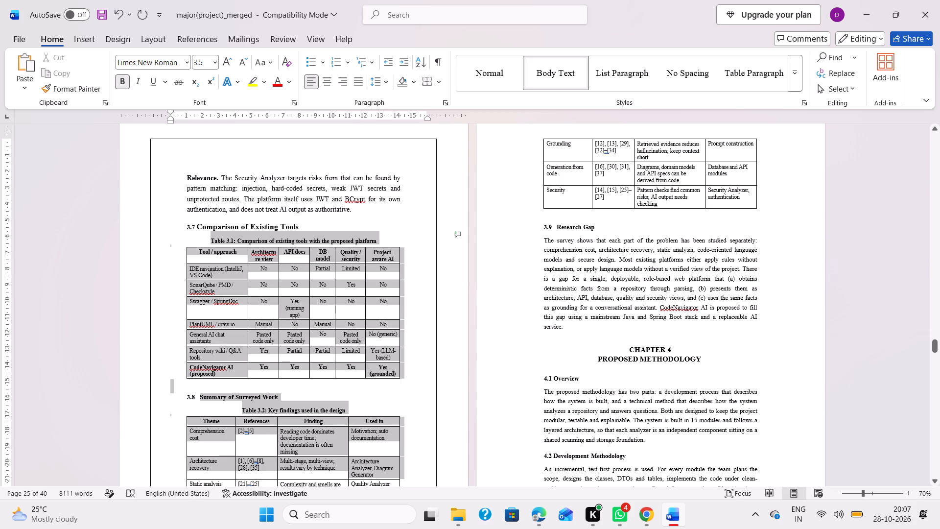
drag(329, 459, 398, 371)
click(481, 334)
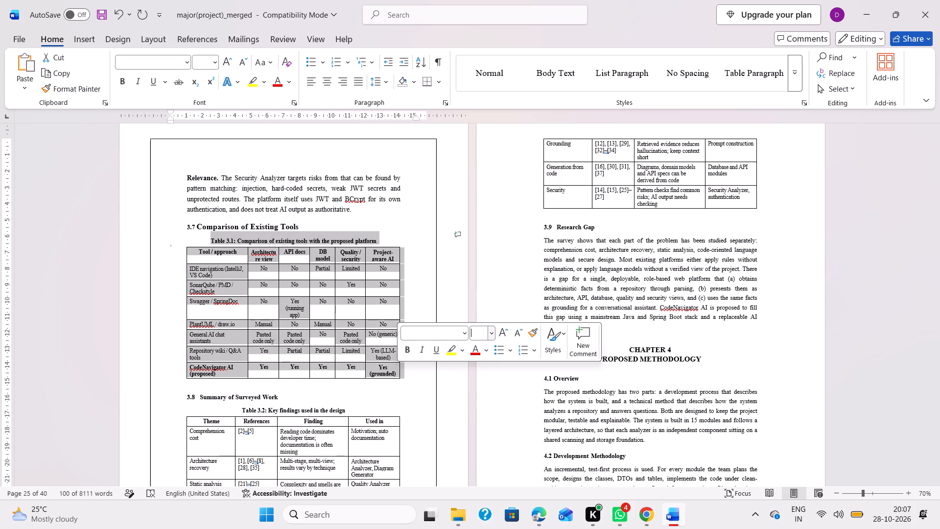
text(12)
key(Return)
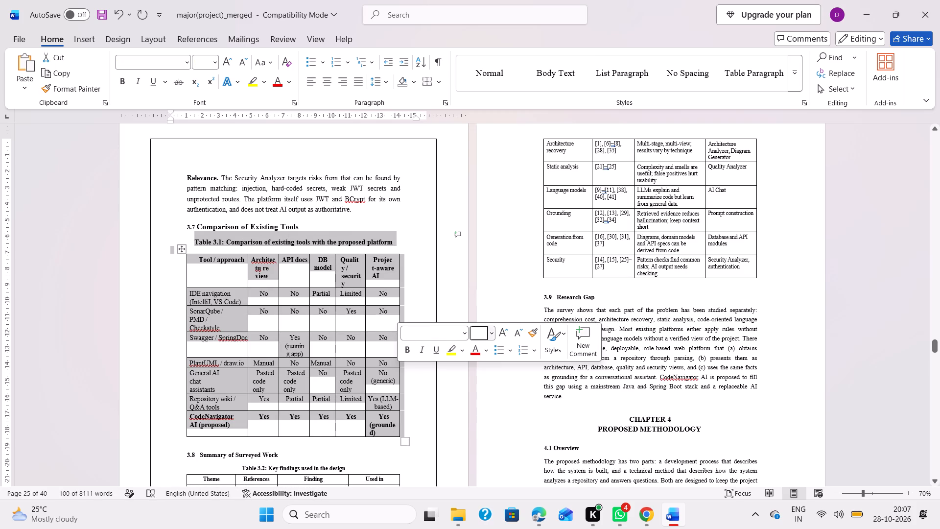
click(336, 305)
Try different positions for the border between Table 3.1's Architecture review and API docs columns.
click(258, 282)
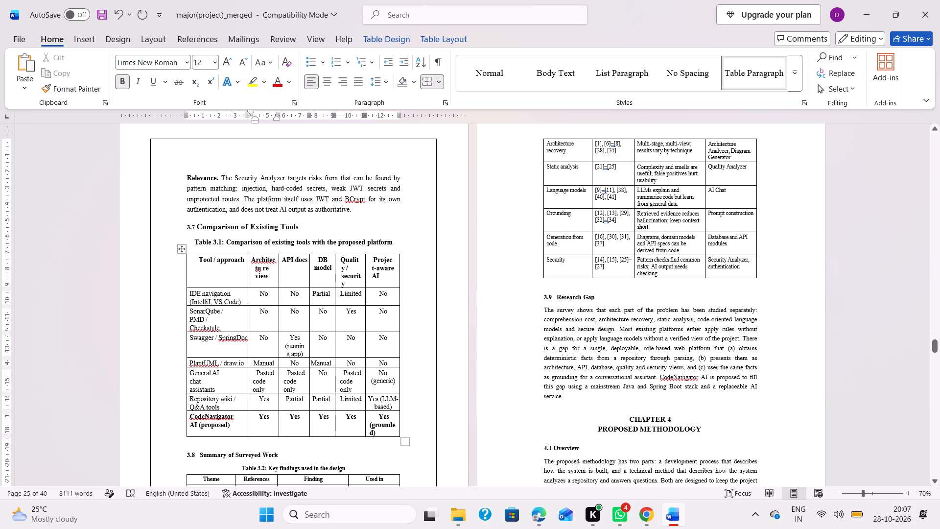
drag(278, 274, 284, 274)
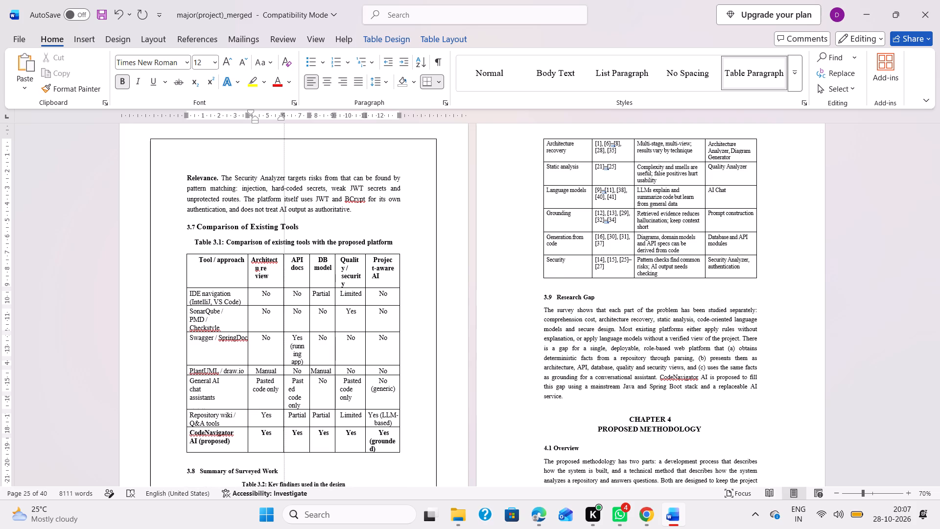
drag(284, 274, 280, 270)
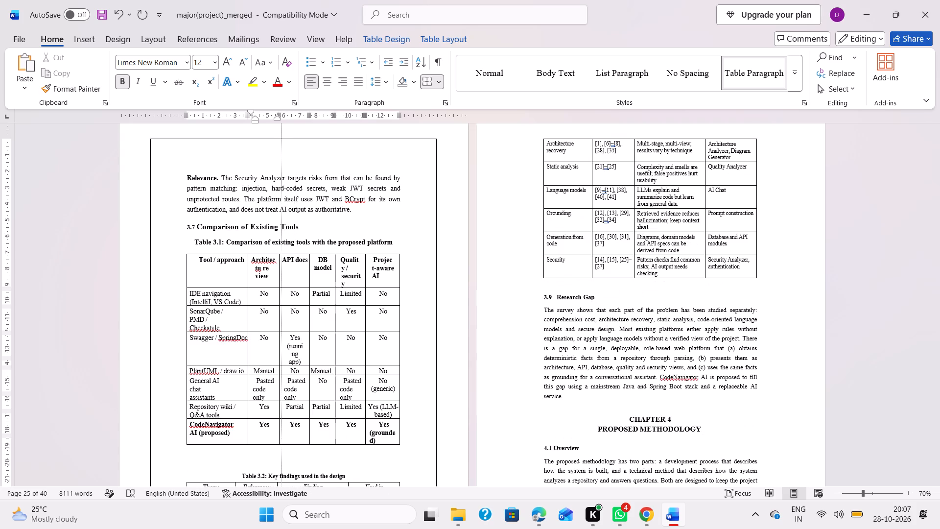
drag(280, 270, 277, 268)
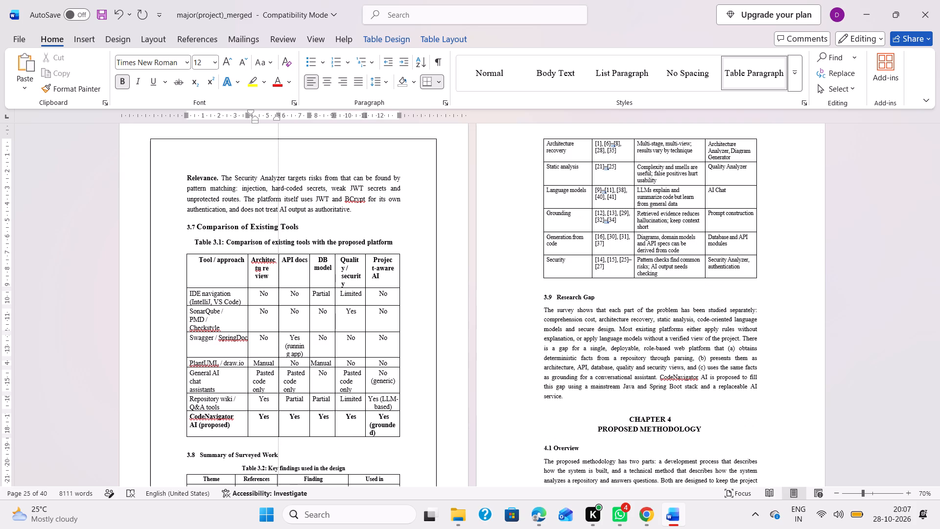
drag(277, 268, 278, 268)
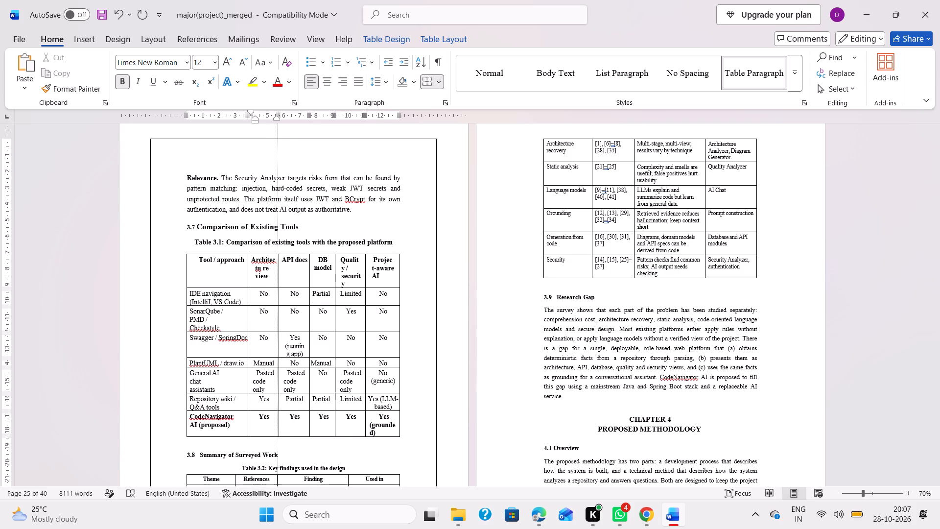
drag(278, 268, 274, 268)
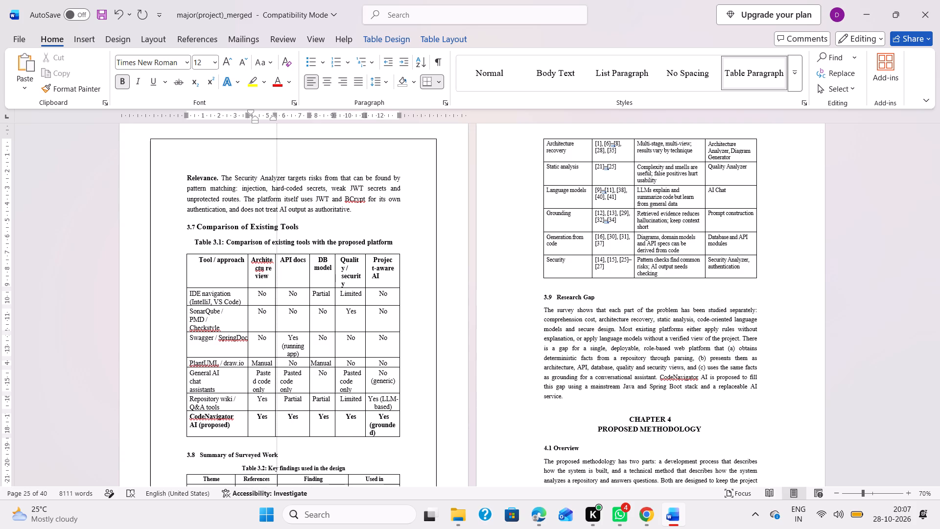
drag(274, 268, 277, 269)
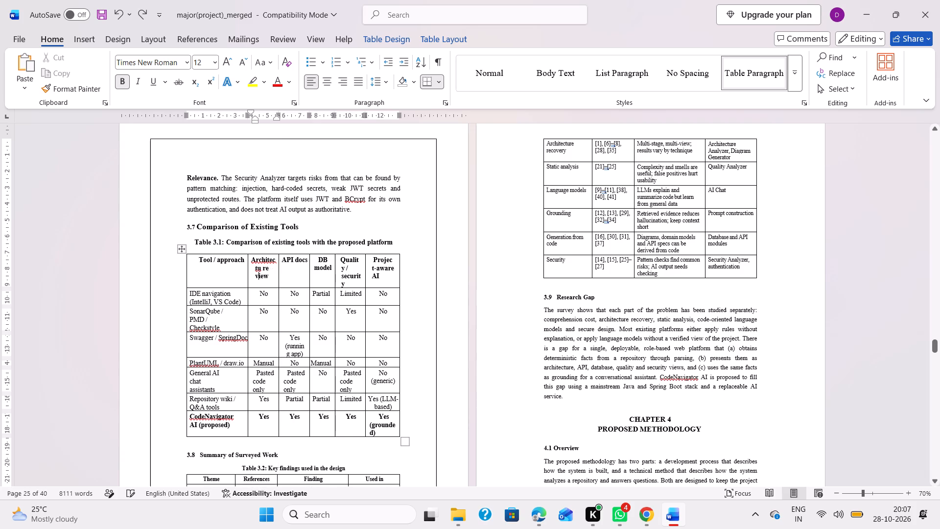
Move everything from the section 3.8 heading through section 4.3's paragraph to the top of the bordered page, directly above the Fig 4.2 diagram.
scroll(276, 384, down, 2)
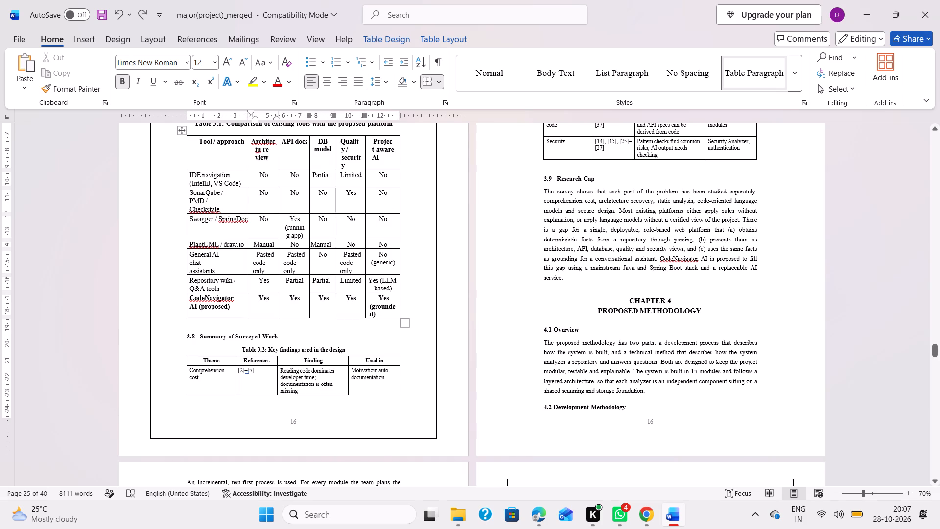
drag(300, 336, 218, 331)
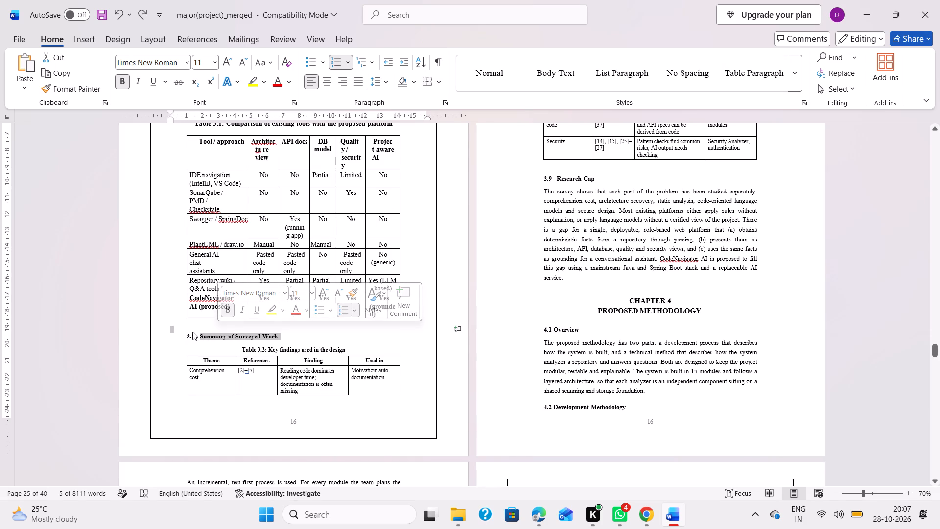
click(192, 332)
drag(197, 334, 285, 368)
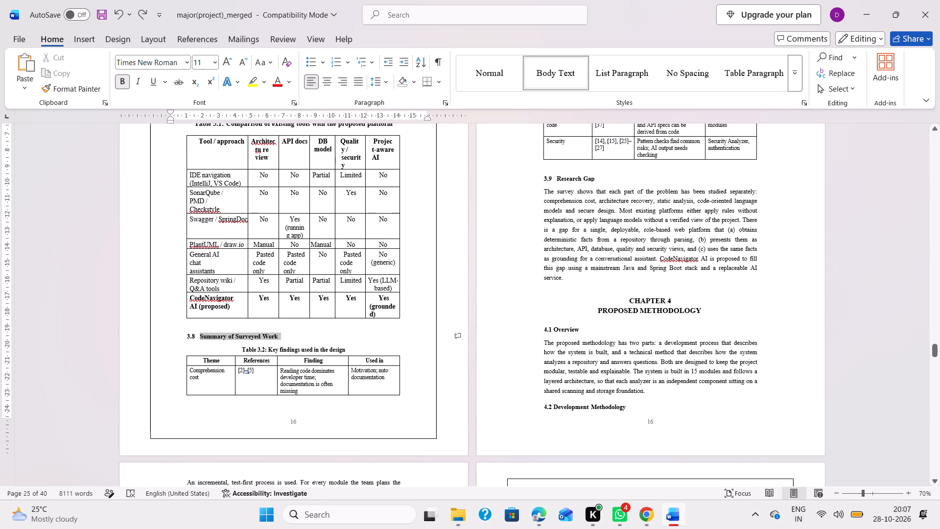
drag(285, 368, 714, 279)
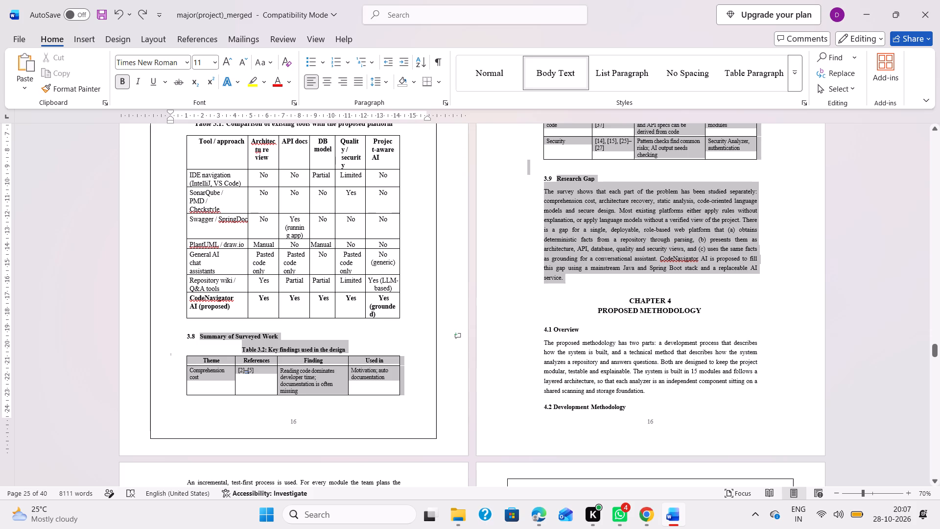
drag(714, 279, 357, 492)
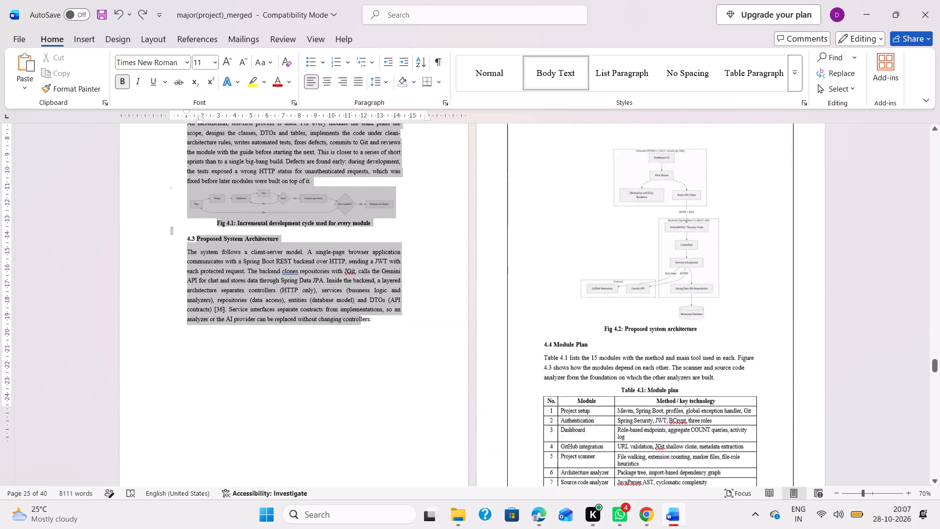
drag(357, 492, 428, 226)
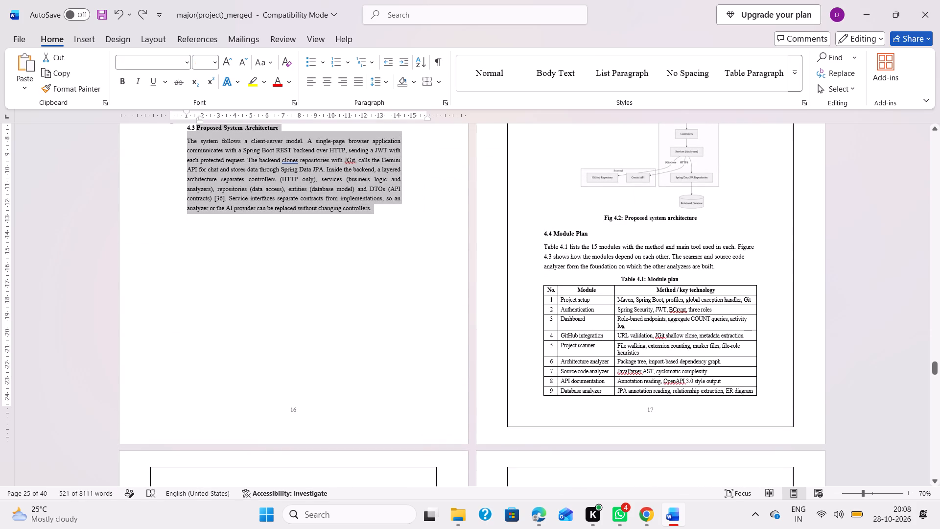
key(ctrl+c)
key(BackSpace)
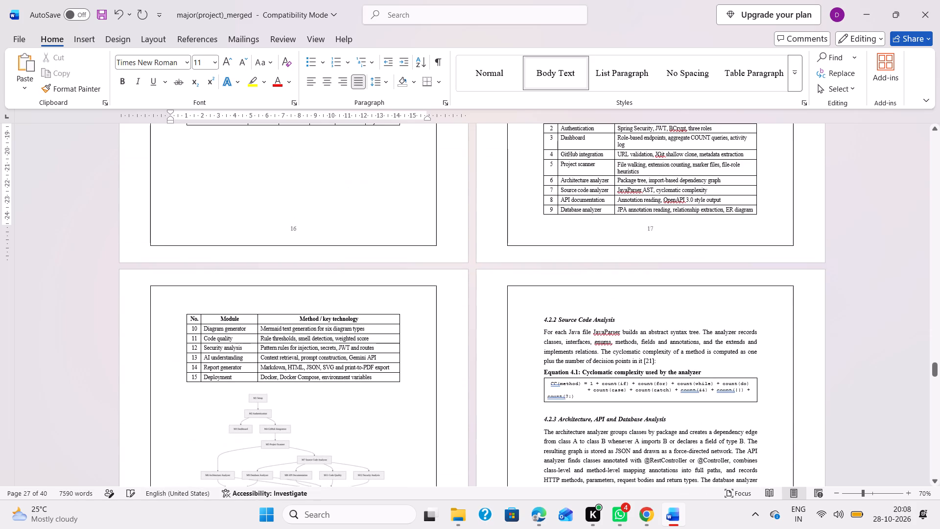
scroll(420, 250, up, 3)
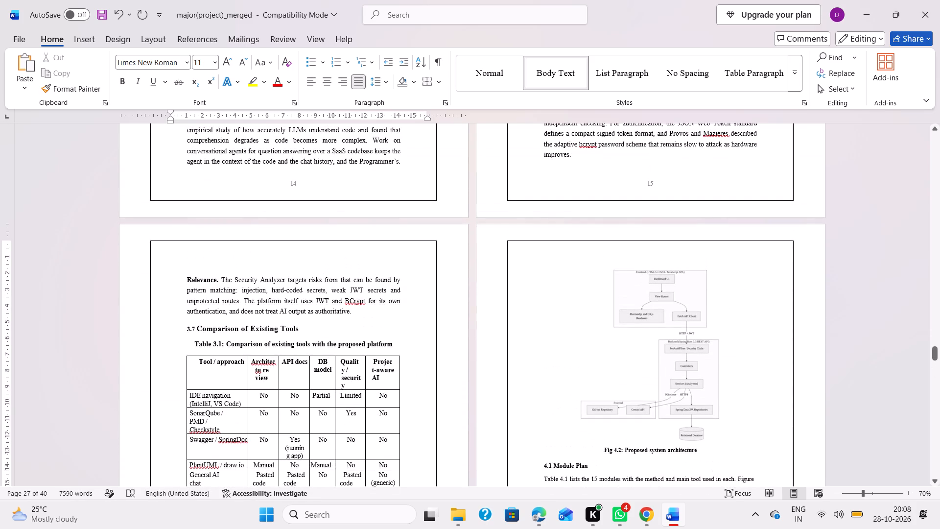
scroll(532, 311, up, 1)
click(547, 296)
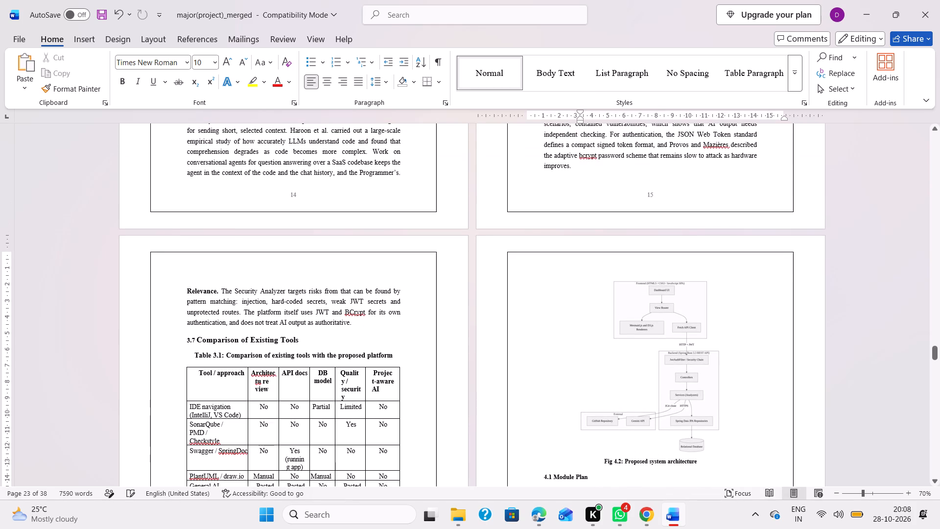
click(539, 273)
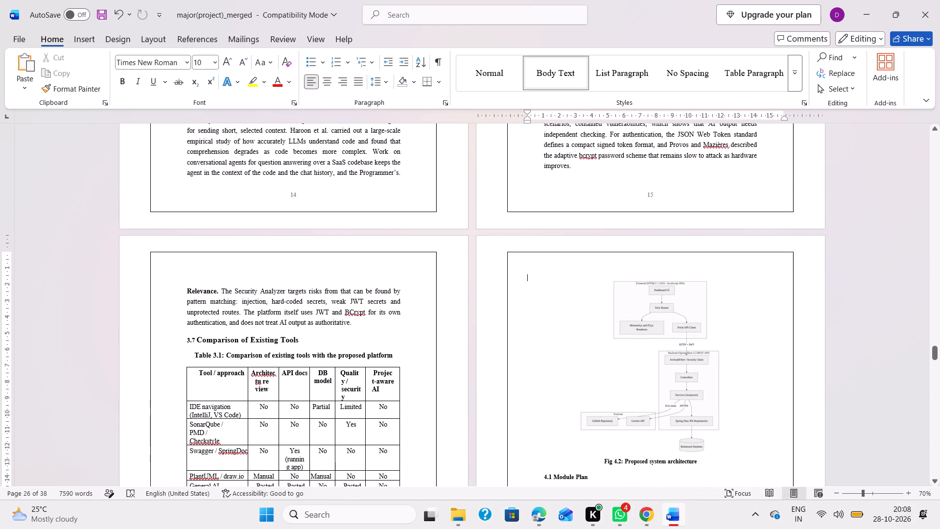
key(ctrl+v)
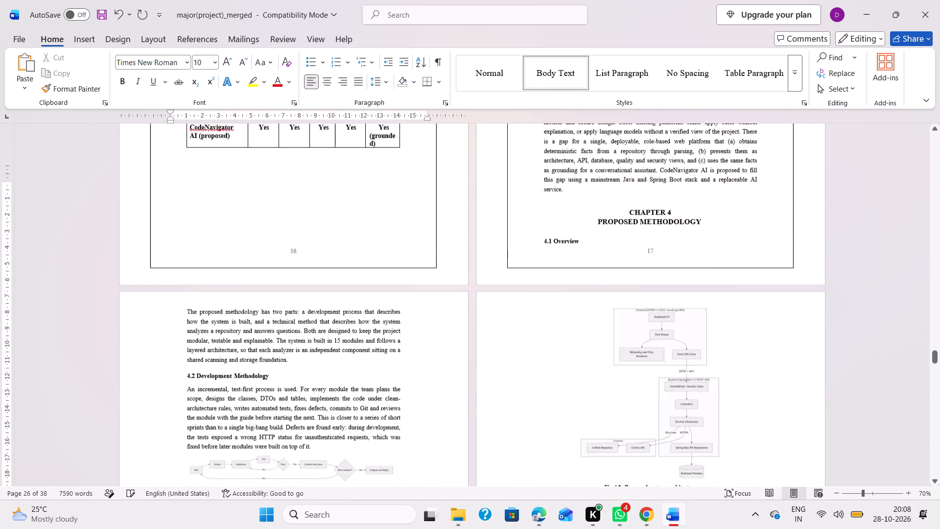
Set the section 3.8 heading text "Summary of Surveyed Work" to 14 pt.
scroll(662, 226, up, 3)
scroll(622, 294, up, 1)
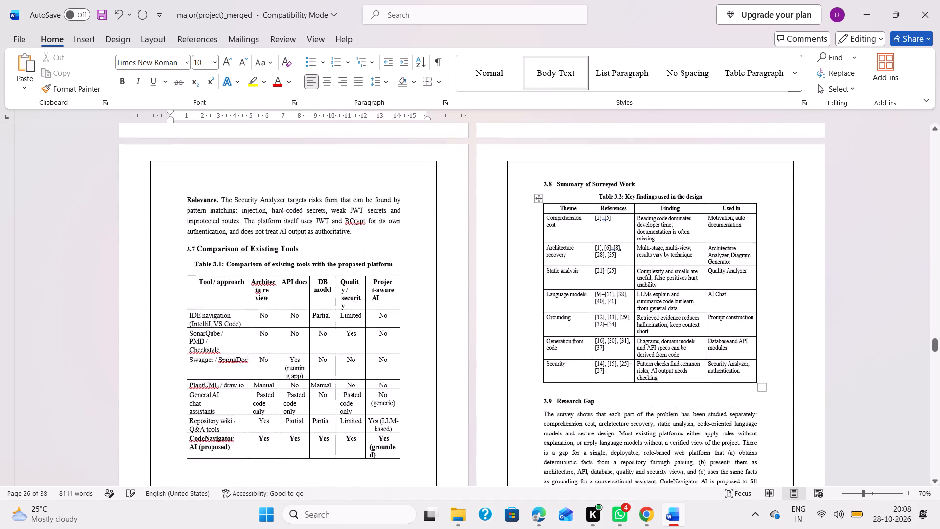
scroll(622, 294, up, 1)
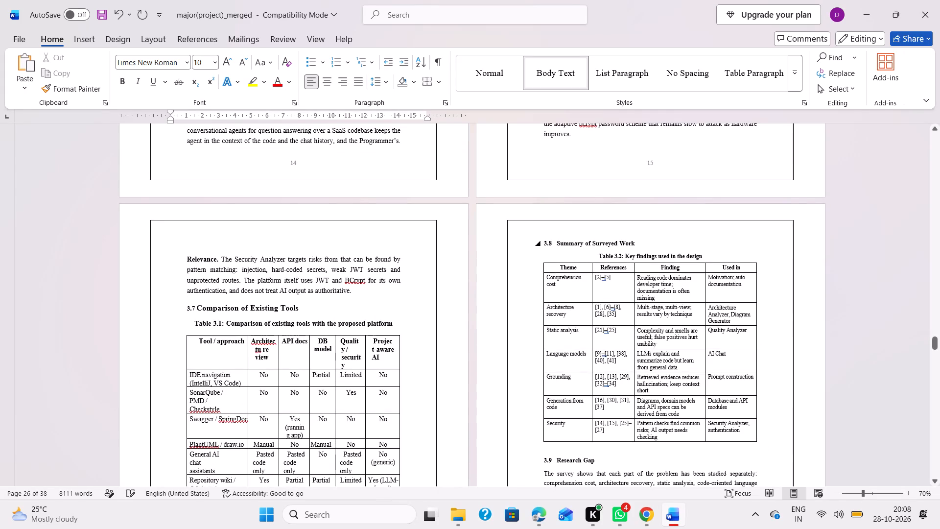
drag(643, 243, 544, 240)
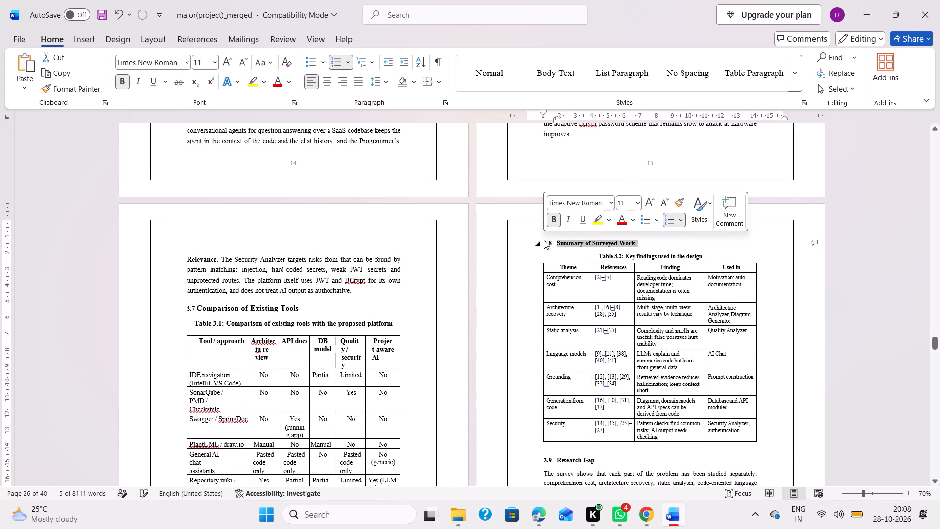
click(624, 204)
text(14)
key(Return)
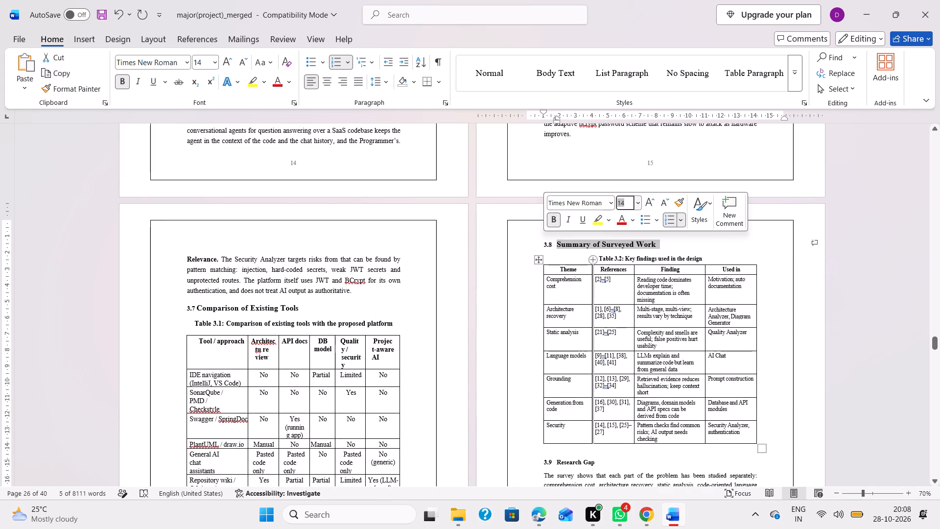
click(587, 260)
Set the Table 3.2 caption and all of the table's text to 12 pt.
drag(593, 256, 687, 402)
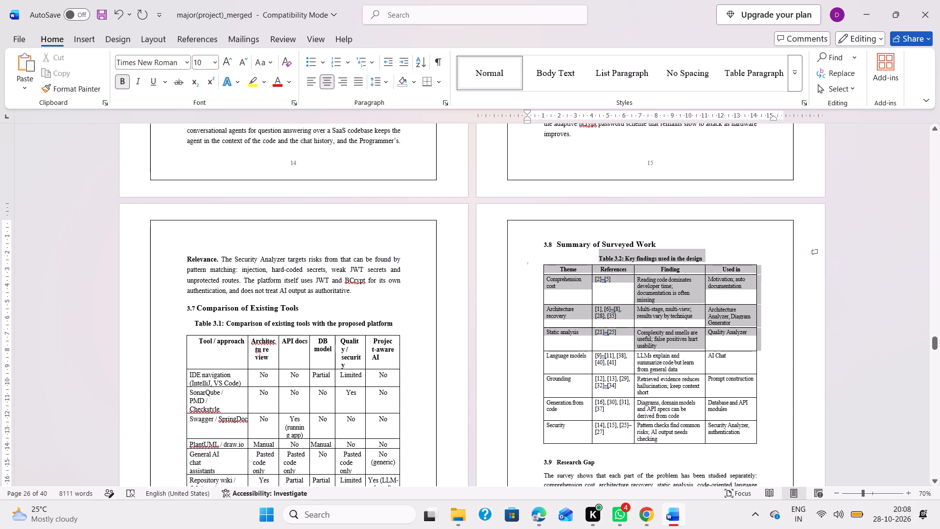
drag(687, 402, 724, 432)
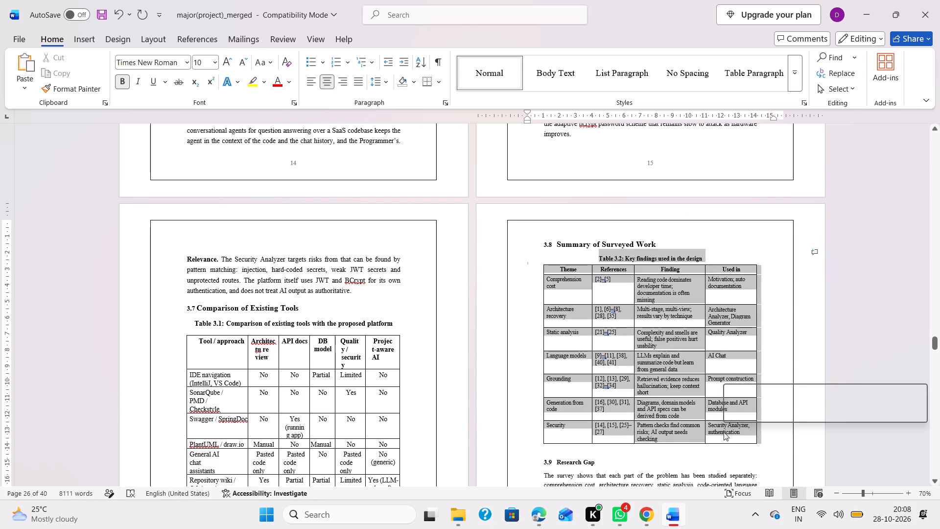
click(809, 396)
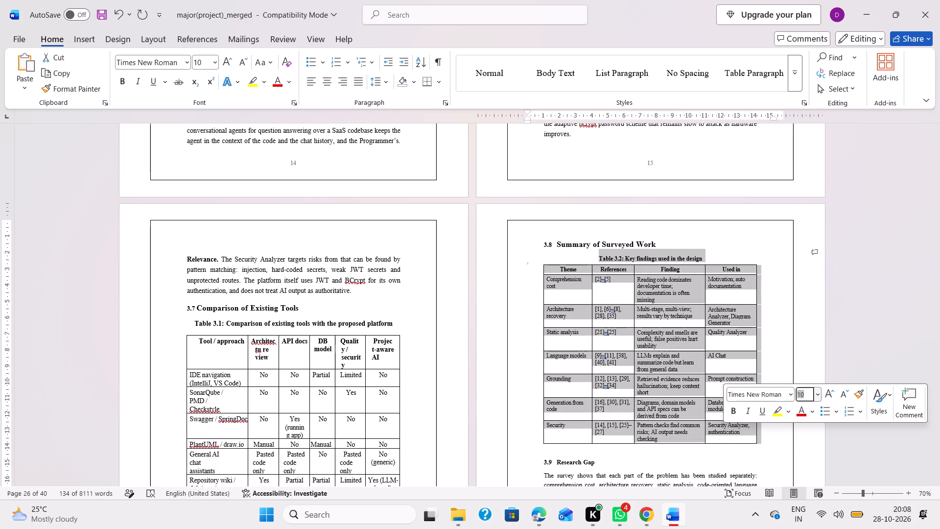
text(12)
key(Return)
click(641, 361)
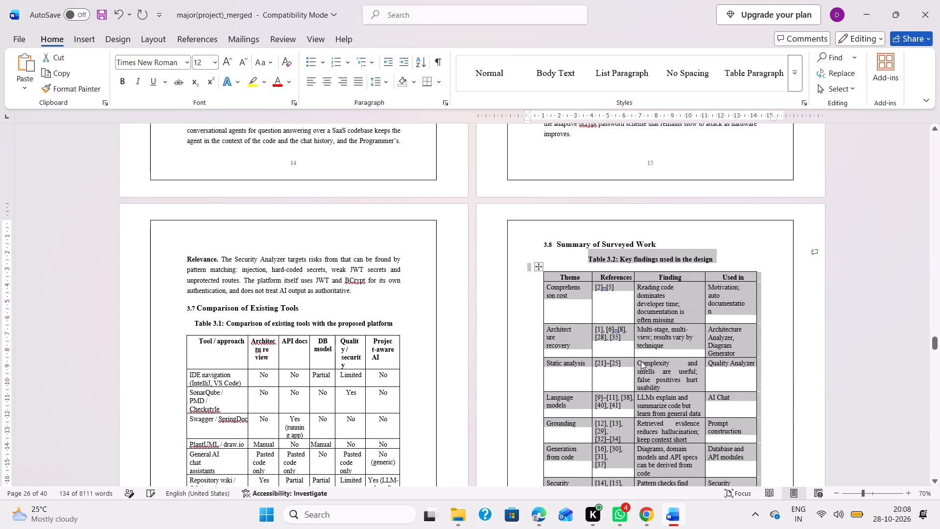
Set the section 3.9 heading text "Research Gap" to 14 pt.
scroll(641, 361, down, 1)
scroll(611, 414, down, 1)
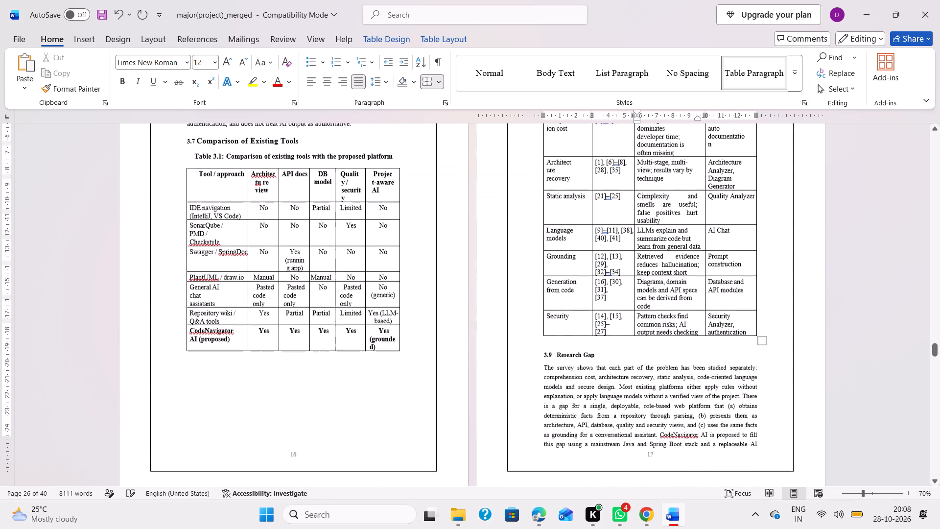
drag(605, 339, 530, 341)
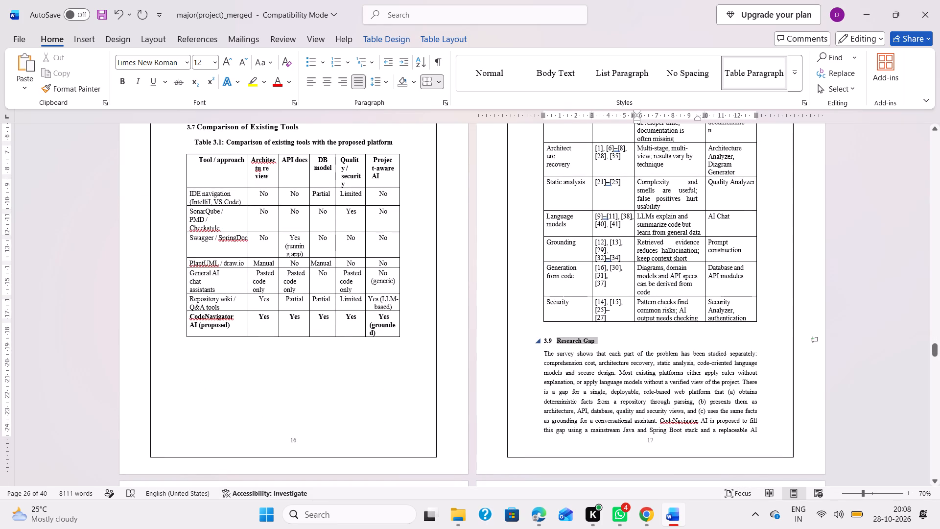
drag(530, 341, 528, 341)
click(606, 304)
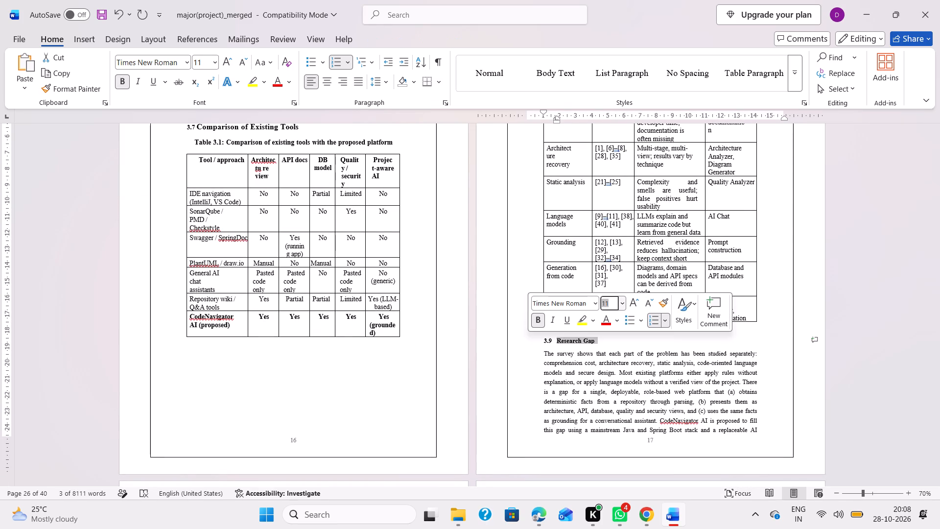
text(14)
key(Return)
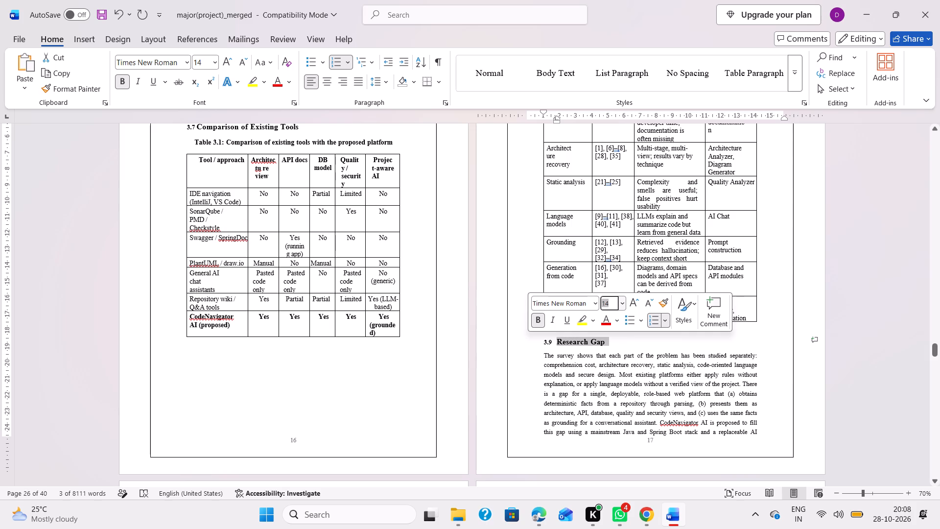
Set the paragraph under the Research Gap heading to 12 pt.
drag(537, 355, 763, 441)
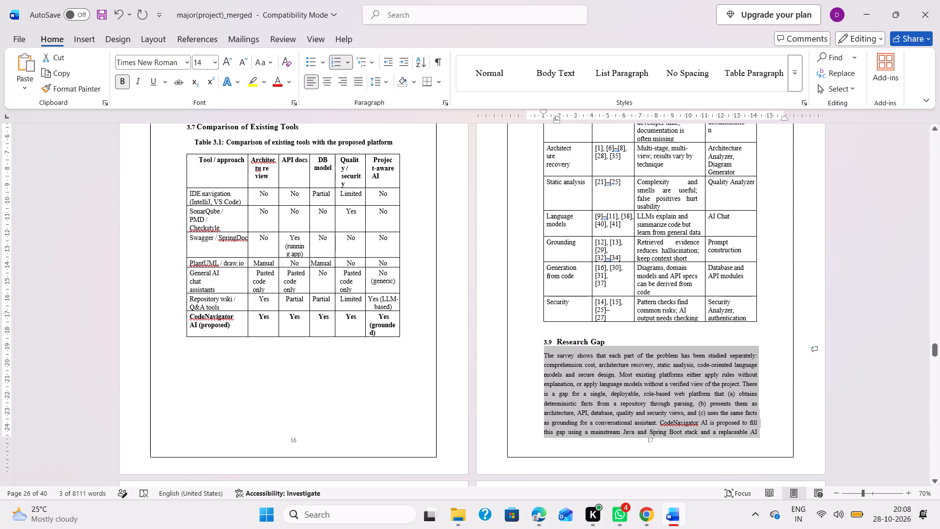
drag(763, 441, 763, 441)
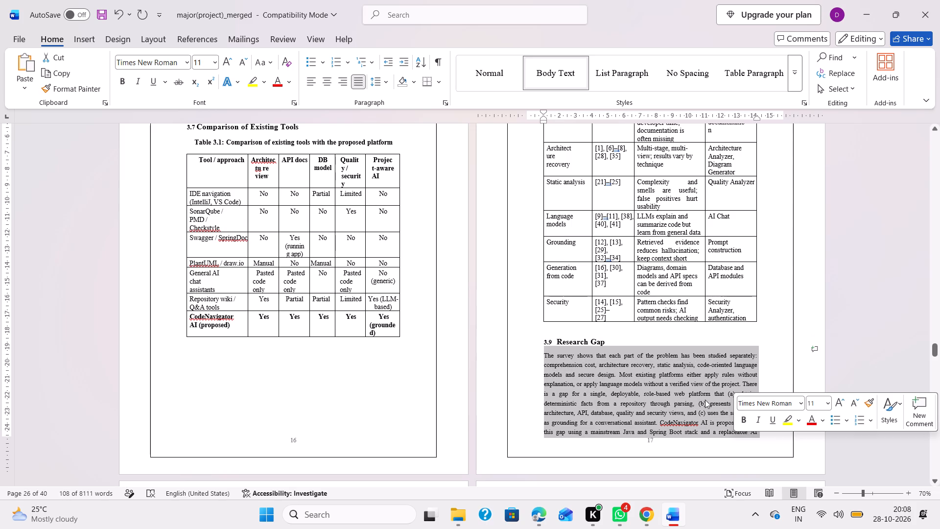
click(818, 401)
text(12)
key(Return)
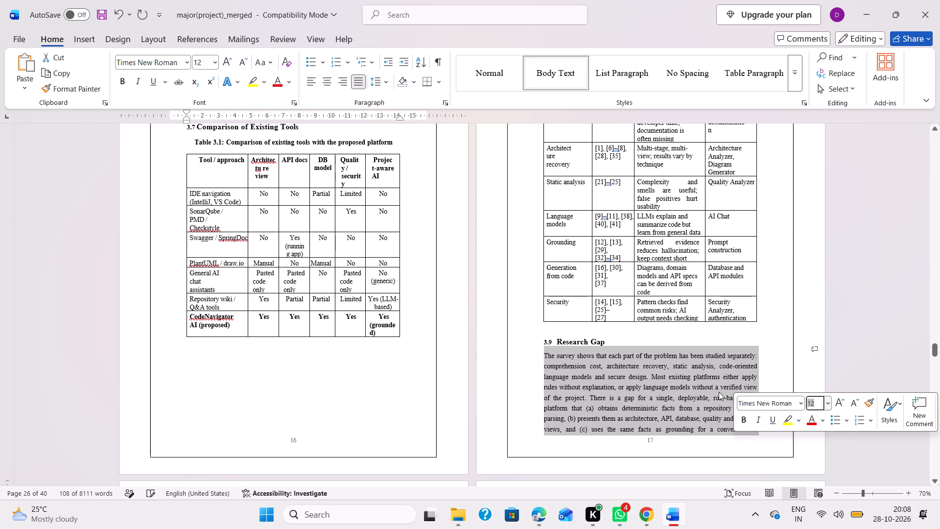
click(696, 386)
Delete the two overflow lines of section 3.9's paragraph, from "assistant. CodeNavigator AI" to "service.", and end it with a period after "conversational".
scroll(696, 386, down, 4)
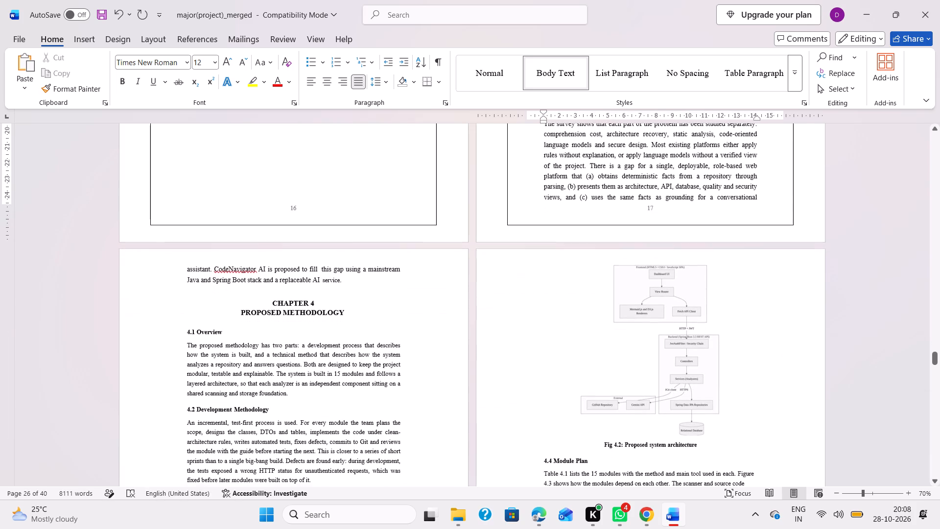
drag(174, 265, 179, 265)
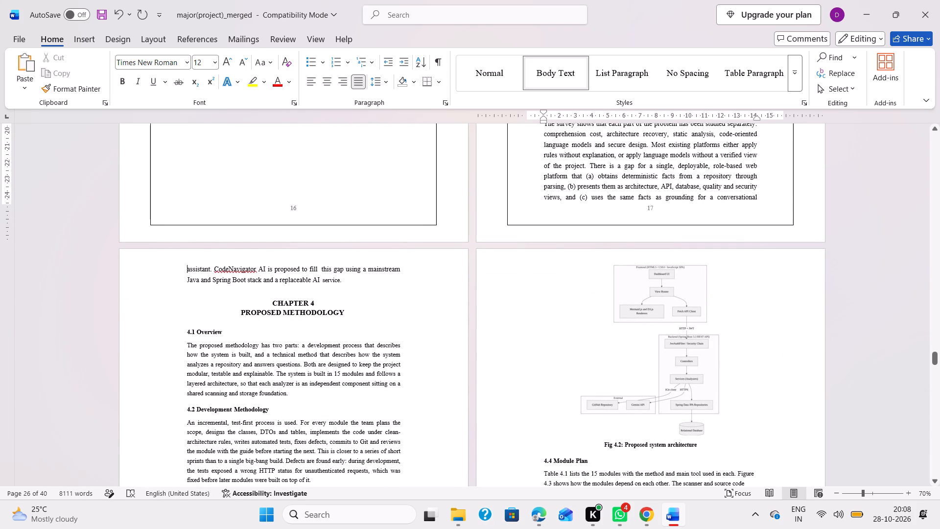
drag(179, 265, 402, 278)
scroll(402, 278, up, 1)
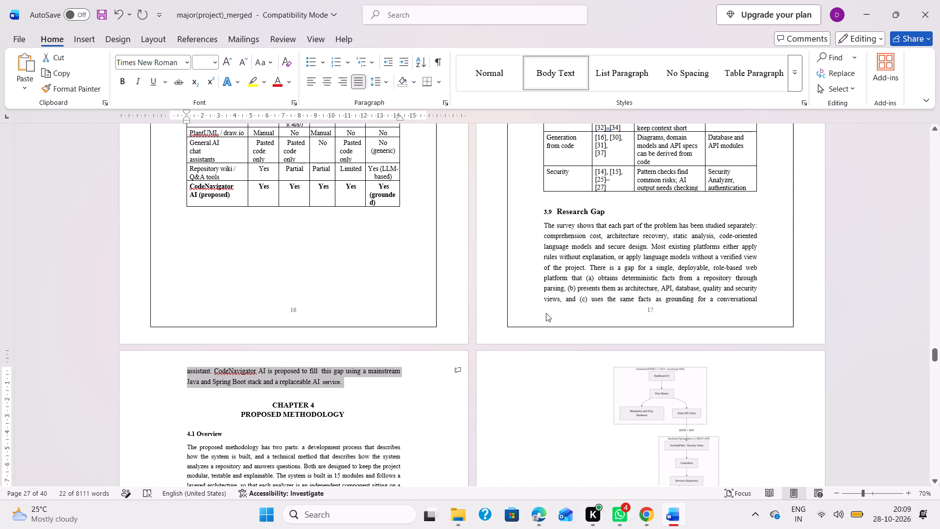
scroll(398, 357, down, 2)
scroll(333, 332, down, 1)
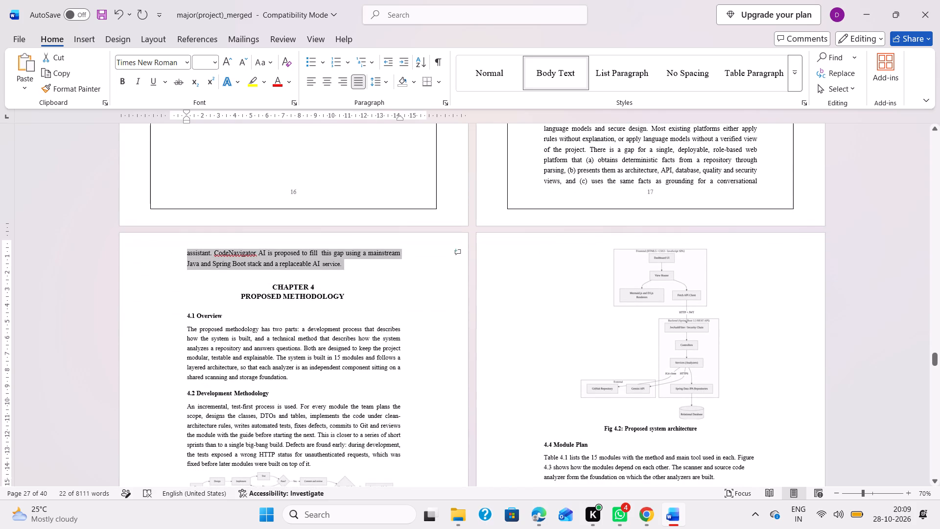
scroll(333, 332, down, 1)
scroll(463, 298, up, 1)
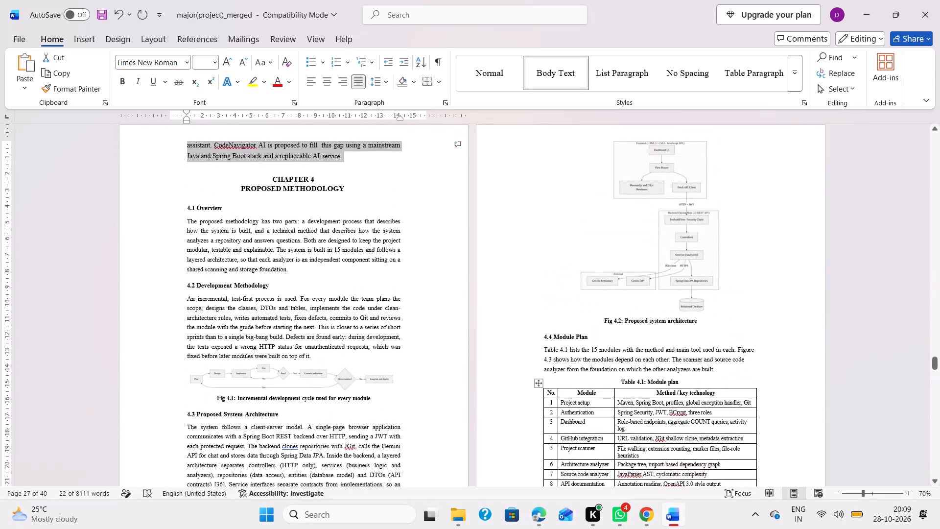
scroll(570, 400, down, 5)
scroll(600, 293, up, 4)
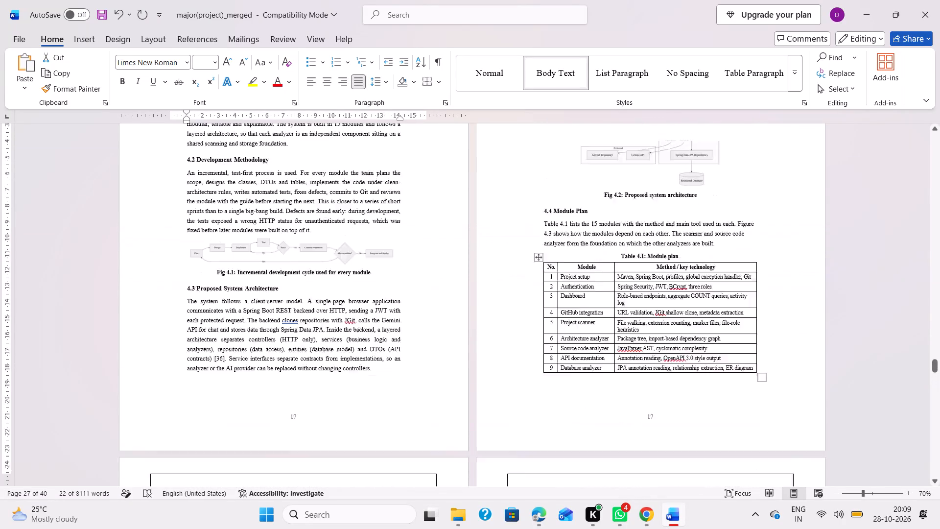
scroll(540, 295, up, 2)
scroll(509, 296, left, 1)
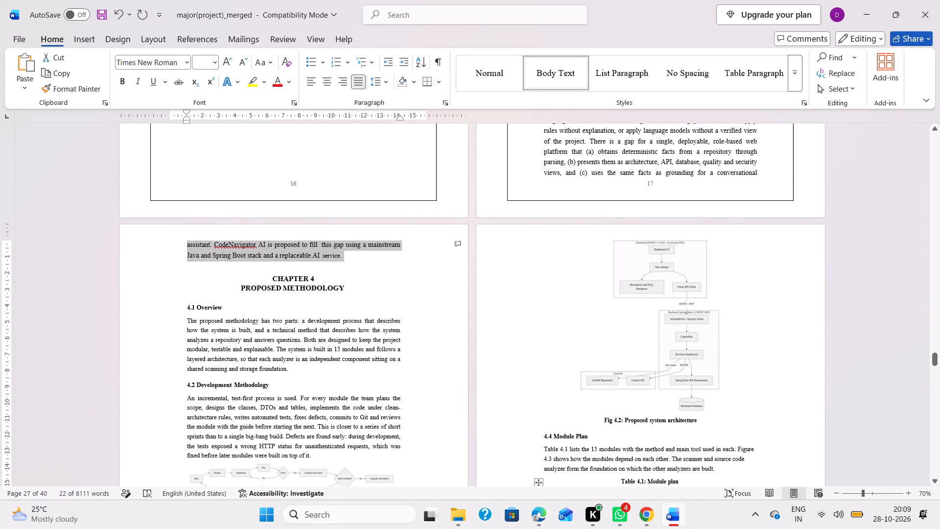
scroll(355, 274, up, 2)
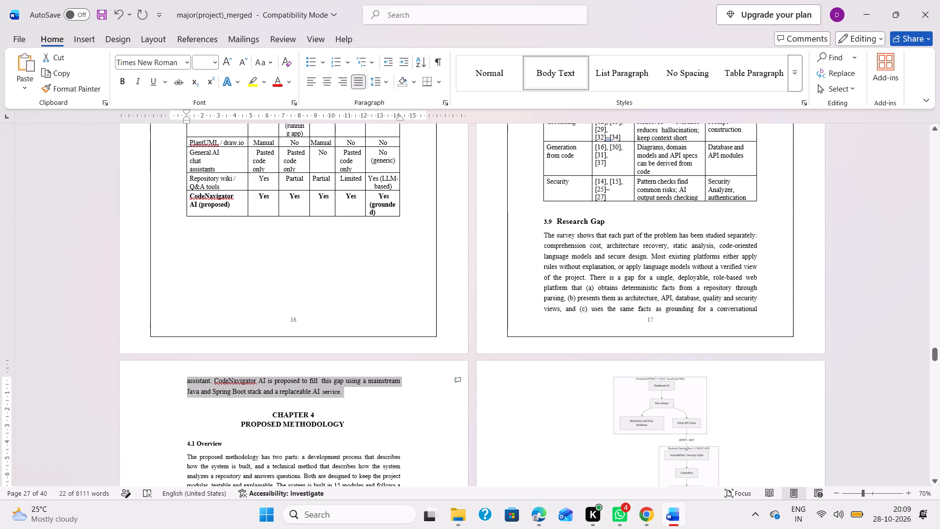
key(BackSpace)
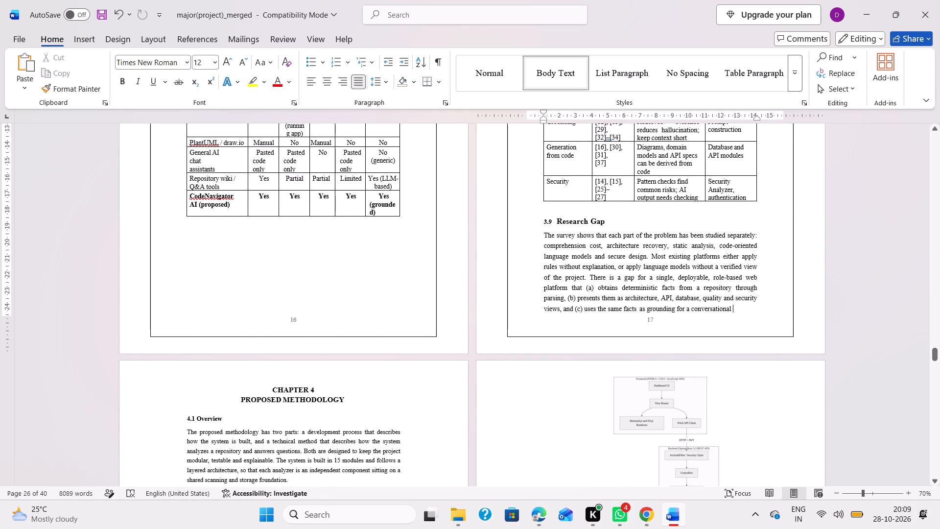
key(BackSpace)
key(period)
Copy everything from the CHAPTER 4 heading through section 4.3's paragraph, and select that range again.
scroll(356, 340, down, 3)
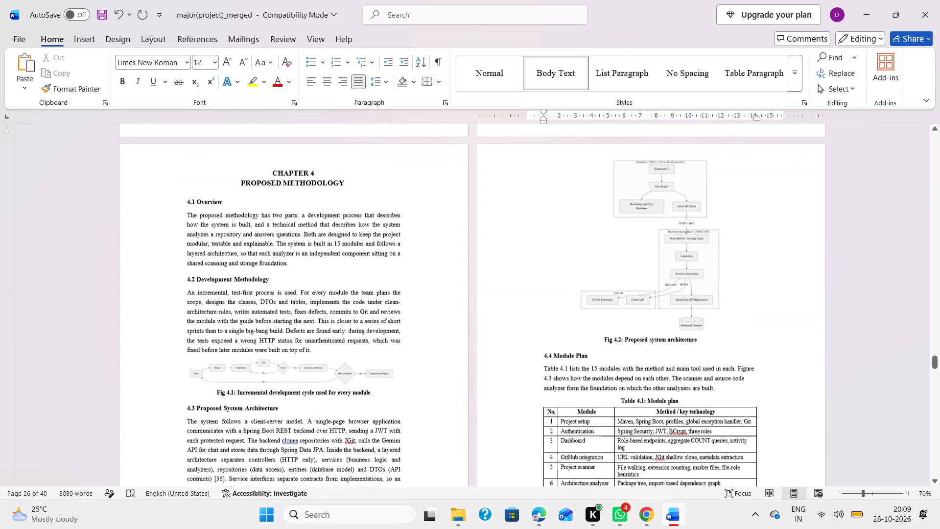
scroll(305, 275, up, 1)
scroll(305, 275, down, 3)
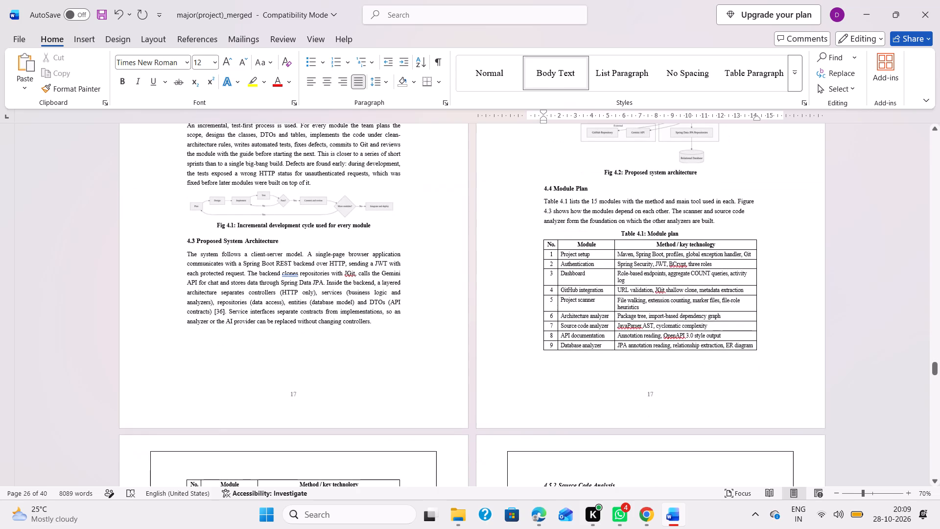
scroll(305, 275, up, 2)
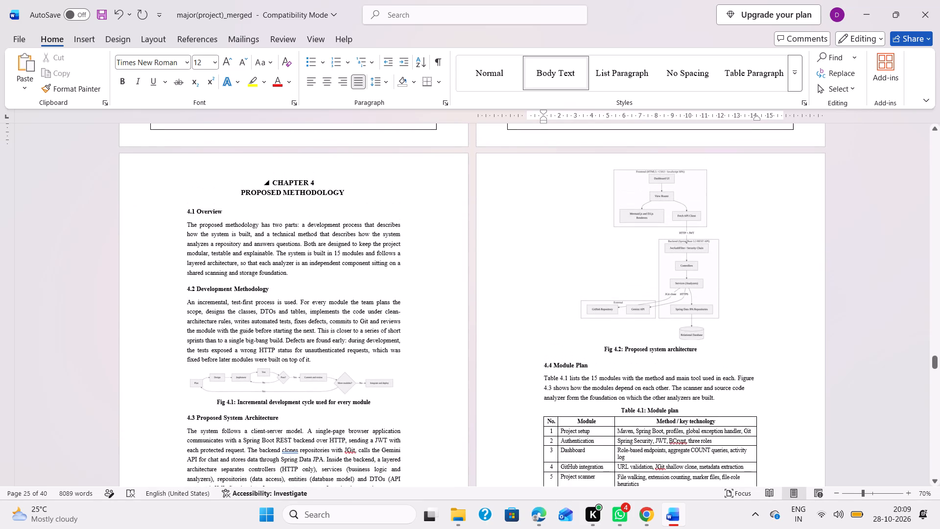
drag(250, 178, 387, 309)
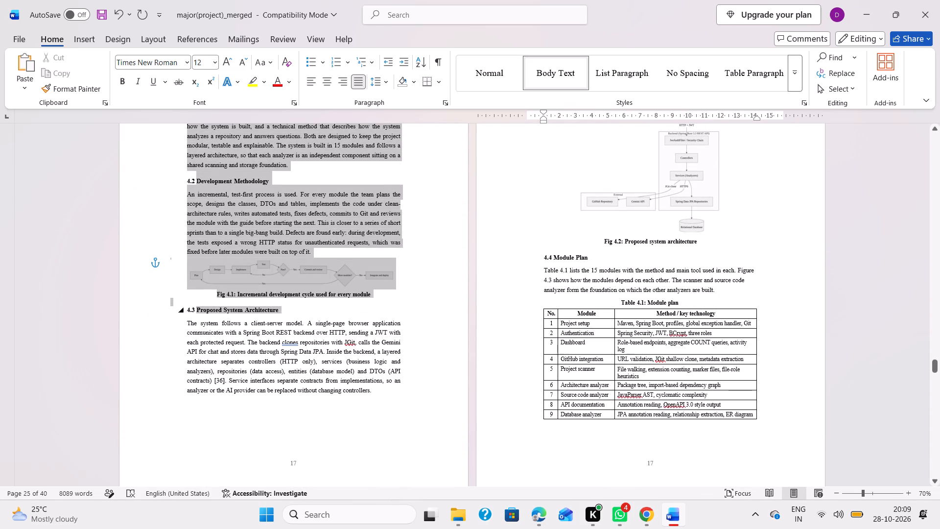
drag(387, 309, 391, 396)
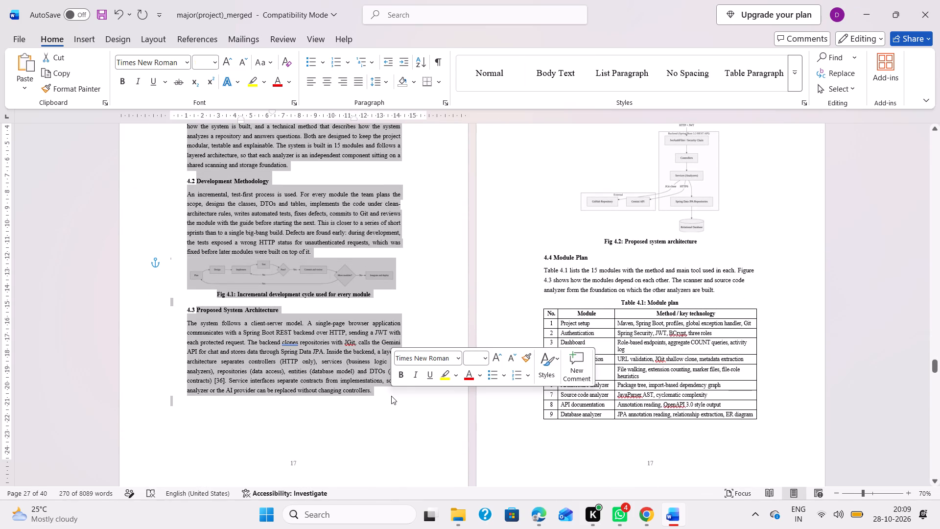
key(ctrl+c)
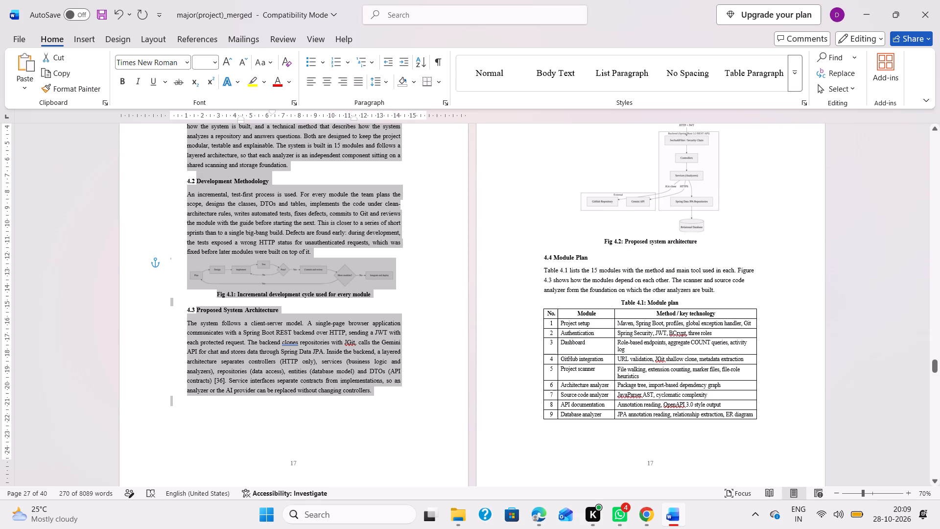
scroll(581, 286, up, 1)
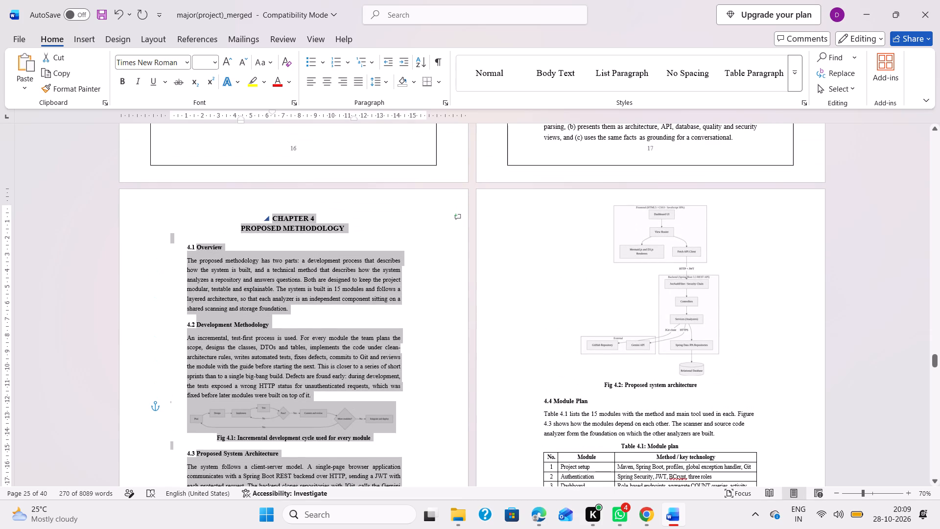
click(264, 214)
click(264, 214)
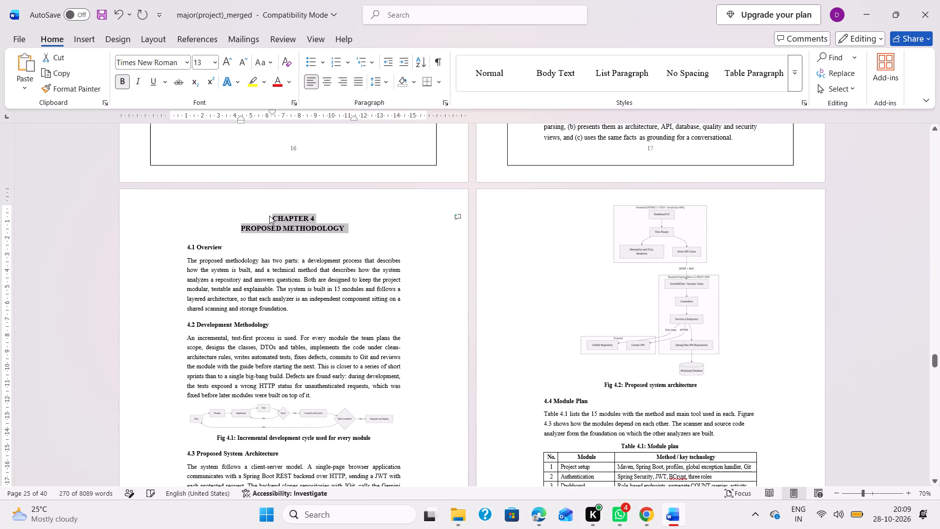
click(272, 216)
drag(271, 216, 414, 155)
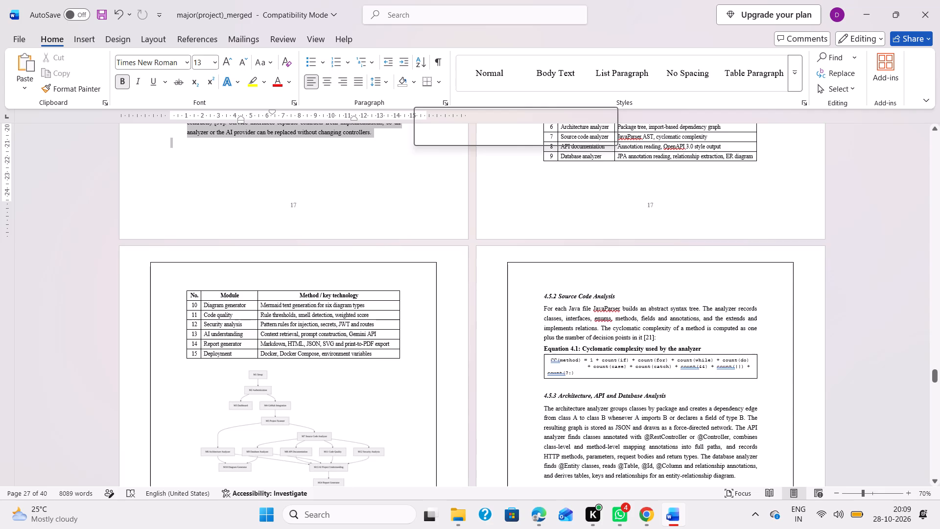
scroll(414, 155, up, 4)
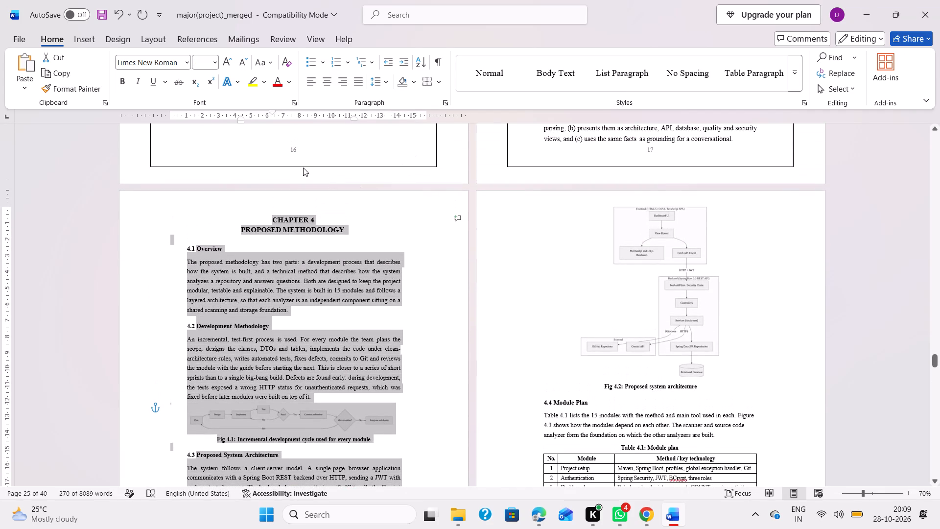
Collapse the CHAPTER 4 heading, move it with its content to the top of the bordered page after page 17, and expand it again.
click(267, 220)
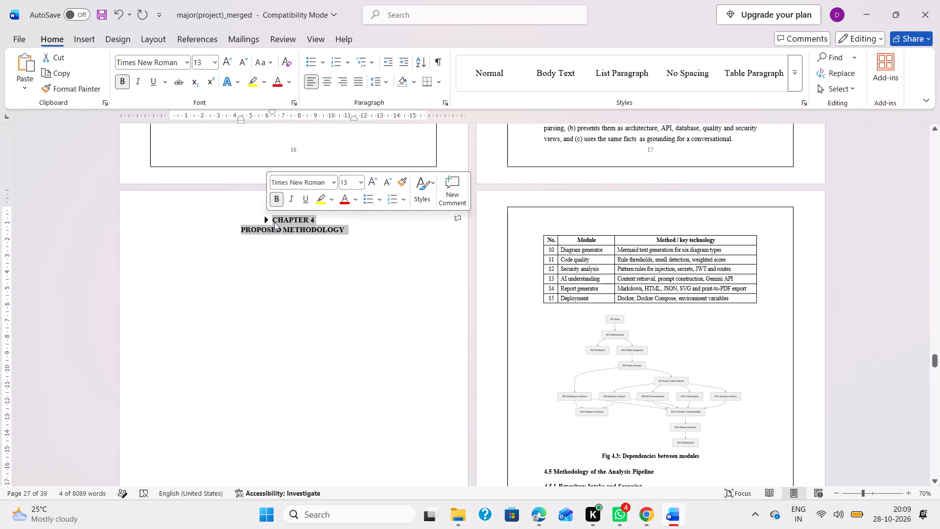
key(ctrl+c)
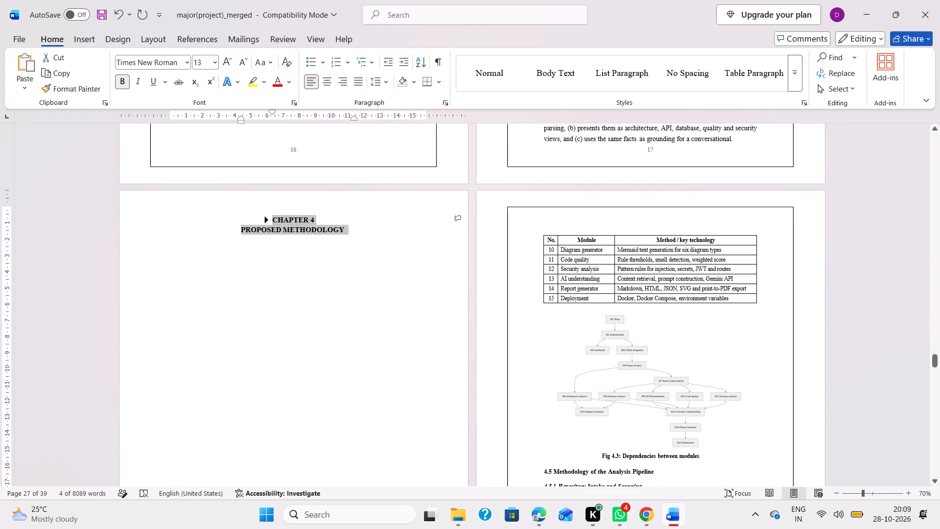
key(BackSpace)
key(BackSpace)
key(BackSpace)
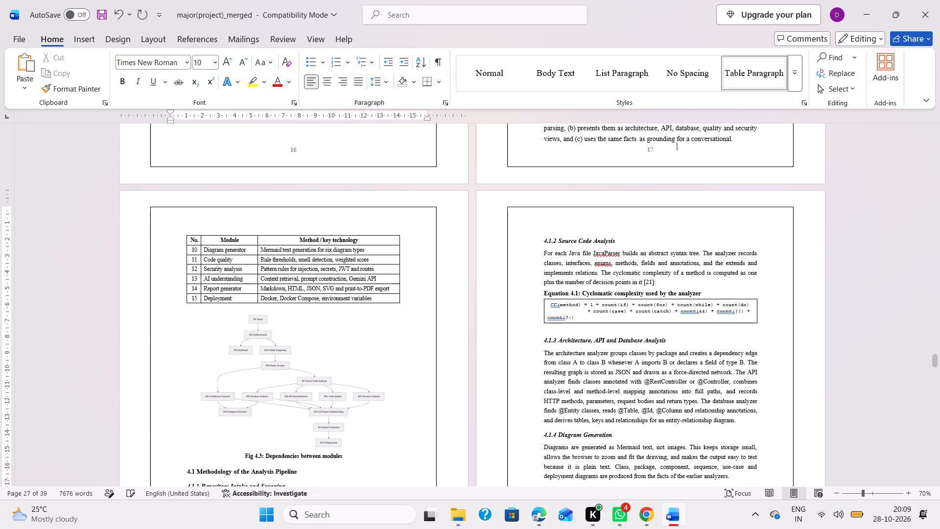
scroll(440, 251, up, 2)
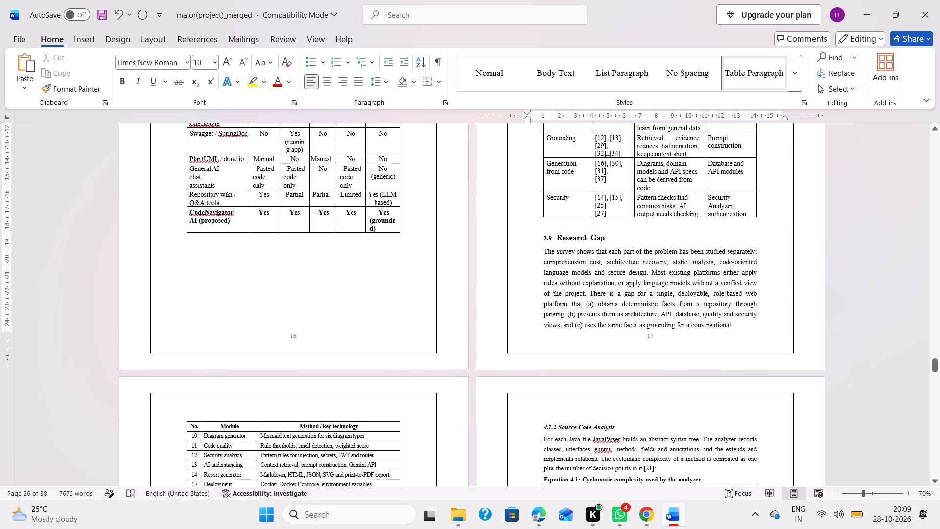
click(240, 409)
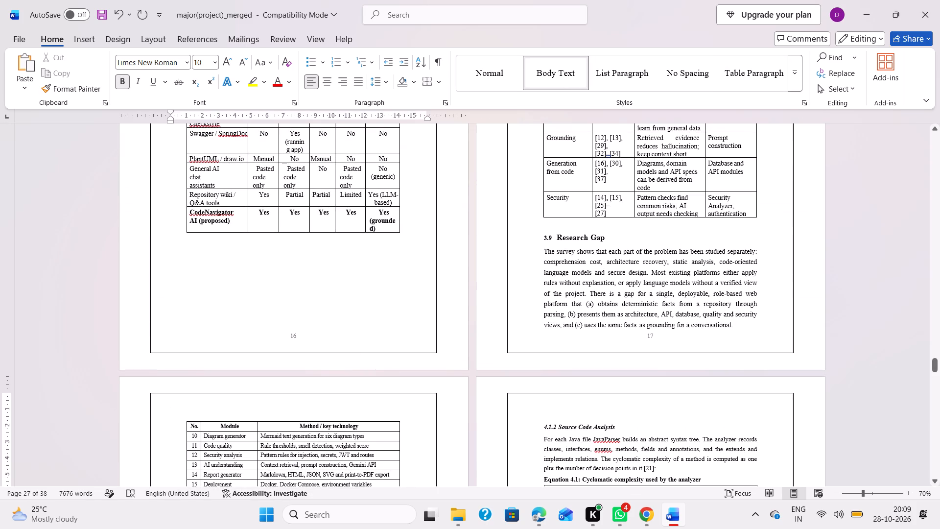
click(235, 410)
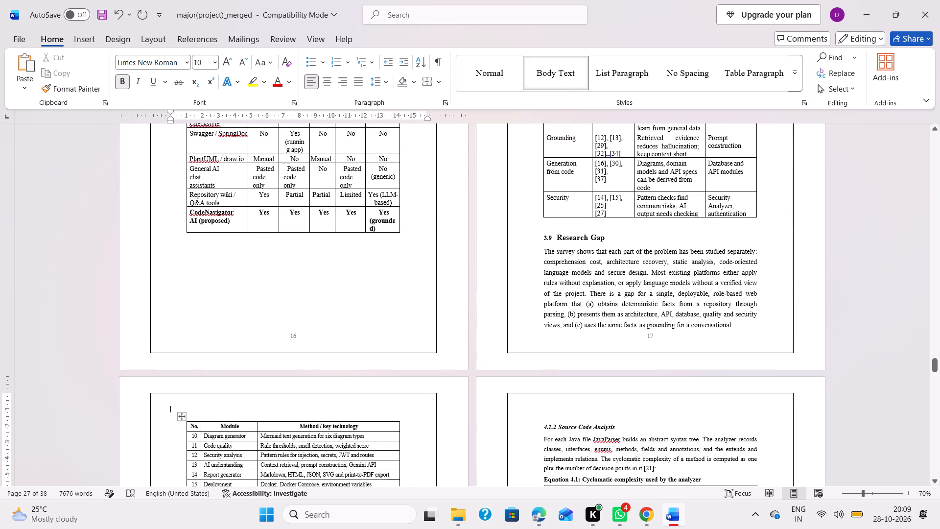
click(172, 415)
key(ctrl+v)
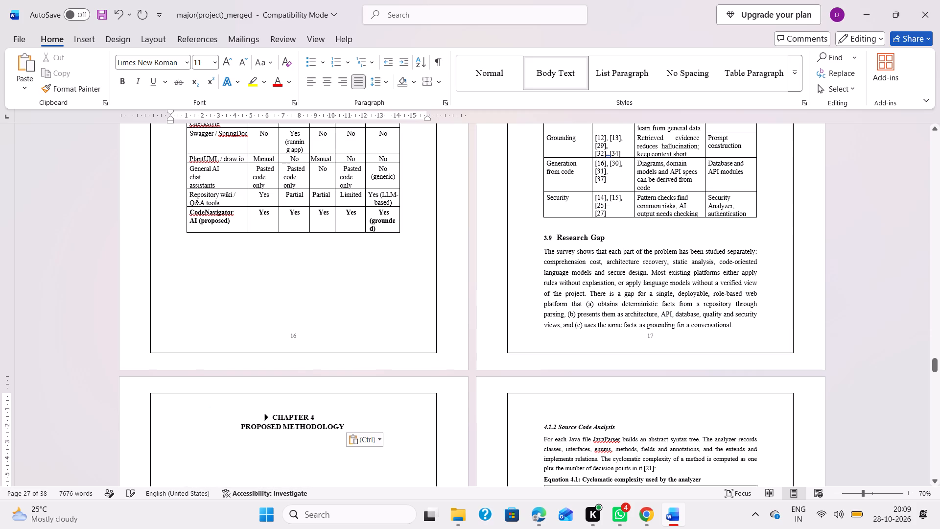
click(264, 418)
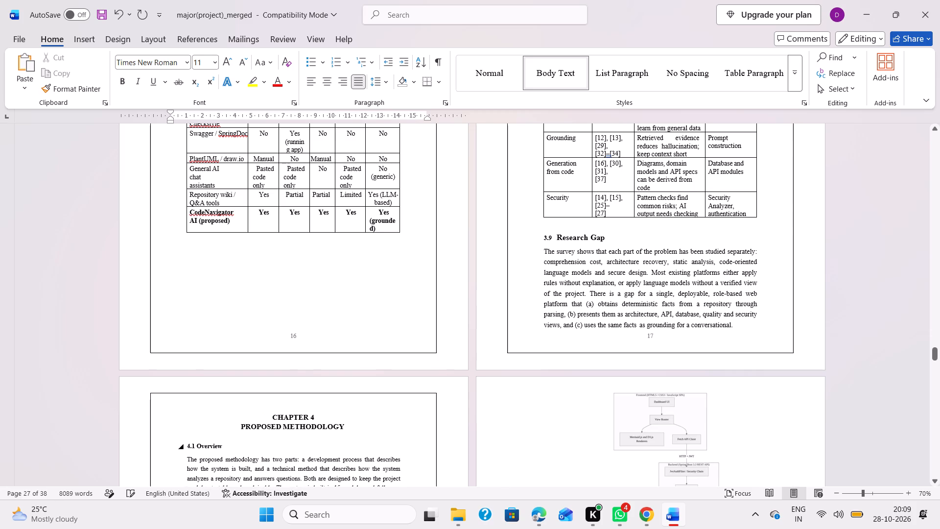
Set the section 4.1 heading text "Overview" to 14 pt.
scroll(262, 448, down, 6)
scroll(262, 448, up, 1)
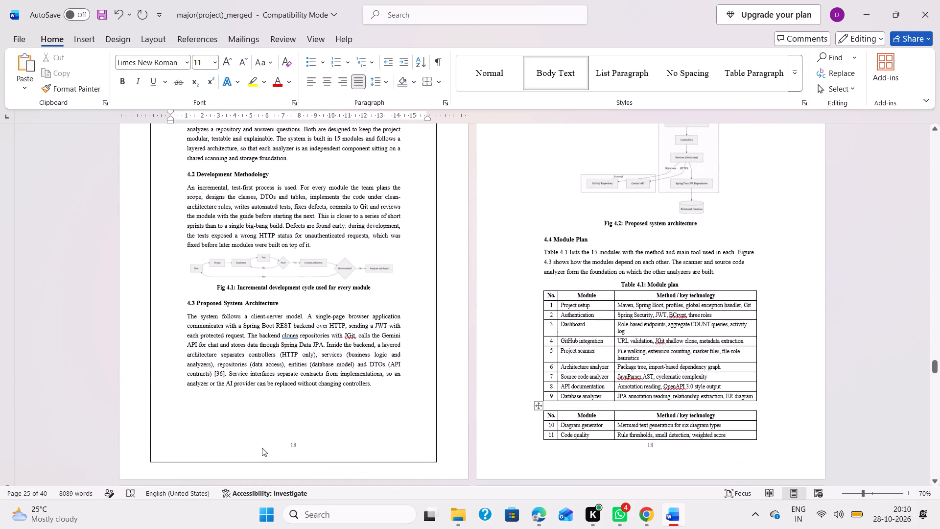
scroll(301, 260, up, 2)
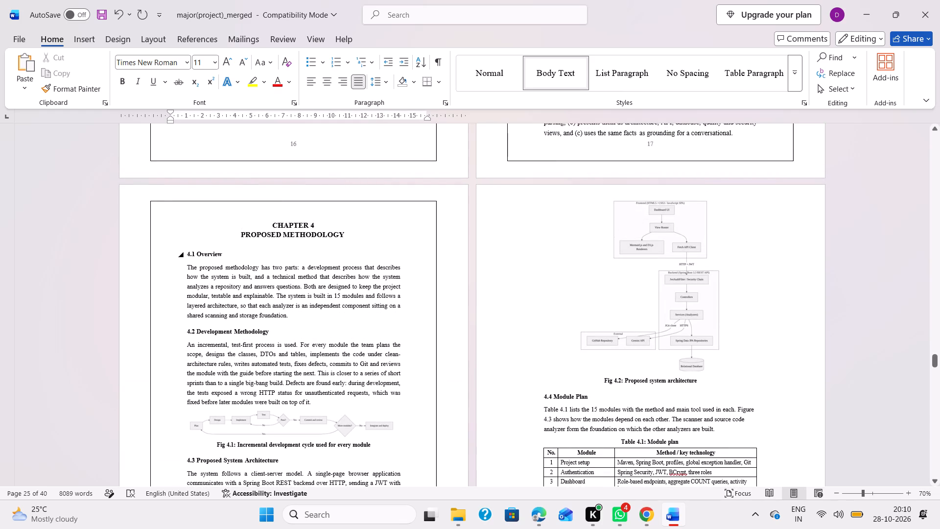
drag(230, 257, 189, 251)
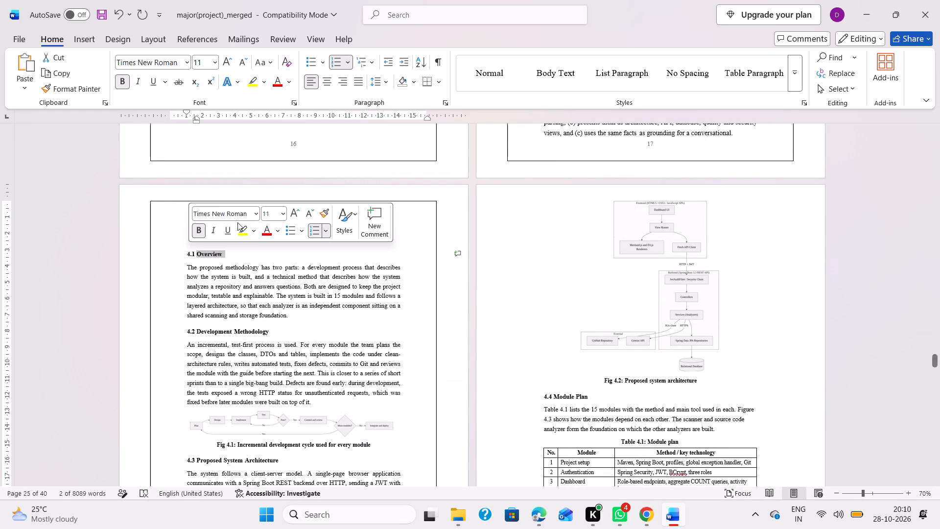
click(271, 214)
text(14)
key(Return)
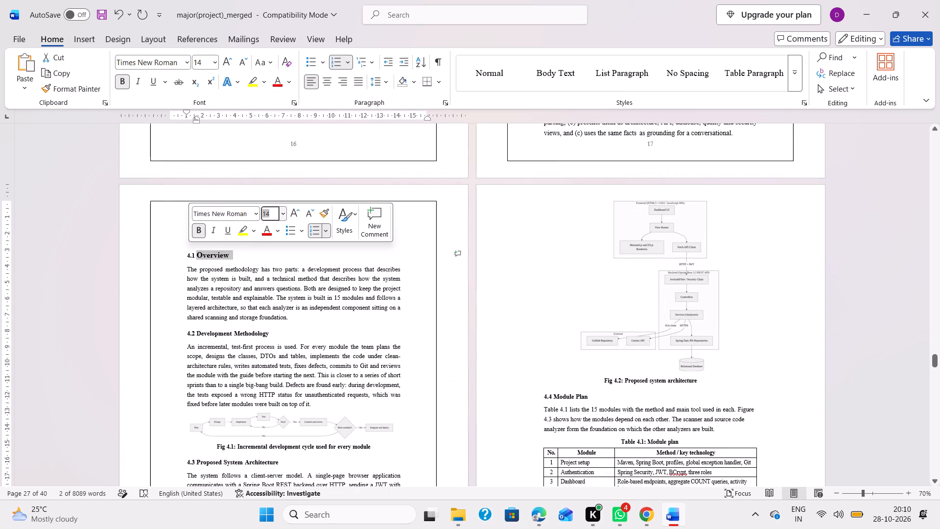
Set the paragraph under the 4.1 Overview heading to 12 pt.
drag(184, 269, 292, 319)
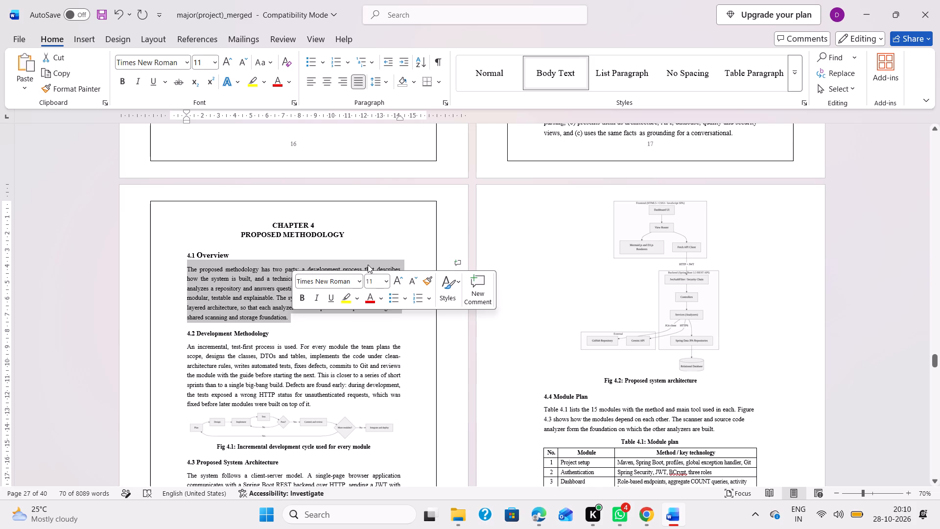
click(375, 281)
text(12)
key(Return)
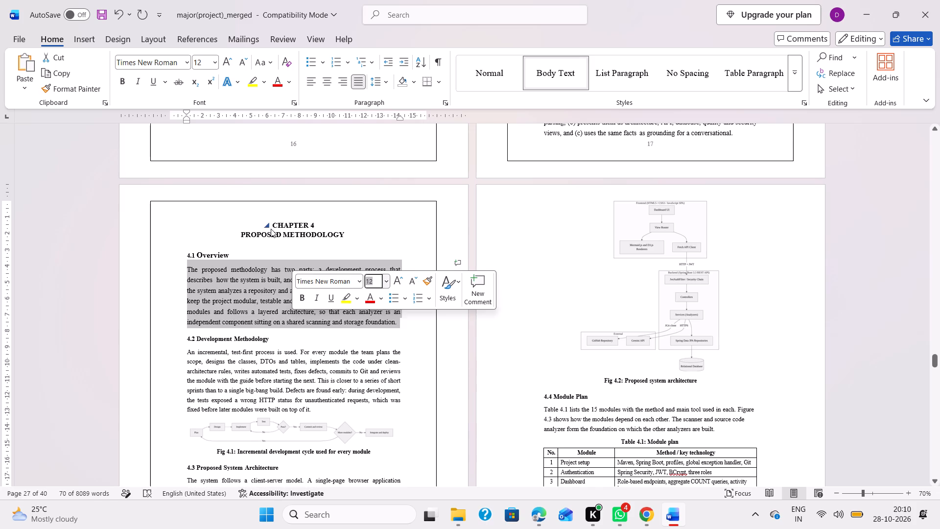
Format the two-line chapter title "CHAPTER 4 PROPOSED METHODOLOGY" at 14 pt with 1.5 line spacing.
drag(273, 226, 343, 236)
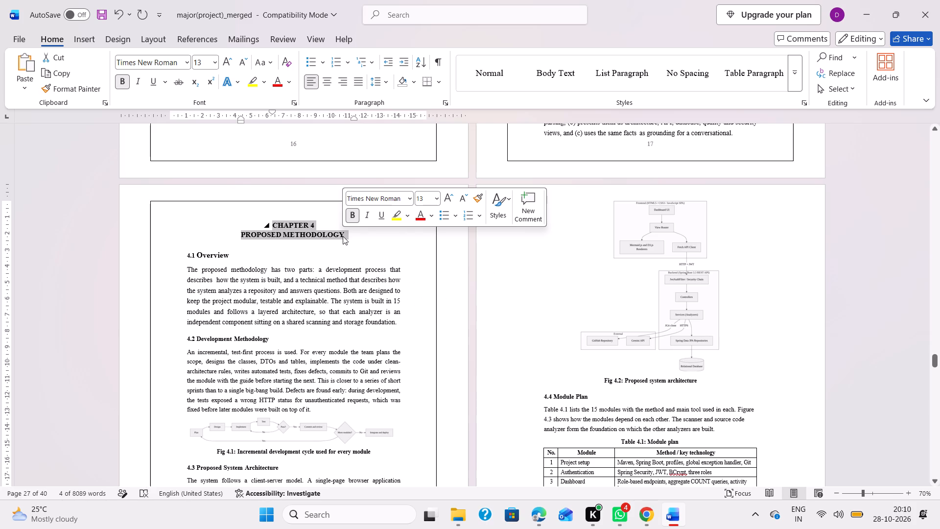
click(425, 198)
key(1)
key(4)
key(Return)
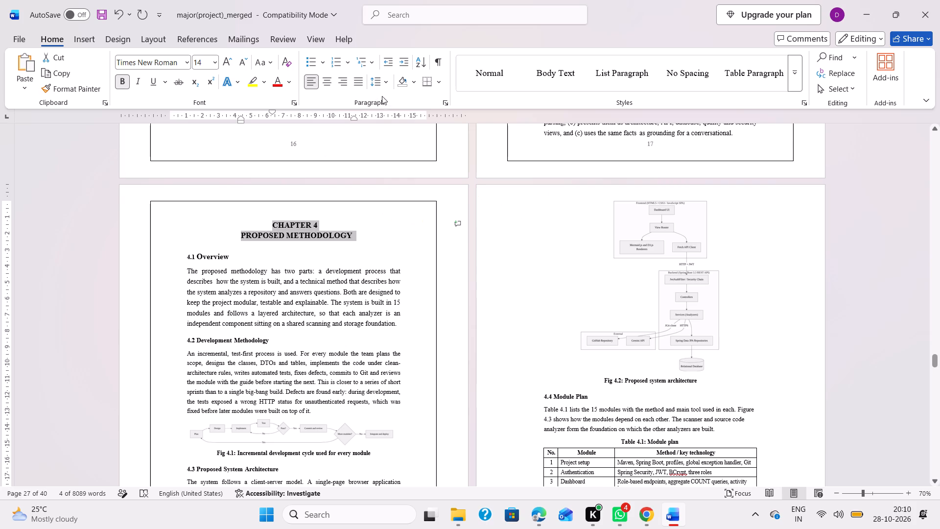
click(385, 84)
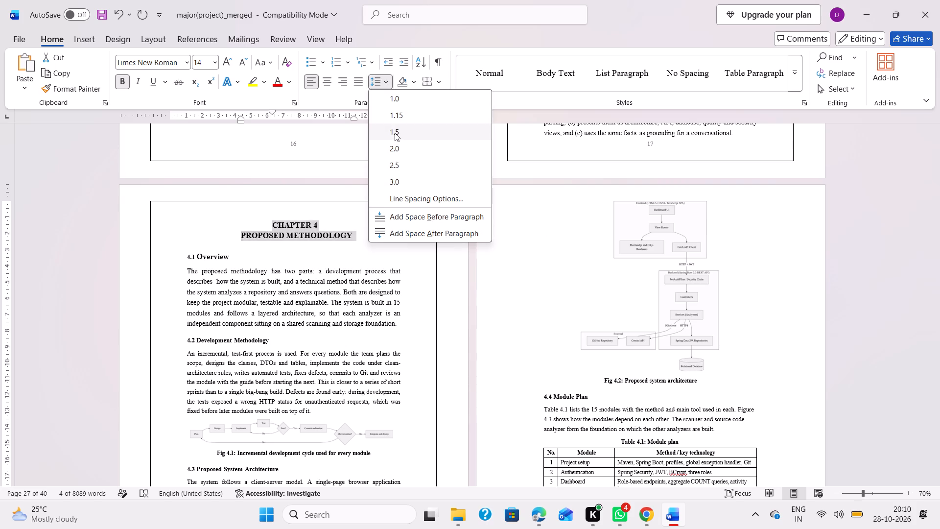
click(395, 133)
click(307, 291)
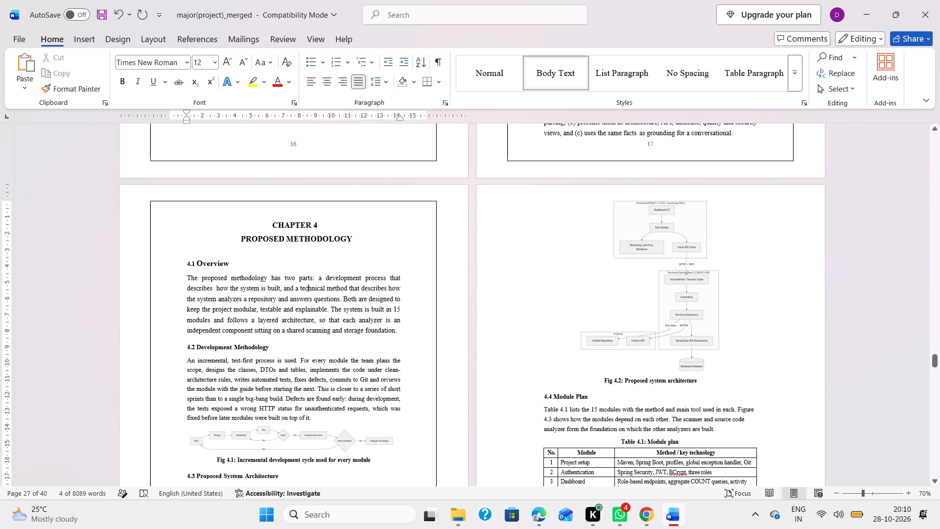
Set the section 4.2 heading text "Development Methodology" to 14 pt.
scroll(307, 291, down, 1)
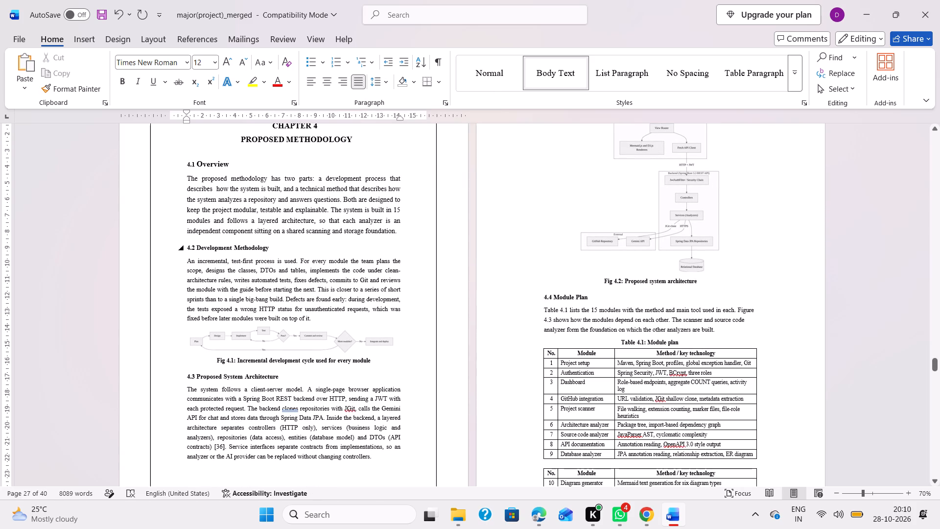
drag(288, 247, 188, 246)
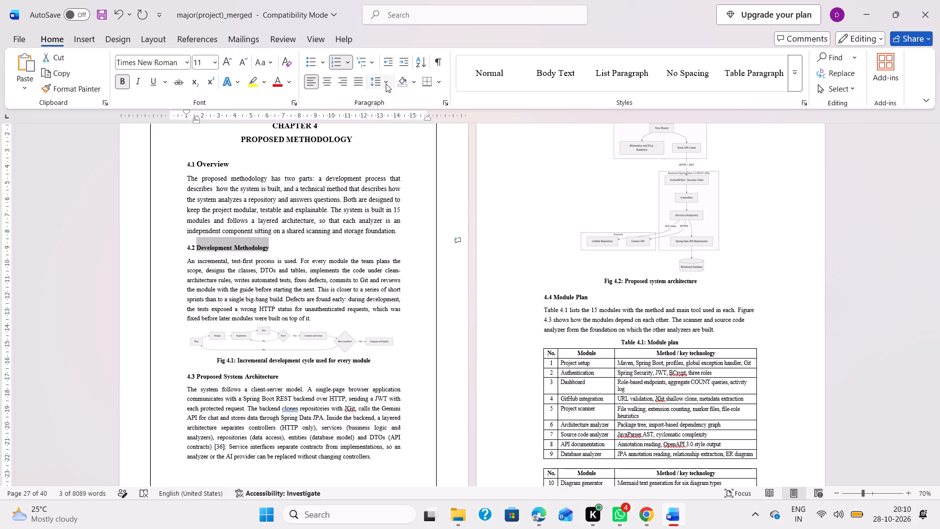
click(205, 61)
text(14)
key(Return)
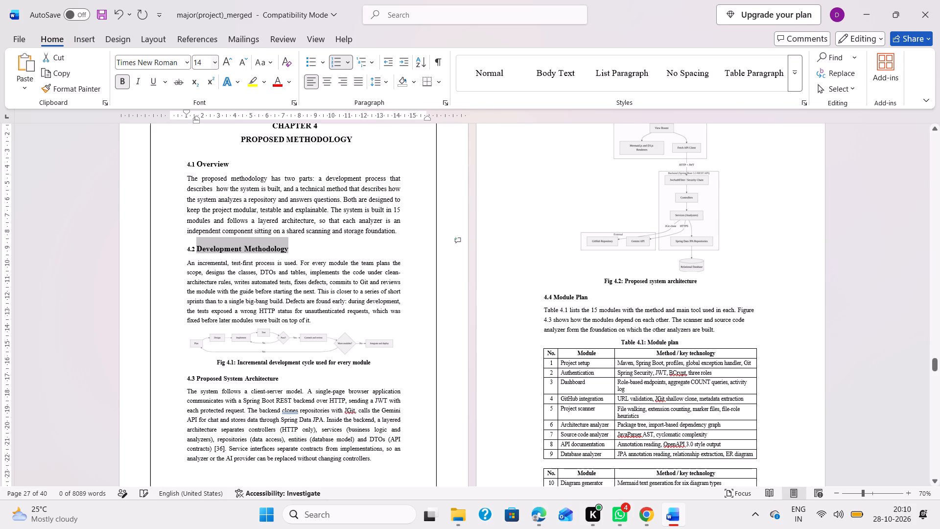
Set the paragraph under the Development Methodology heading to 12 pt.
drag(184, 261, 304, 315)
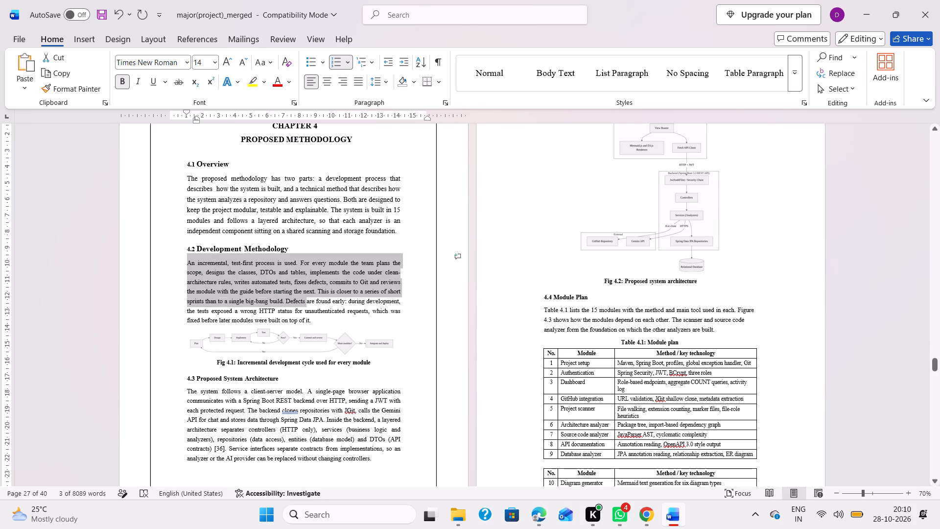
drag(304, 315, 324, 320)
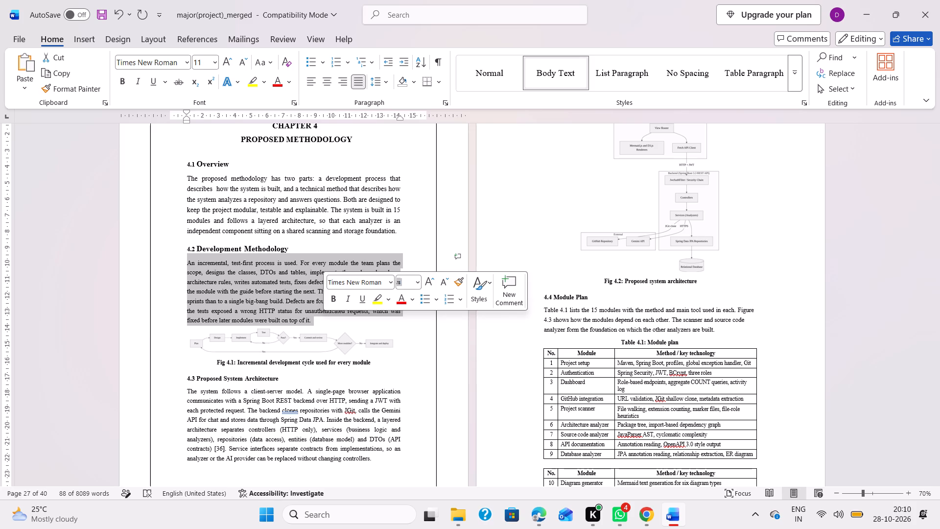
click(409, 282)
text(12)
key(Return)
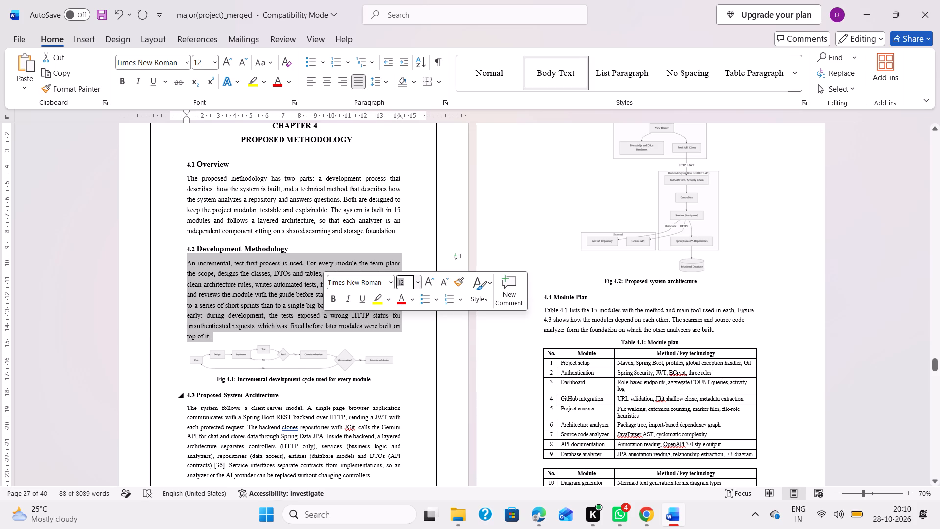
Set the caption "Fig 4.1: Incremental development cycle used for every module" to 12 pt.
scroll(375, 377, down, 1)
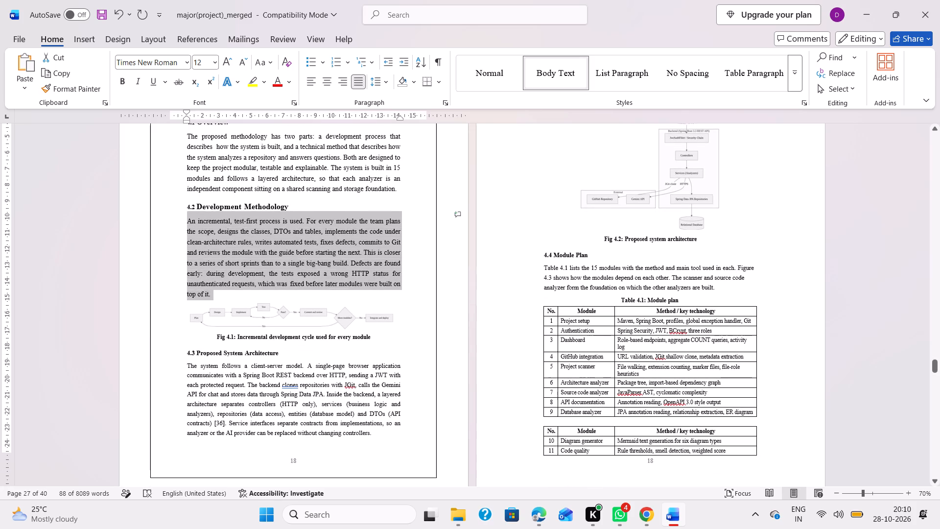
drag(379, 334, 240, 335)
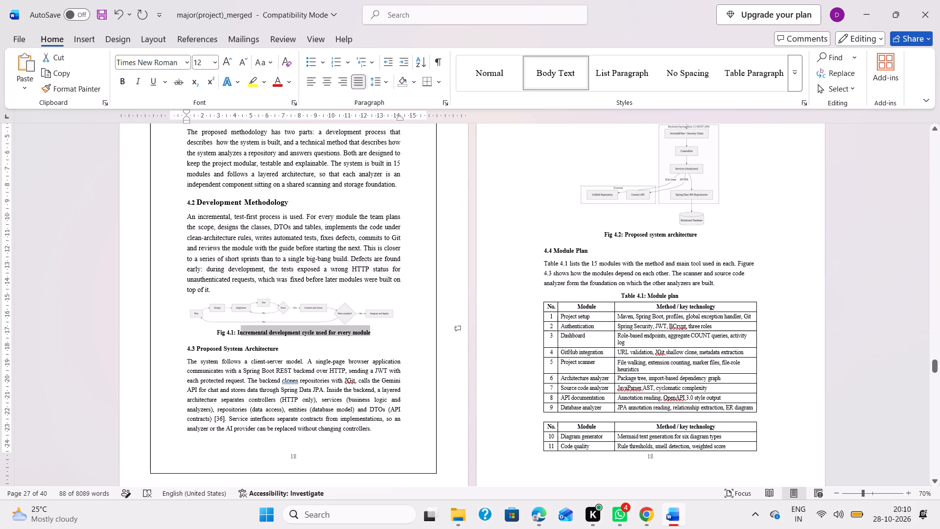
drag(240, 335, 216, 333)
click(297, 294)
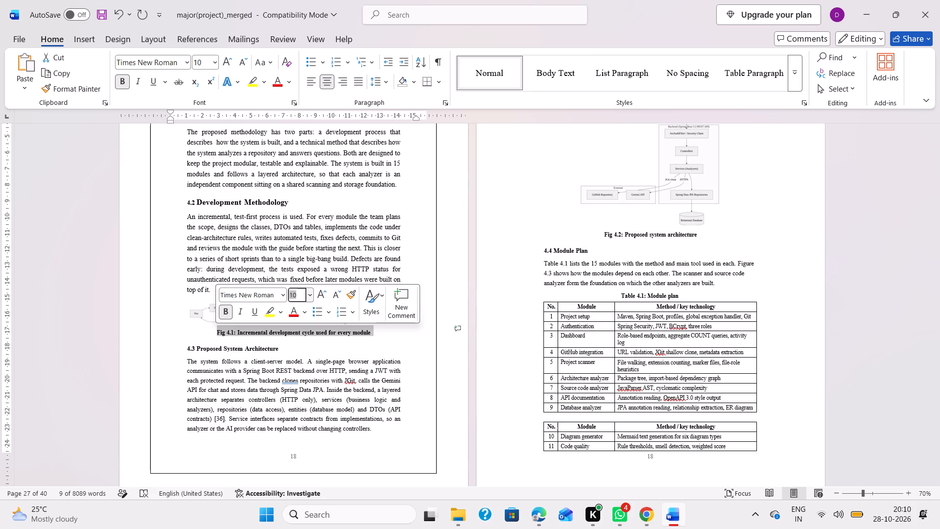
text(12)
key(Return)
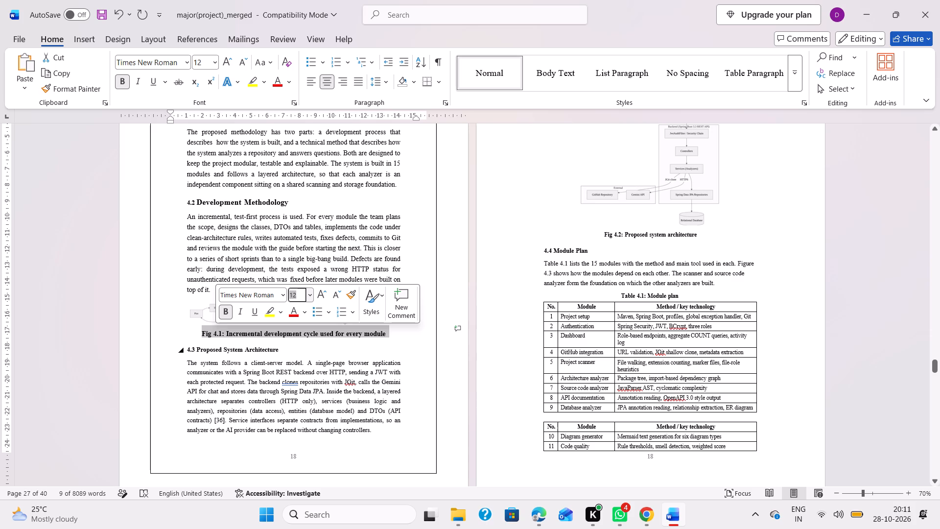
Set the section 4.3 heading text "Proposed System Architecture" to 14 pt.
drag(280, 349, 188, 353)
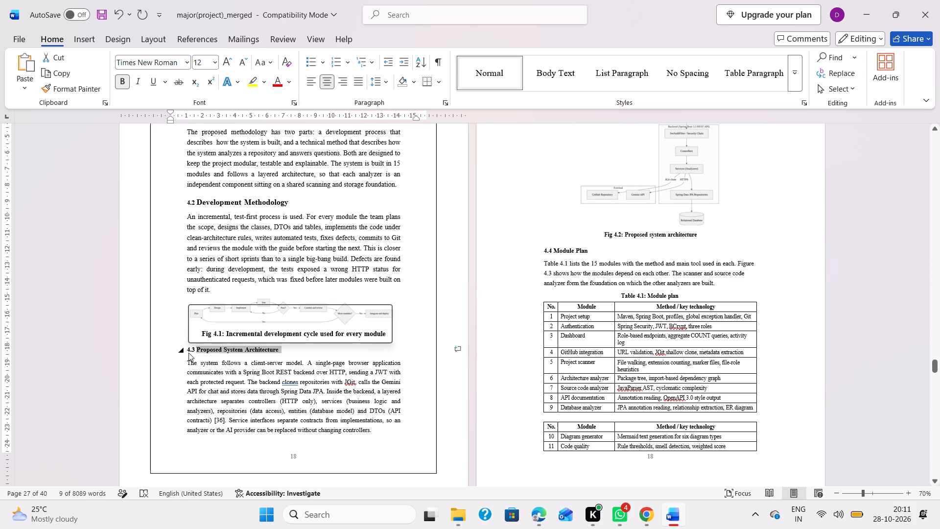
click(272, 314)
text(14)
key(Return)
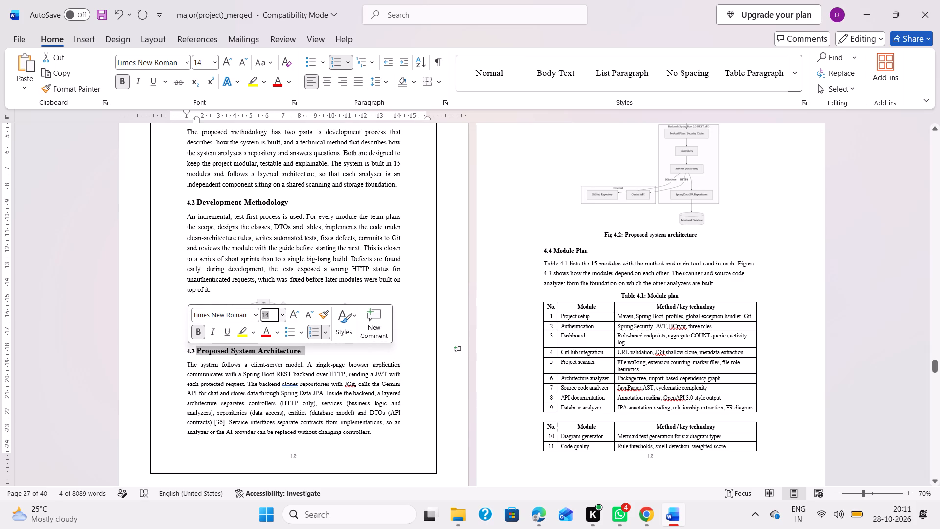
Delete the citation [36] after "DTOs (API contracts)" in the Proposed System Architecture paragraph.
click(224, 421)
key(BackSpace)
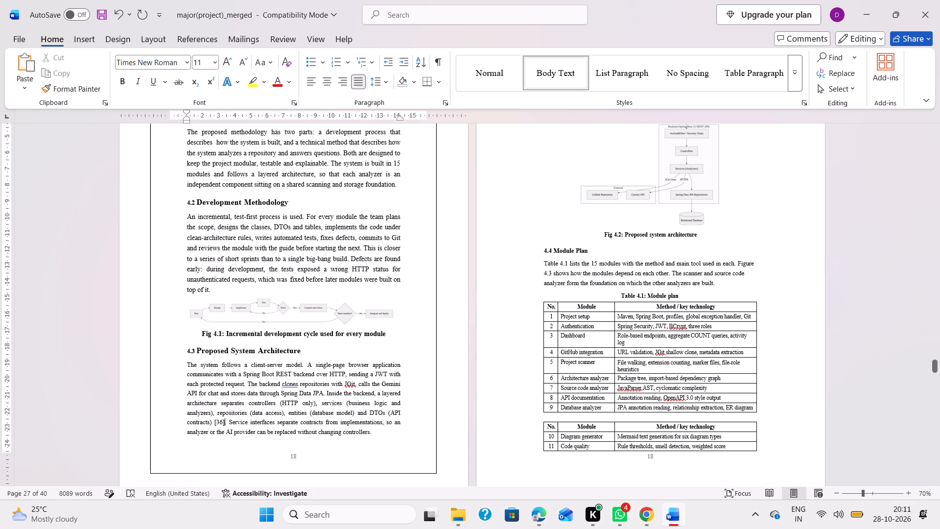
key(BackSpace)
key(BackSpace)
key(BackSpace)
key(BackSpace)
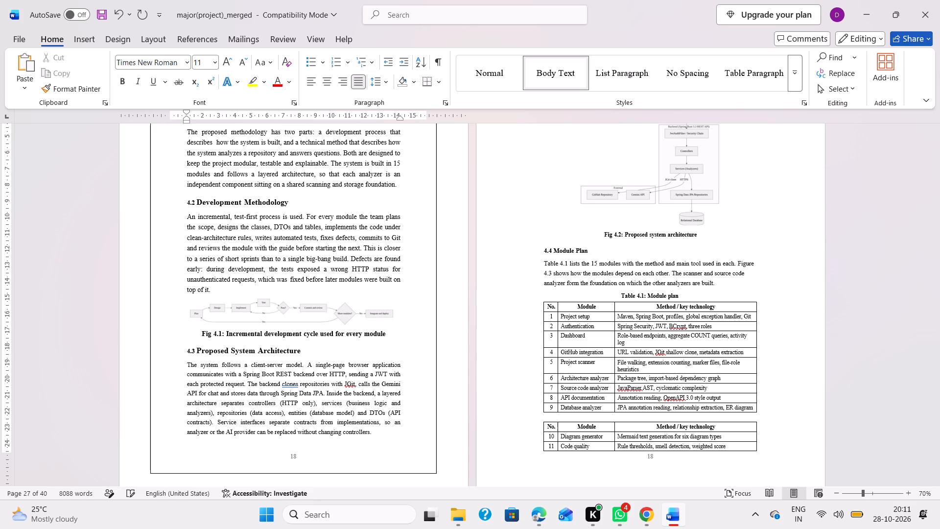
Set the paragraph under the Proposed System Architecture heading to 12 pt.
scroll(392, 409, down, 1)
scroll(392, 409, up, 1)
scroll(392, 409, down, 1)
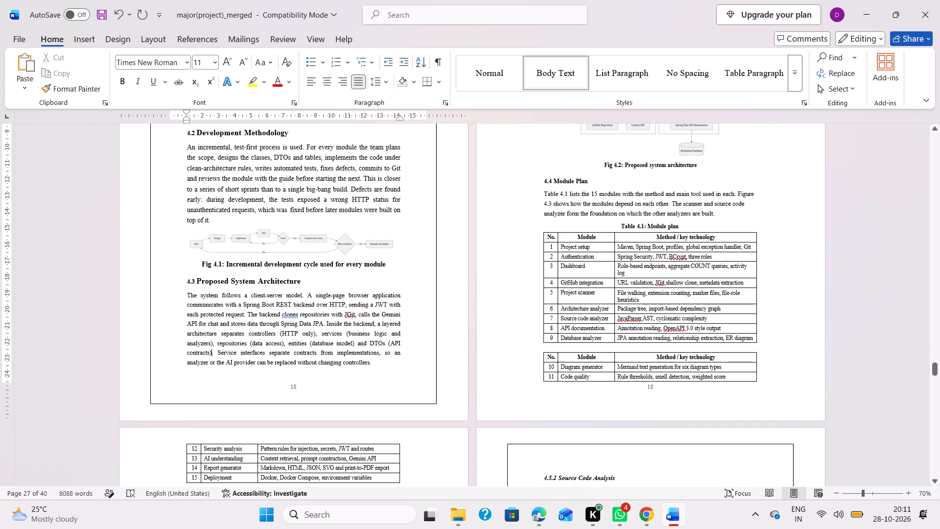
drag(185, 294, 369, 361)
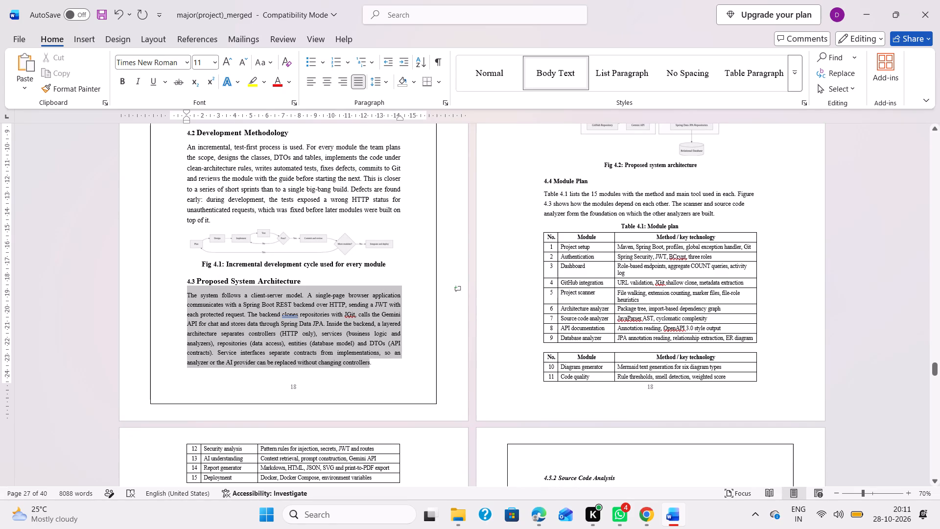
drag(369, 361, 381, 364)
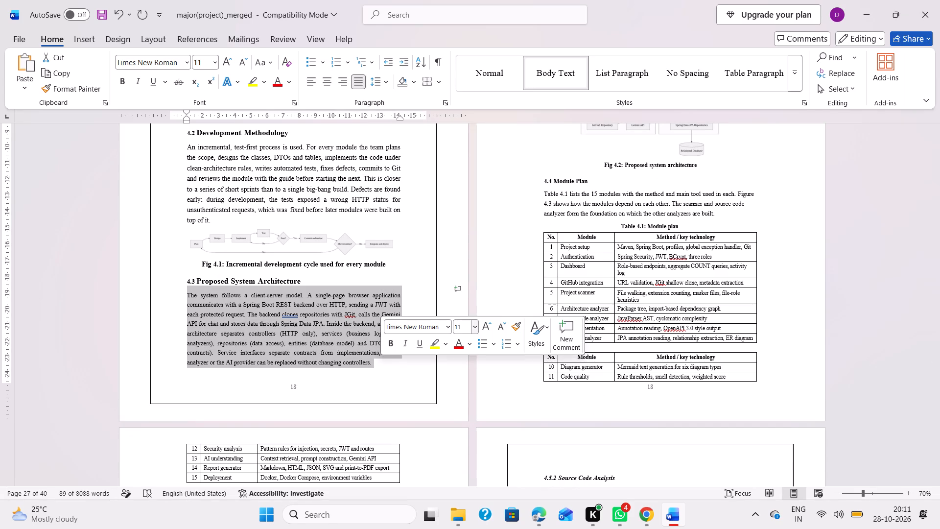
click(464, 328)
key(1)
key(2)
key(Return)
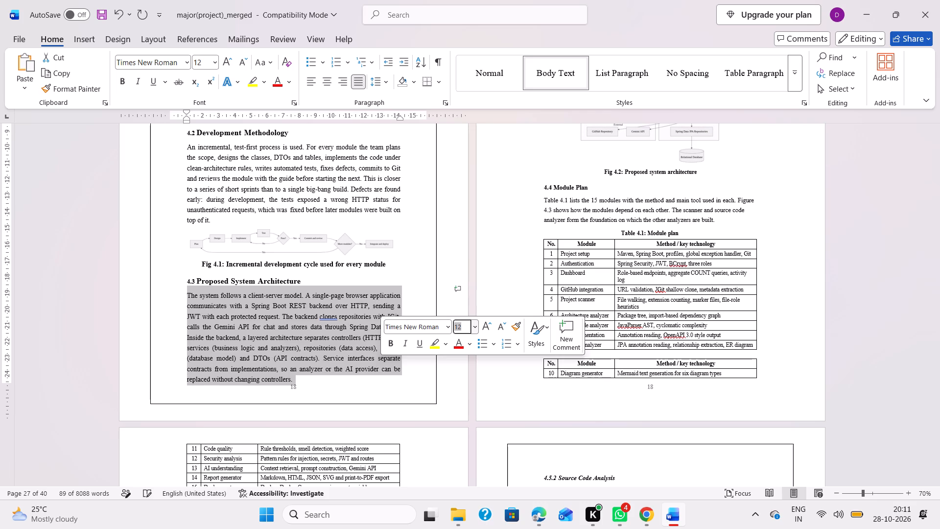
Delete the closing clause starting "so an analyzer or the AI provider" and end the sentence with a period after "implementations".
click(302, 371)
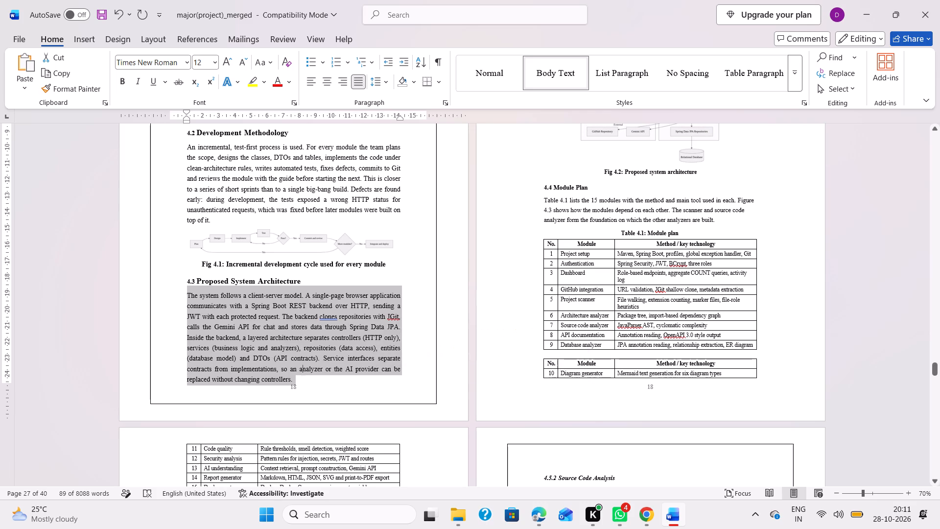
drag(278, 368, 287, 370)
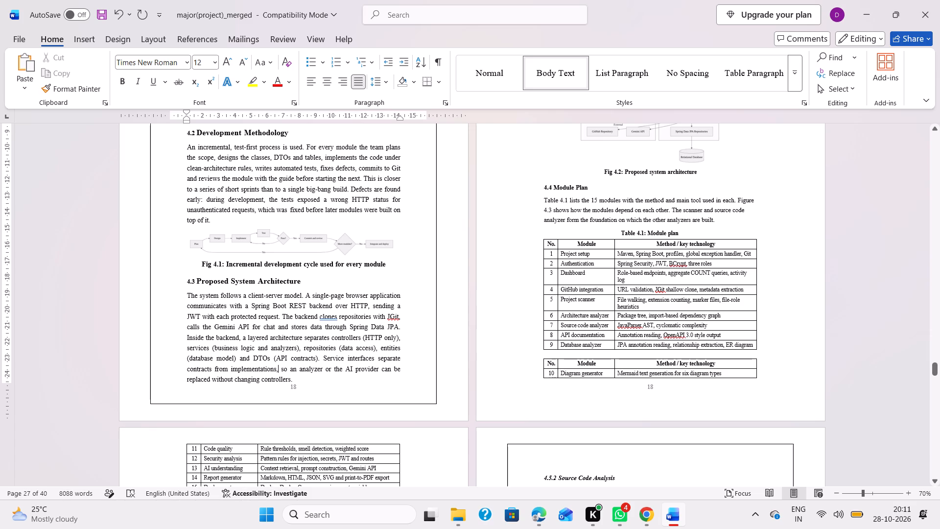
drag(287, 370, 320, 380)
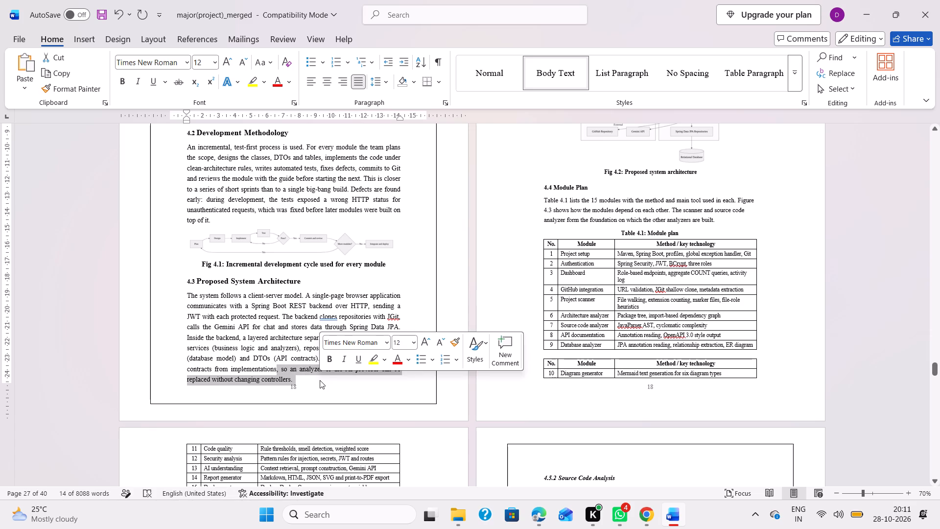
key(BackSpace)
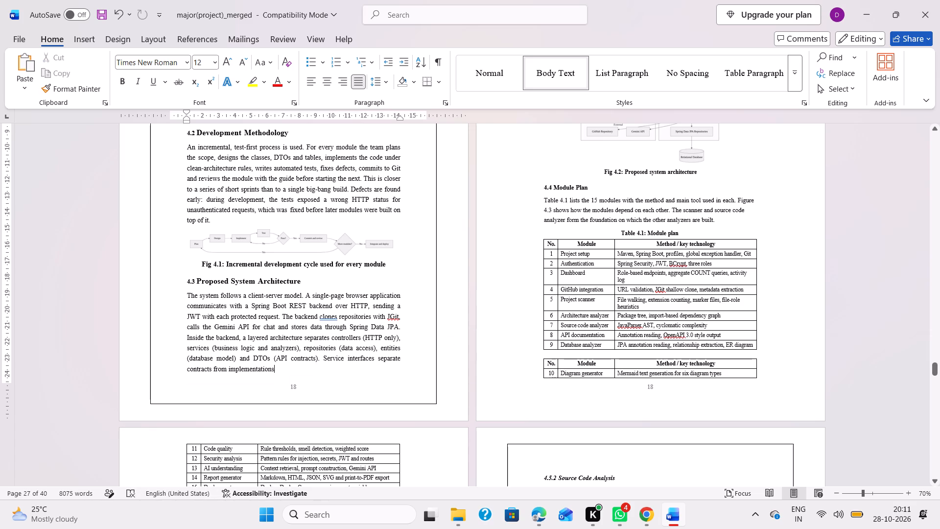
key(period)
Copy the borderless-page content from the Fig 4.2 diagram through the Repository Intake and Scanning paragraph, and delete it together with its leftover blank page.
scroll(327, 328, up, 1)
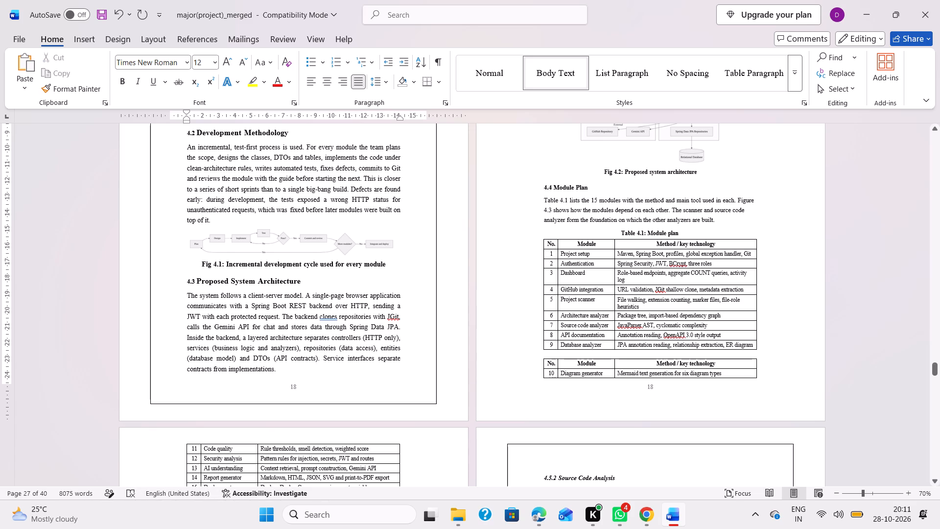
scroll(327, 328, up, 1)
scroll(585, 311, up, 1)
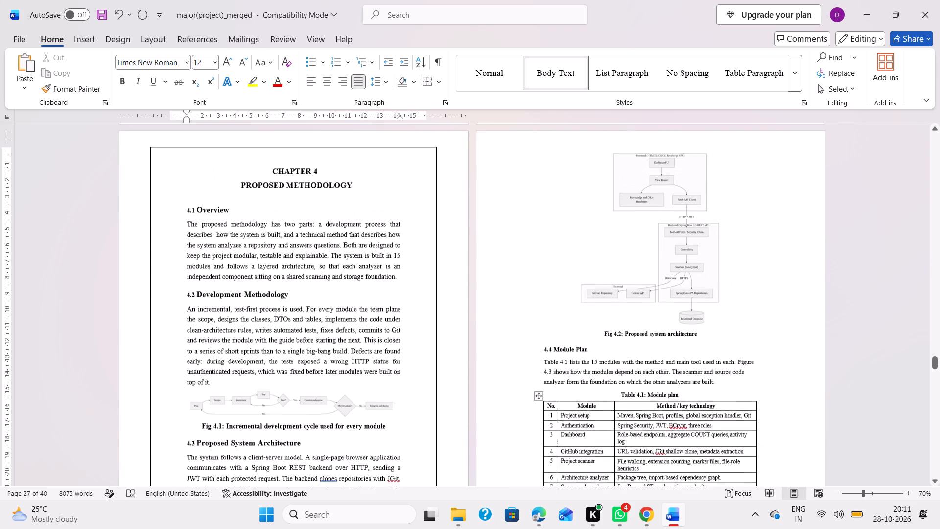
scroll(585, 311, up, 1)
click(551, 196)
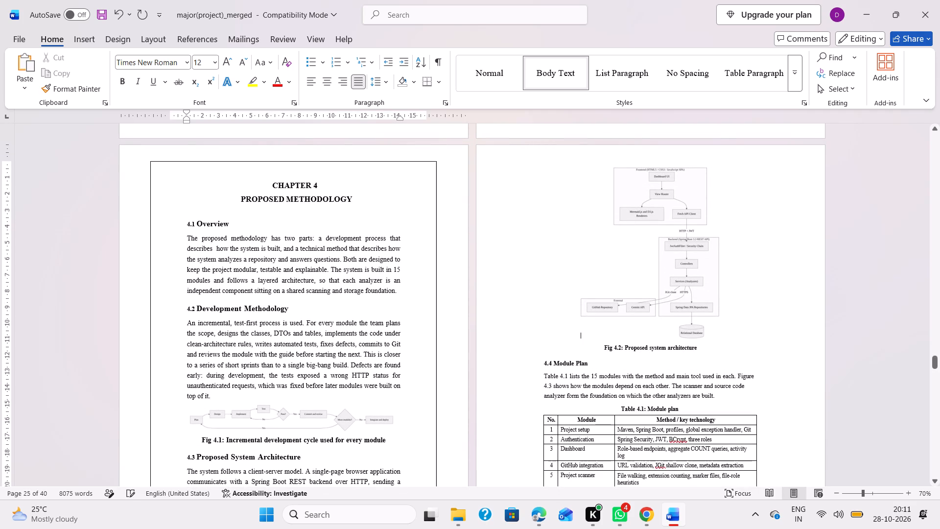
click(537, 168)
drag(537, 168, 658, 475)
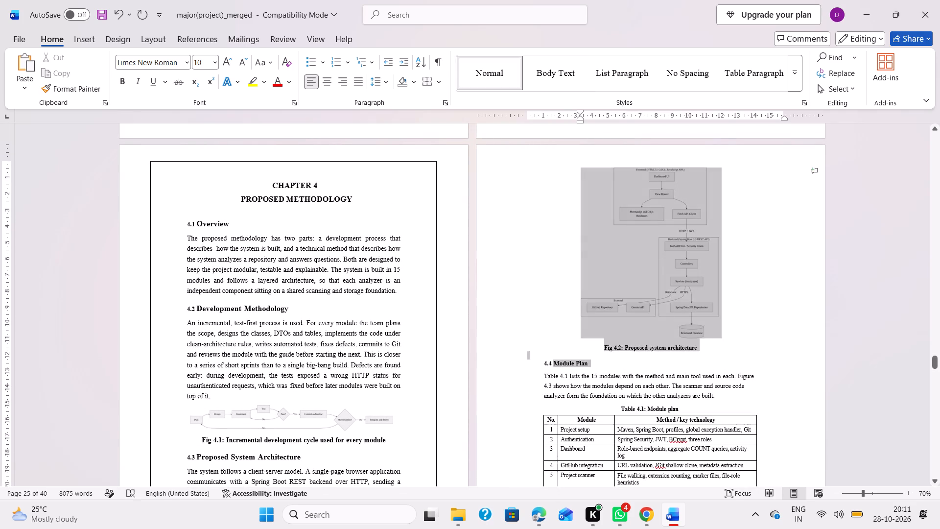
drag(658, 475, 393, 445)
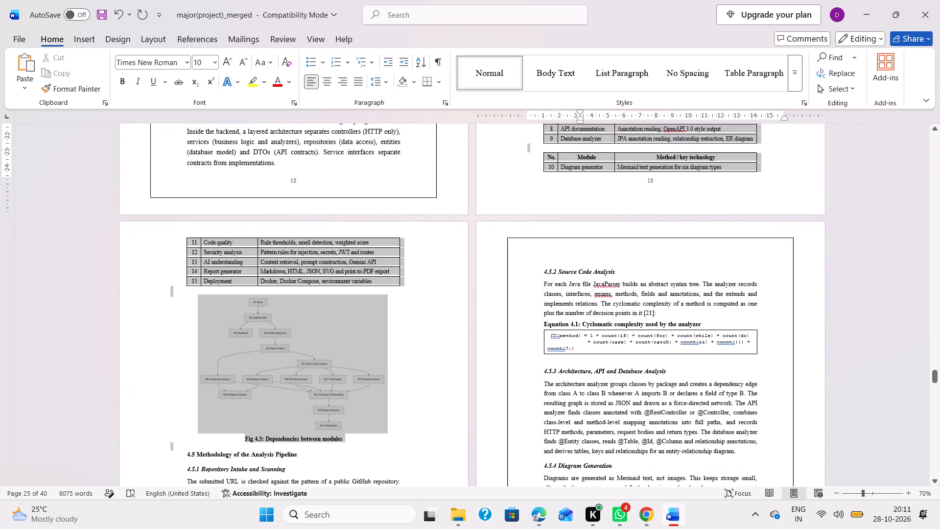
drag(393, 445, 446, 214)
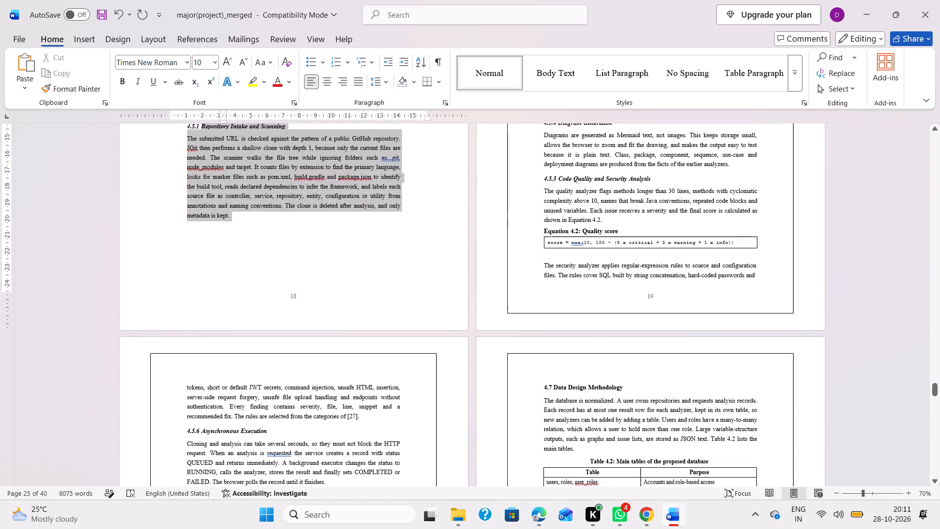
drag(446, 214, 399, 240)
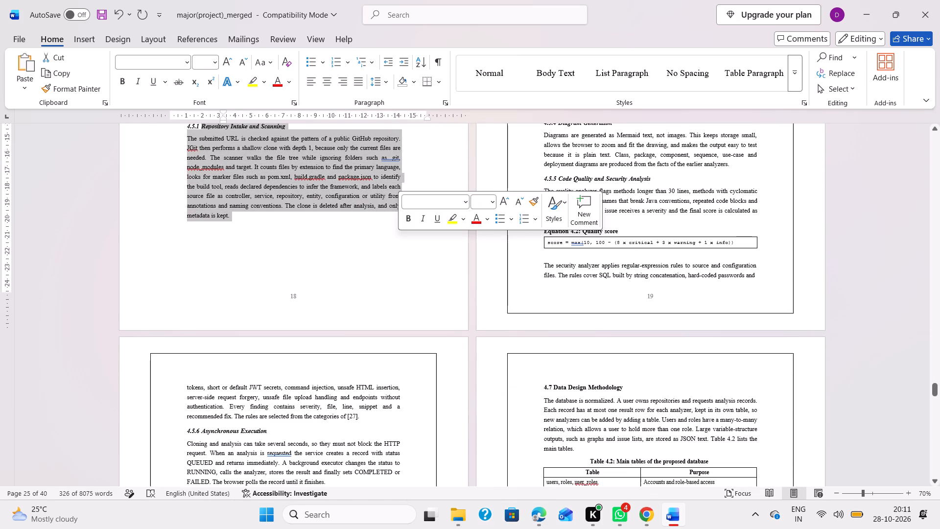
key(ctrl+c)
scroll(448, 207, up, 1)
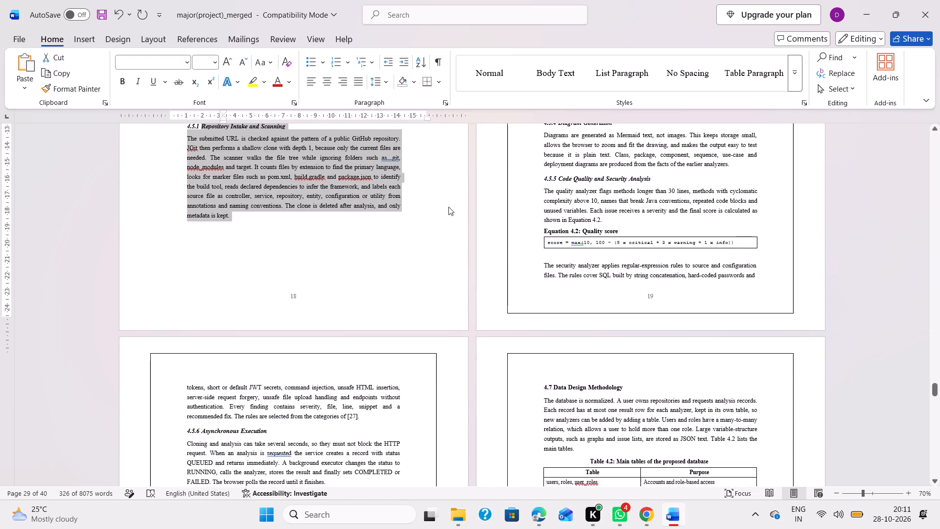
scroll(448, 207, up, 6)
scroll(646, 245, up, 1)
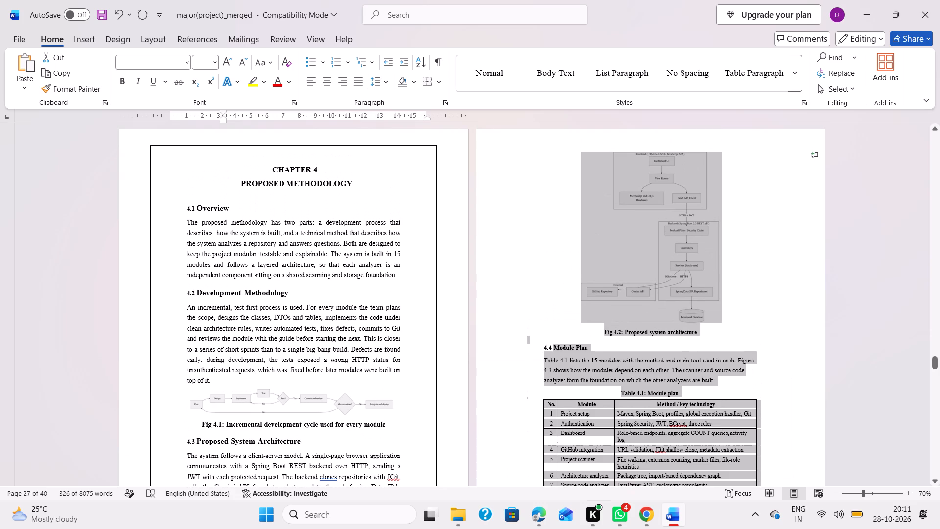
key(BackSpace)
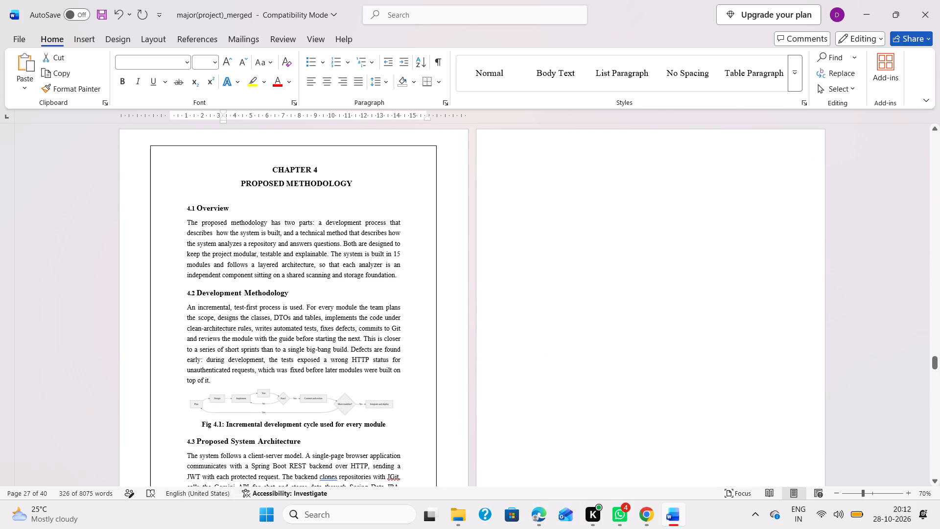
key(BackSpace)
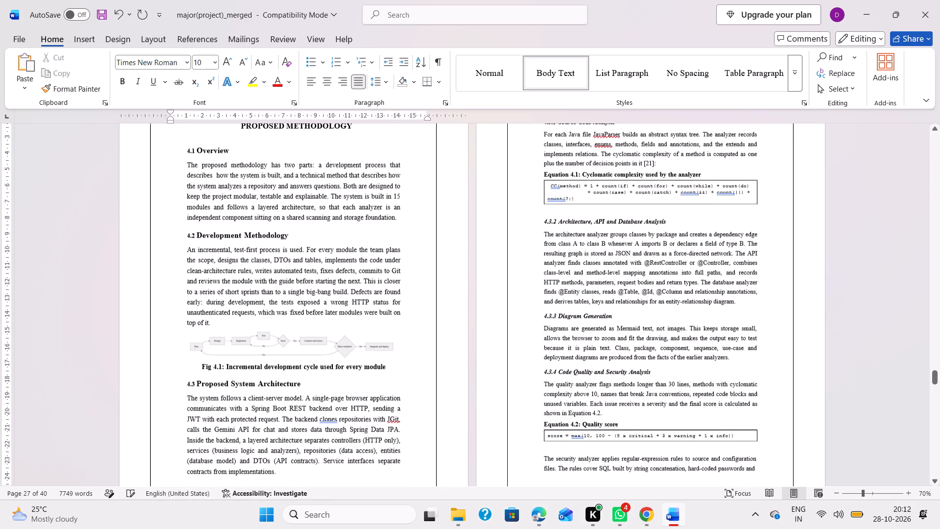
Paste the copied content at the top of the bordered page, before the Source Code Analysis heading.
scroll(679, 245, up, 1)
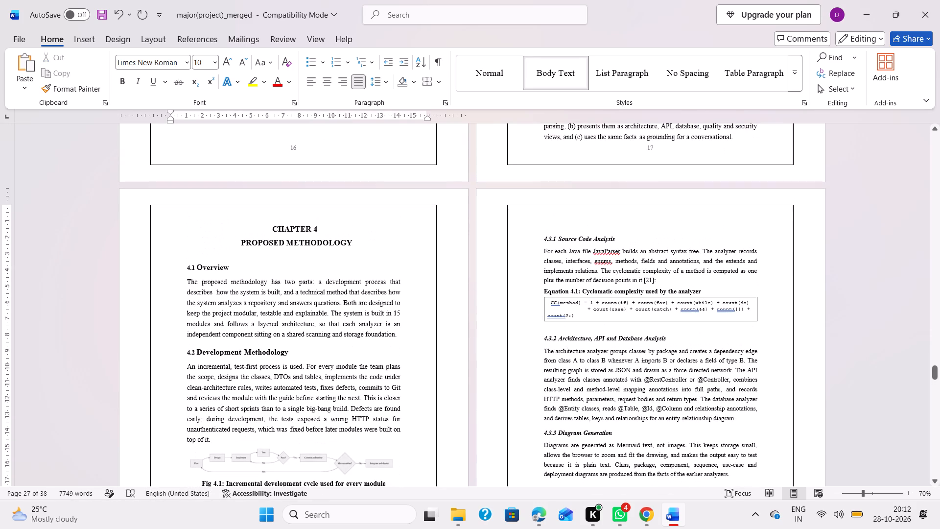
click(540, 231)
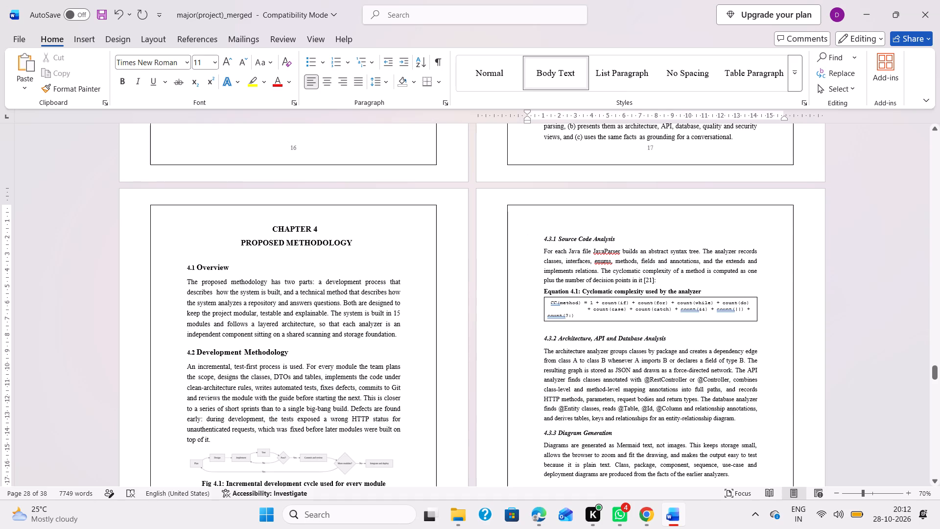
key(ctrl+v)
Set the caption "Fig 4.2: Proposed system architecture" to 14 pt.
scroll(566, 296, up, 1)
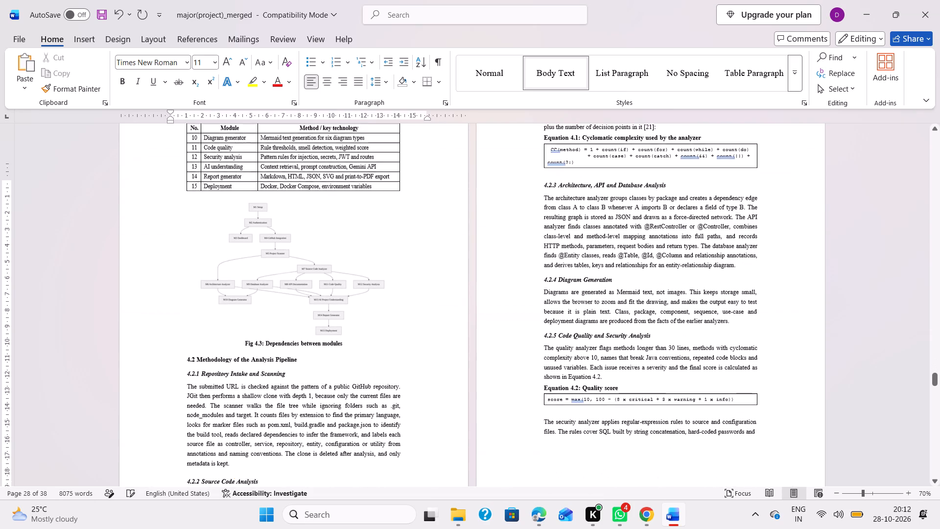
scroll(566, 296, up, 1)
scroll(536, 260, up, 2)
scroll(644, 242, up, 1)
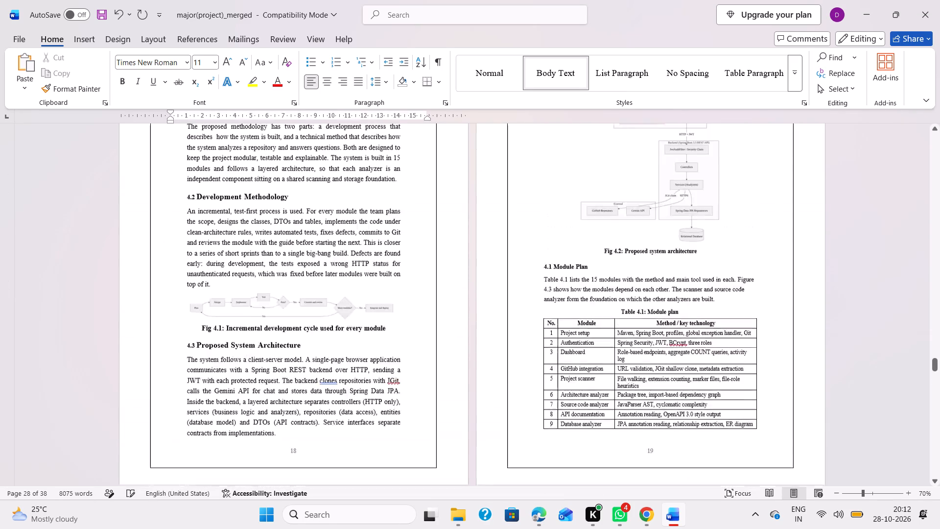
scroll(644, 242, up, 1)
scroll(629, 285, up, 1)
scroll(591, 292, down, 1)
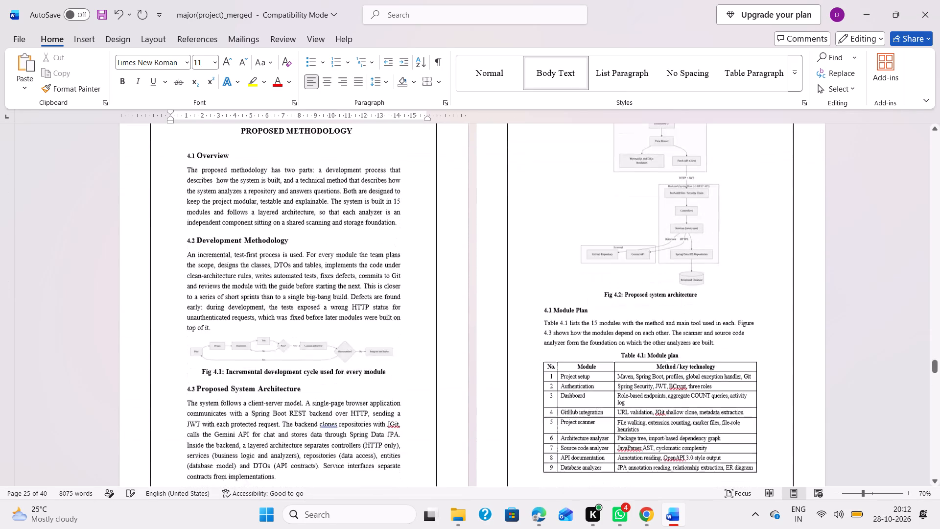
scroll(591, 292, down, 1)
drag(702, 248, 591, 253)
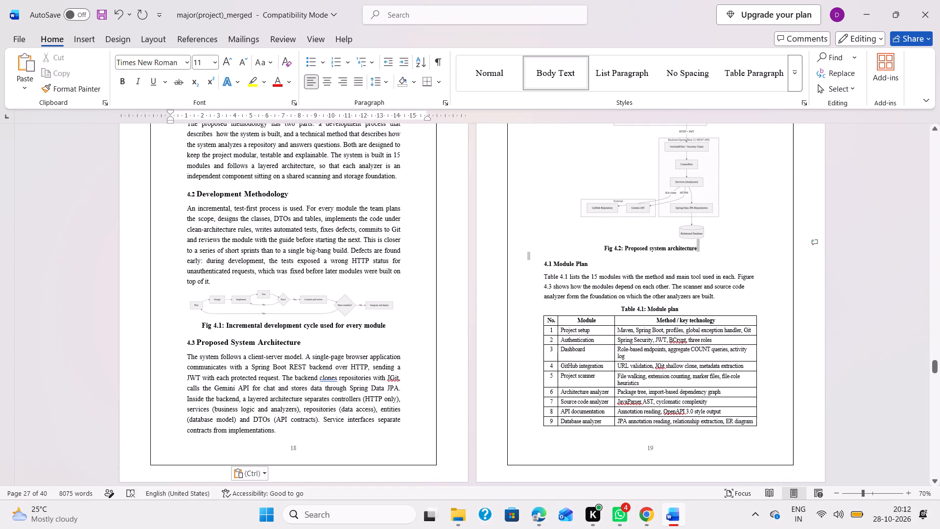
drag(591, 253, 594, 249)
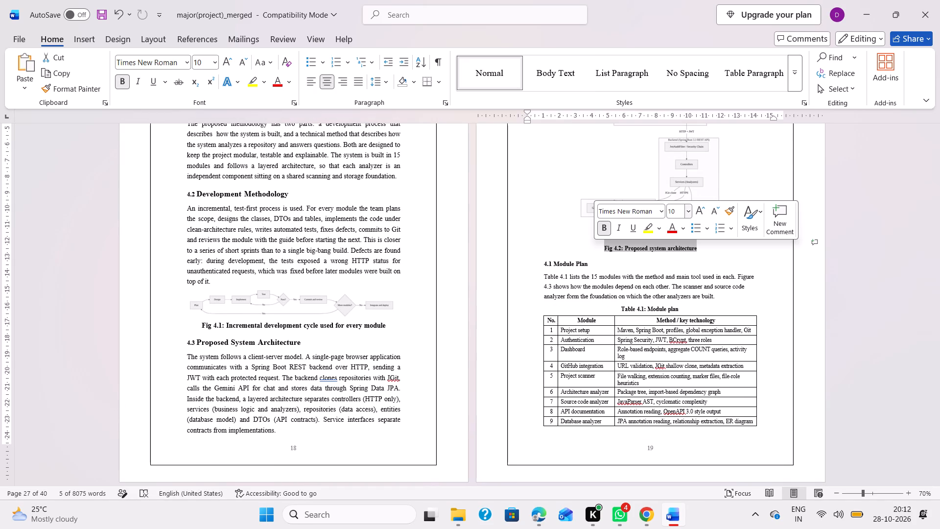
click(676, 210)
text(14)
key(Return)
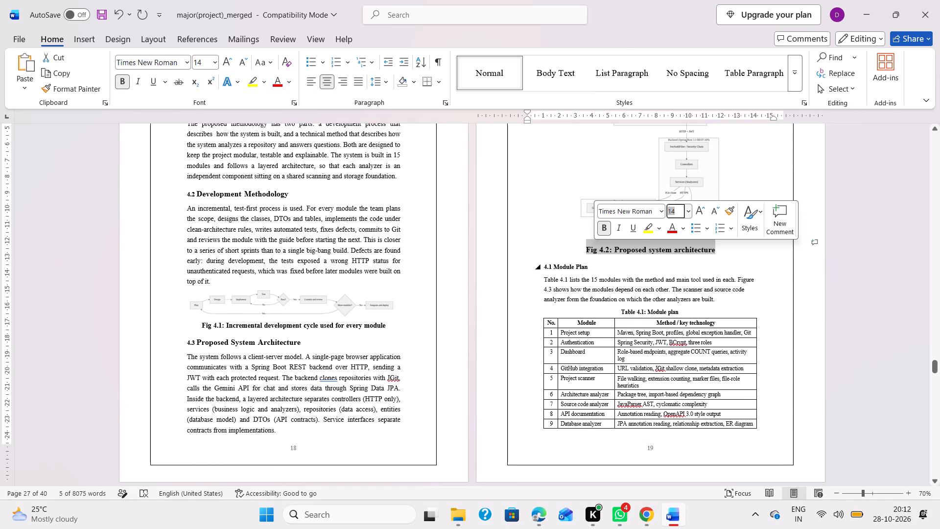
Set the caption "Fig 4.2: Proposed system architecture" to 12 pt.
text(12)
key(Return)
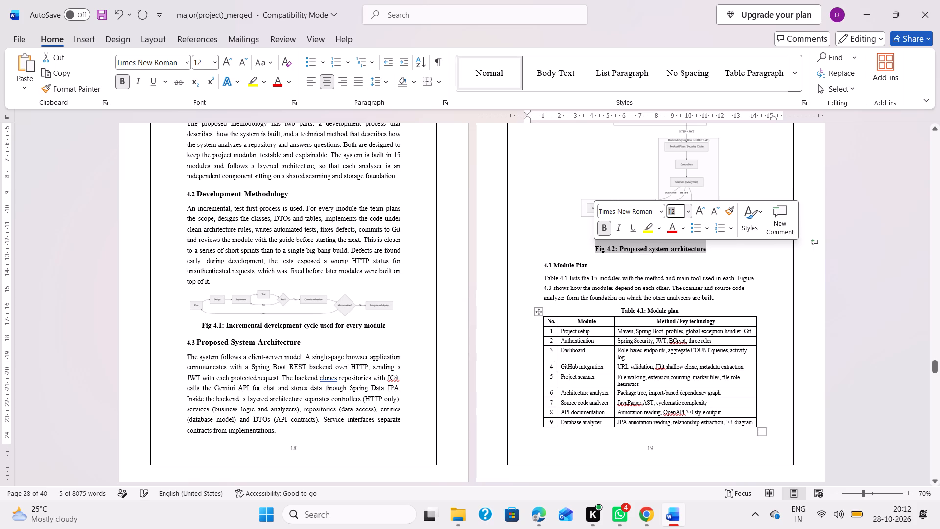
Set the "Module Plan" heading text to 14 pt.
drag(598, 264, 564, 264)
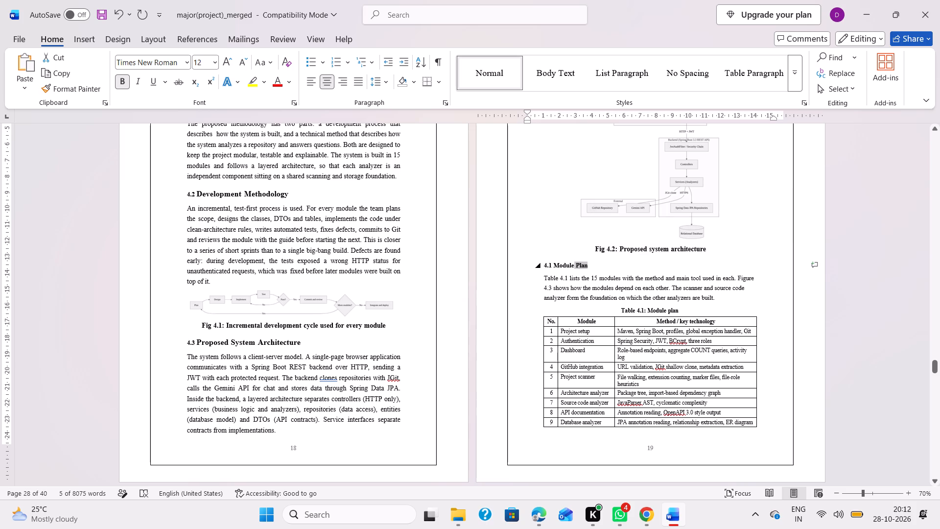
drag(564, 264, 545, 266)
click(630, 225)
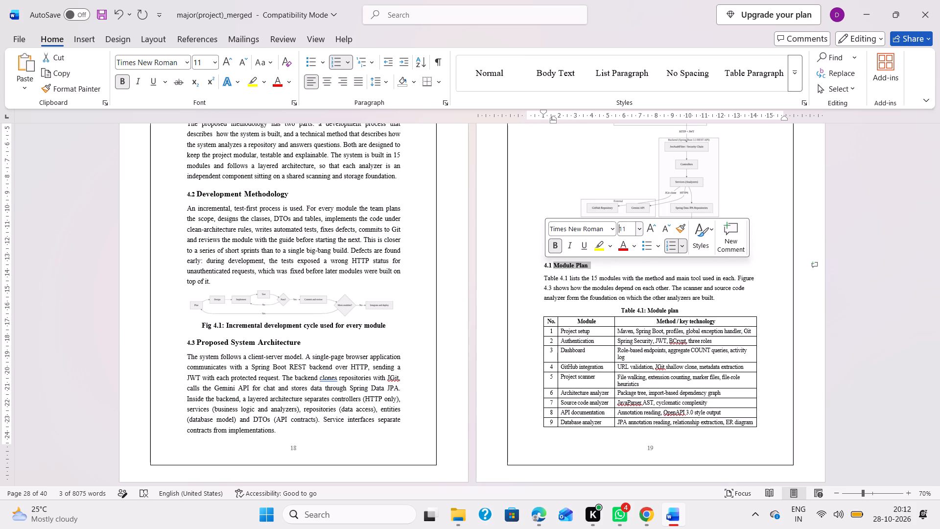
text(14)
key(Return)
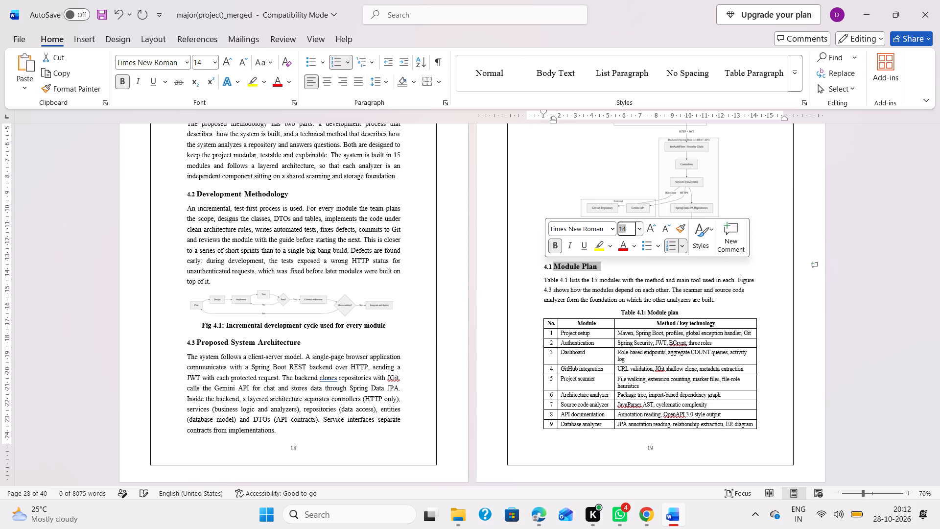
Set the paragraph under the Module Plan heading, starting "Table 4.1 lists the 15 modules", to 12 pt.
click(540, 279)
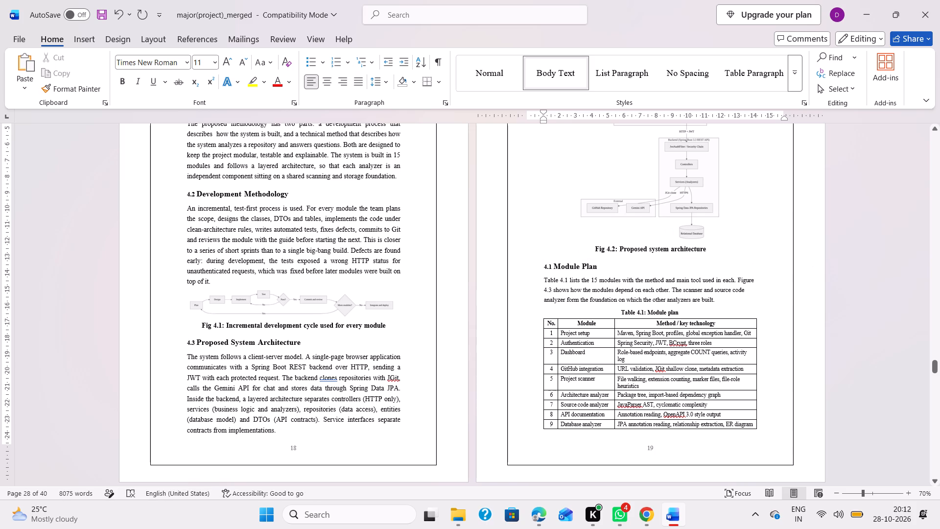
drag(540, 279, 742, 303)
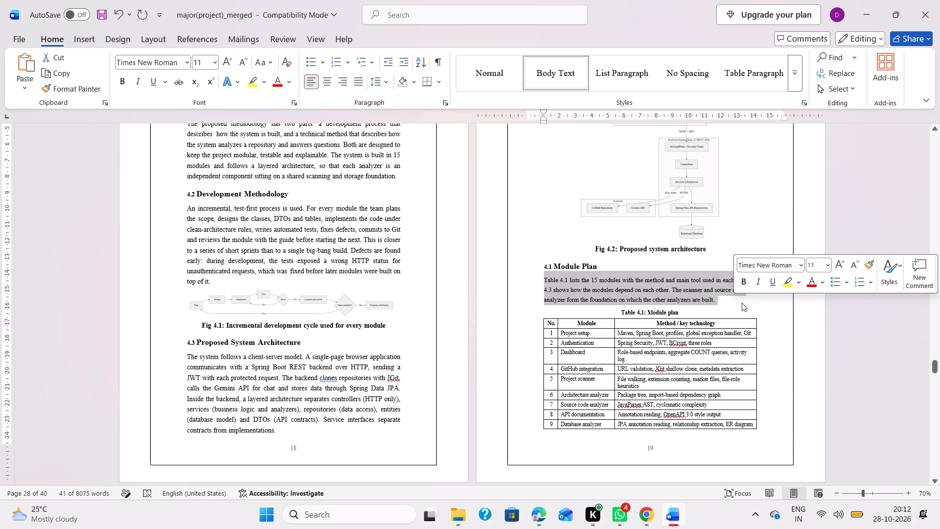
text(12)
key(Return)
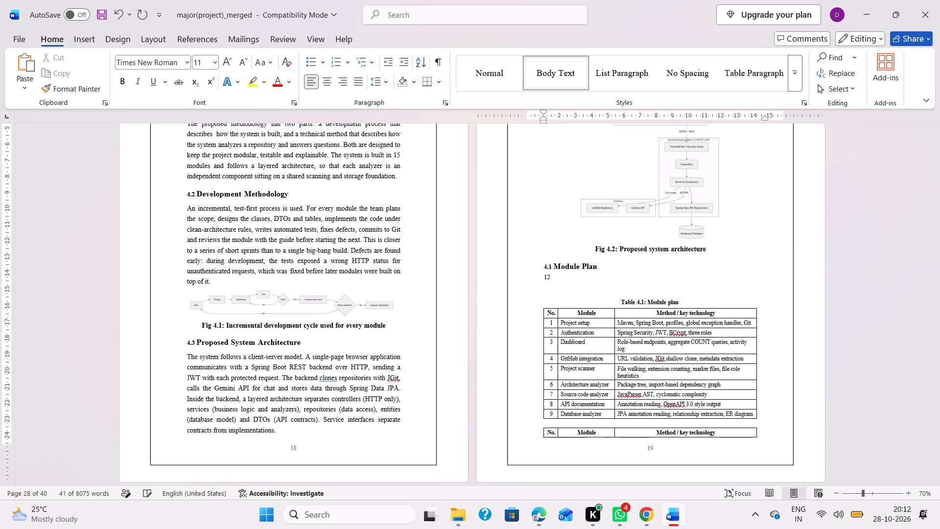
key(ctrl+z)
key(ctrl+z)
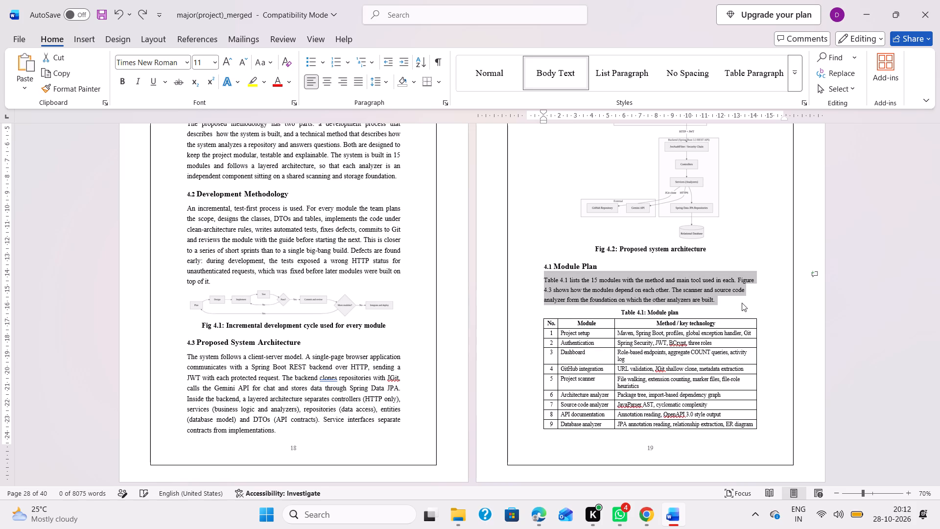
click(203, 65)
text(12)
key(Return)
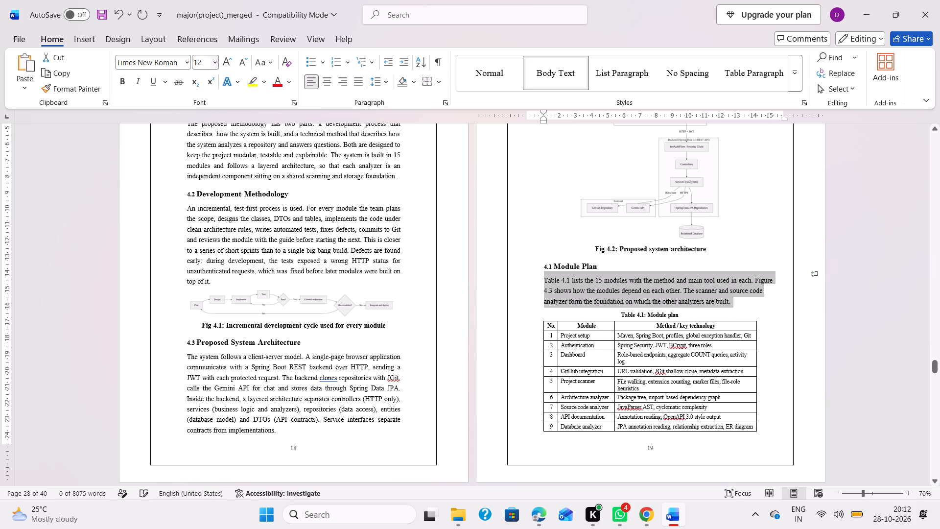
click(579, 342)
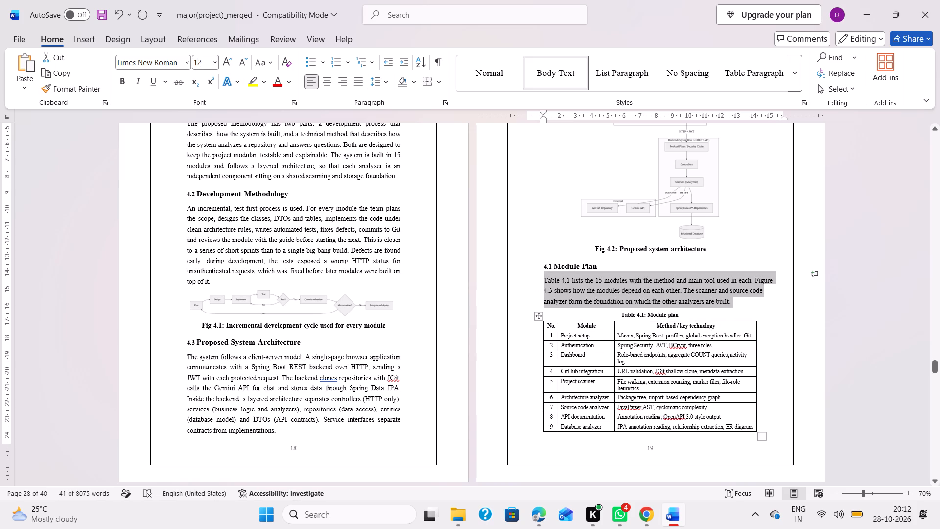
Set the caption "Table 4.1: Module plan" to 12 pt.
click(704, 312)
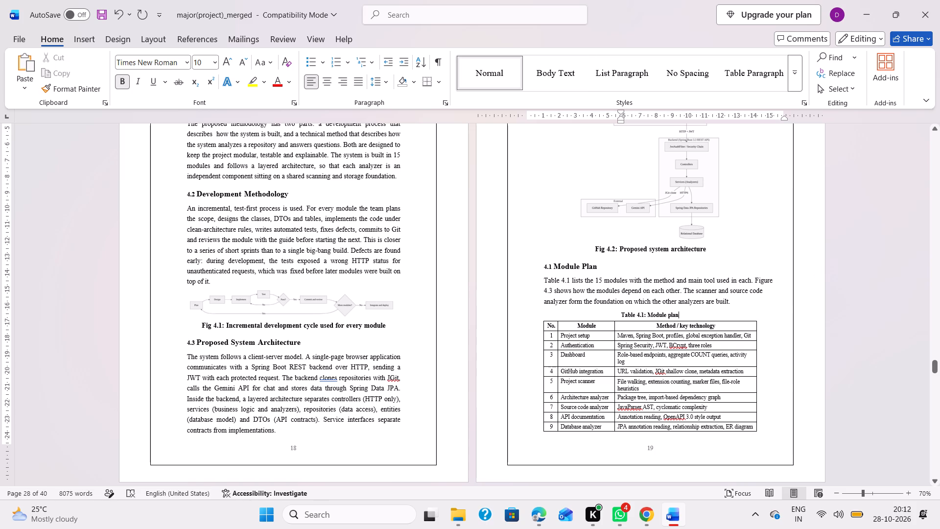
drag(688, 317, 613, 314)
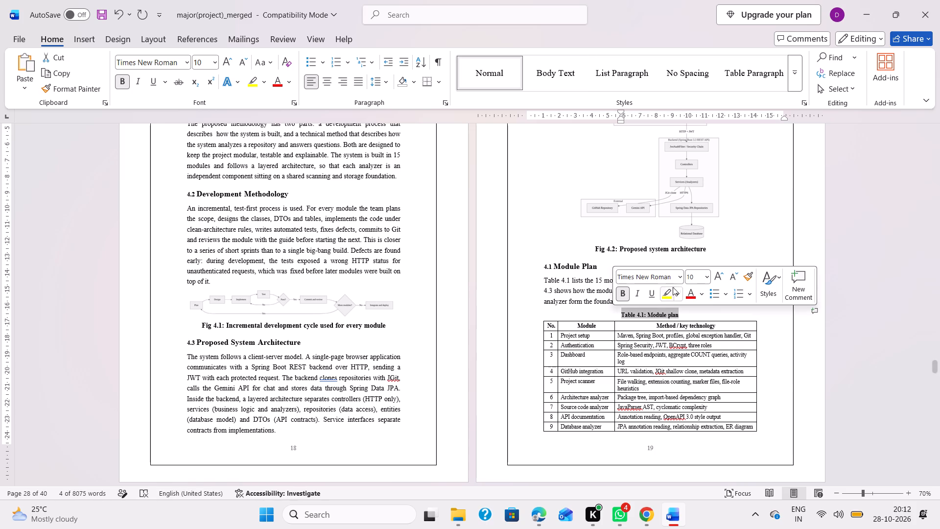
click(694, 276)
text(12)
key(Return)
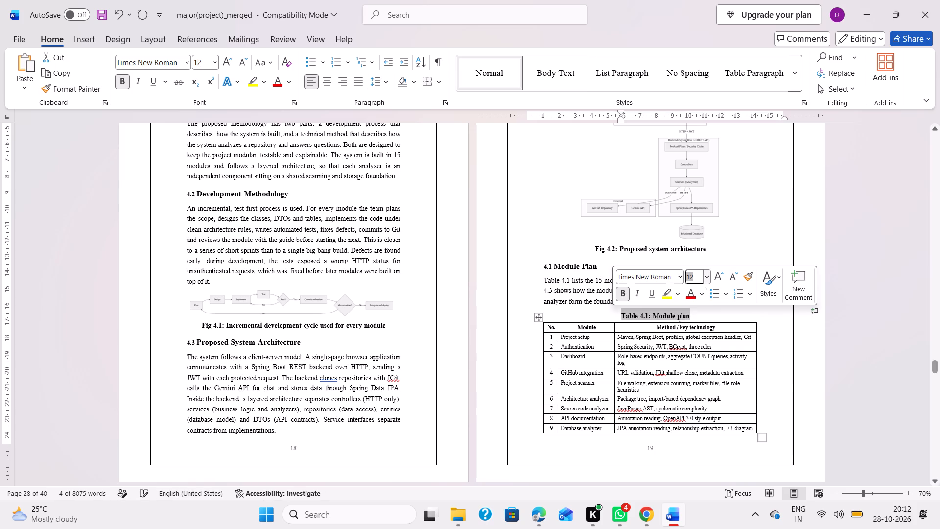
Set all text in the first module plan table, covering modules 1 to 9, to 12 pt.
click(557, 329)
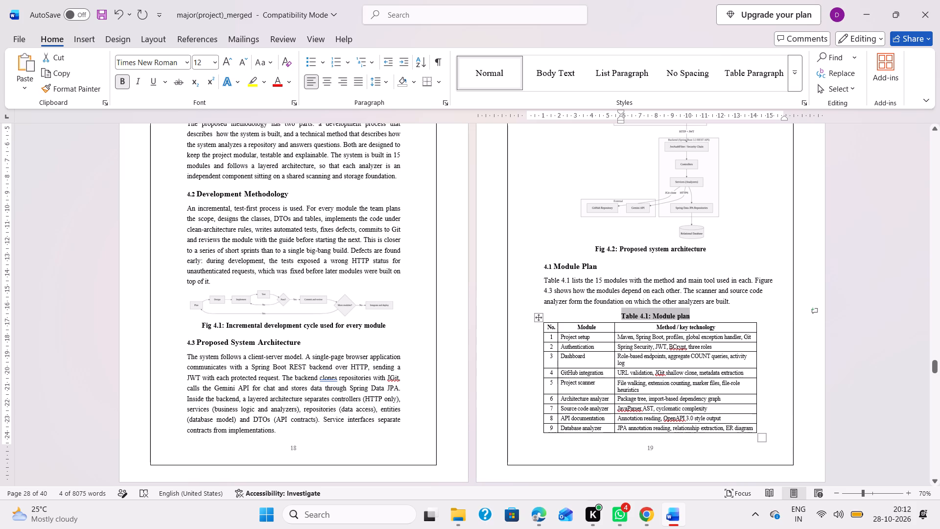
click(539, 321)
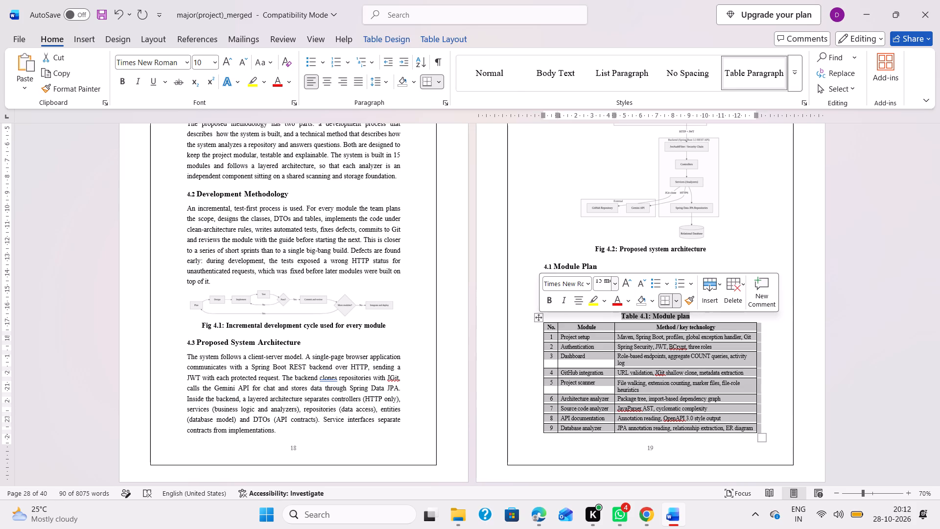
click(604, 284)
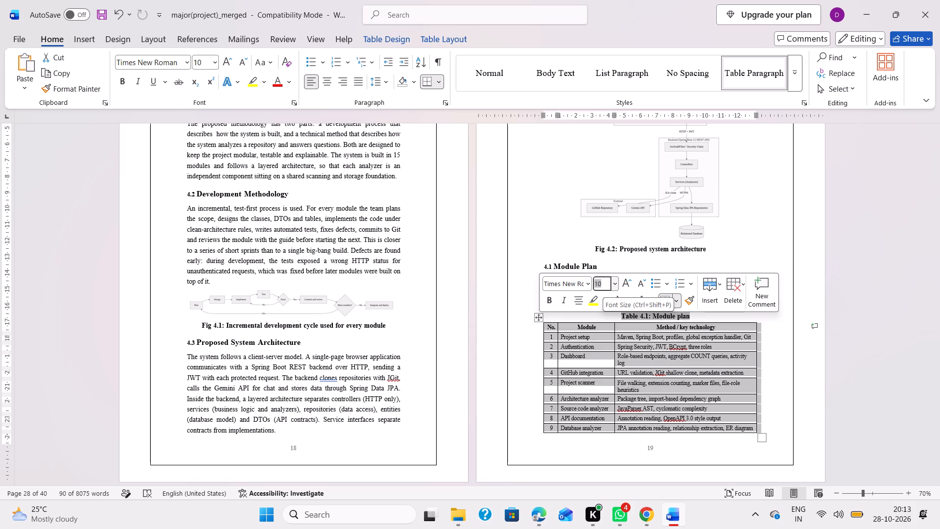
text(12)
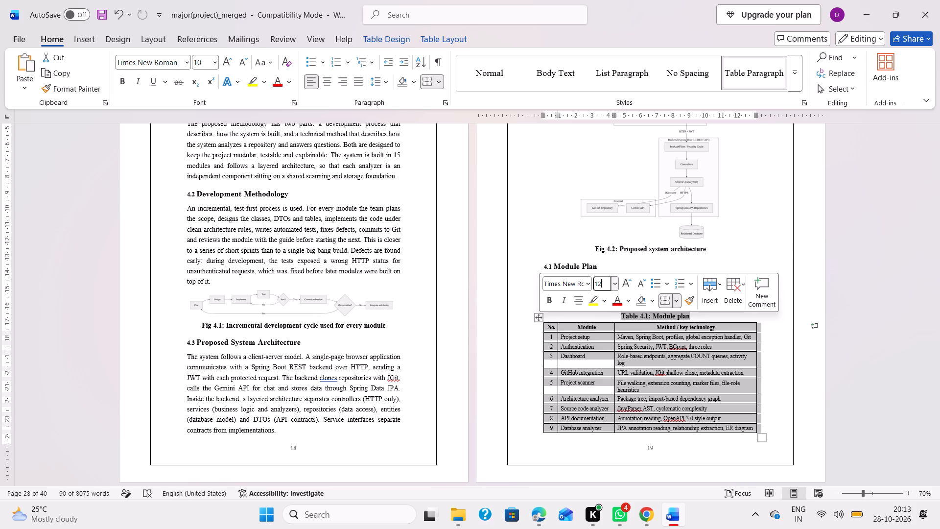
key(Return)
Select the whole continuation table covering modules 10 to 15 and open its font size for editing.
scroll(611, 393, down, 6)
scroll(406, 338, up, 1)
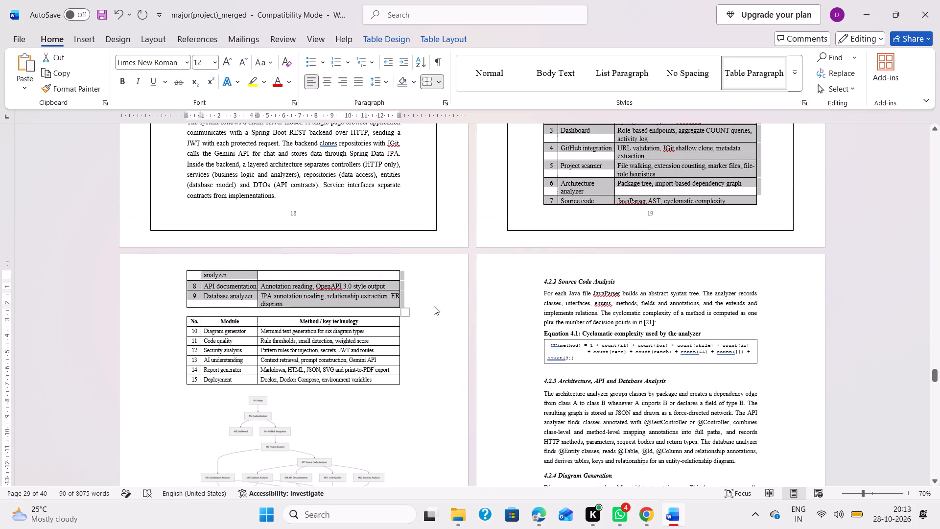
scroll(449, 309, up, 3)
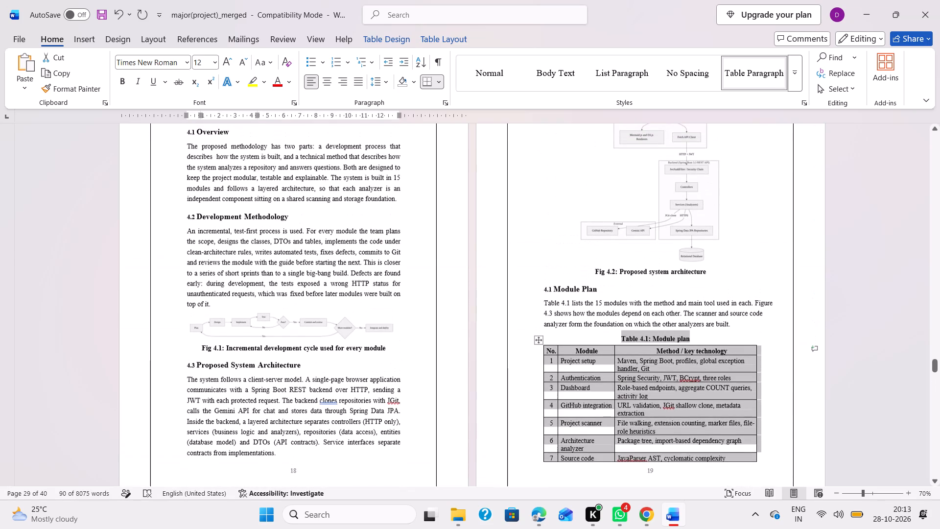
scroll(711, 344, down, 2)
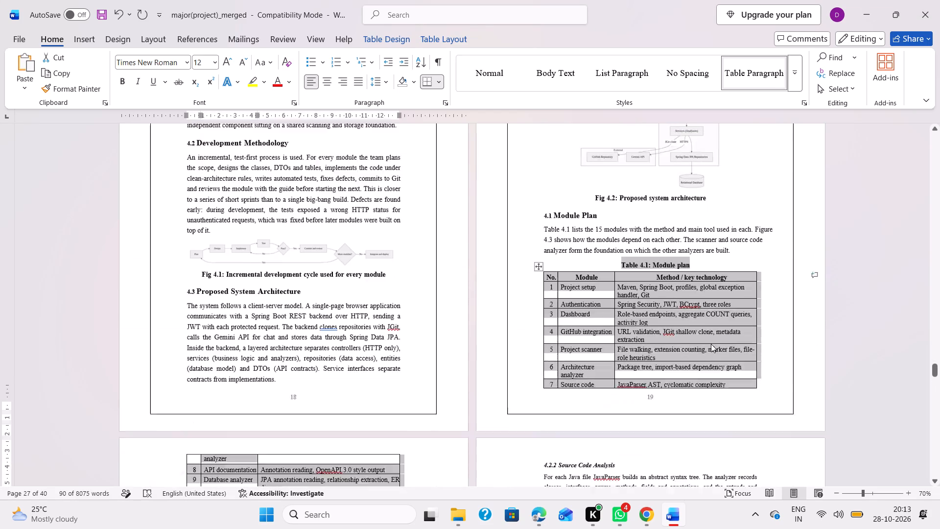
scroll(695, 331, down, 2)
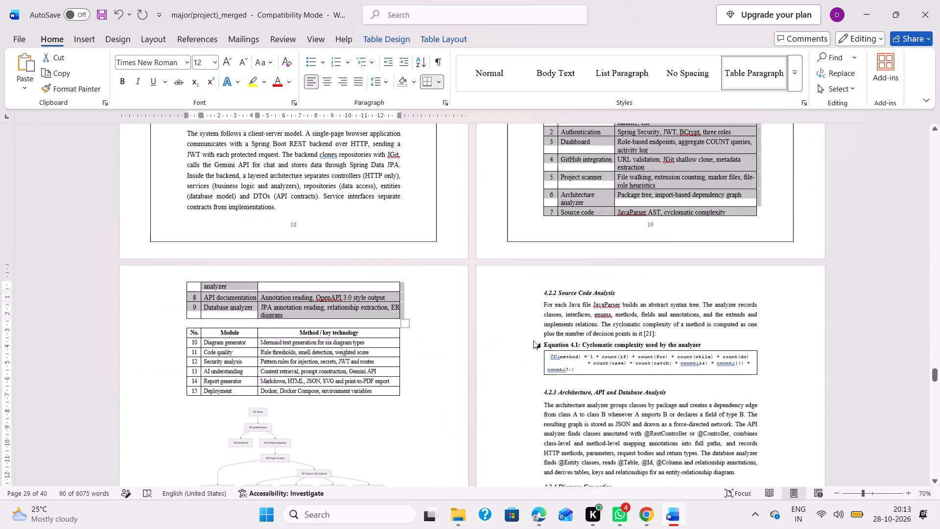
click(343, 325)
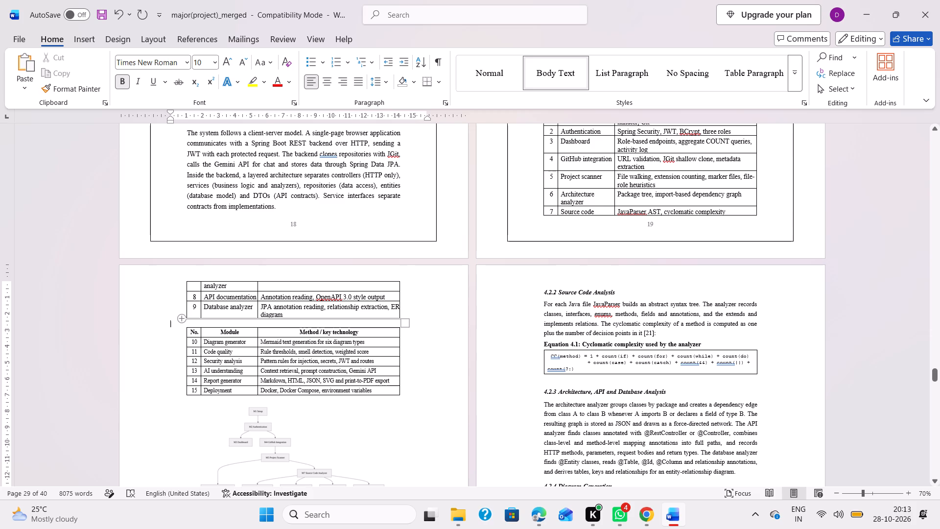
drag(186, 327, 220, 344)
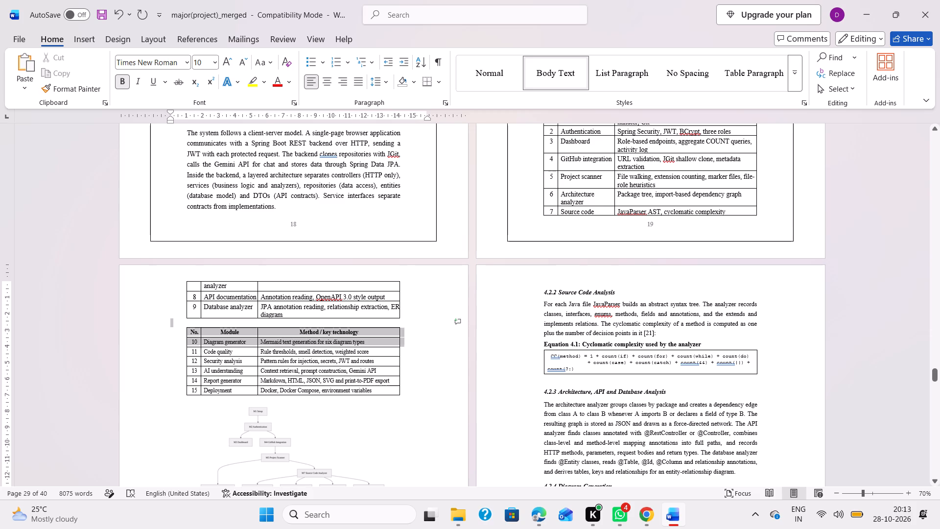
drag(220, 344, 375, 392)
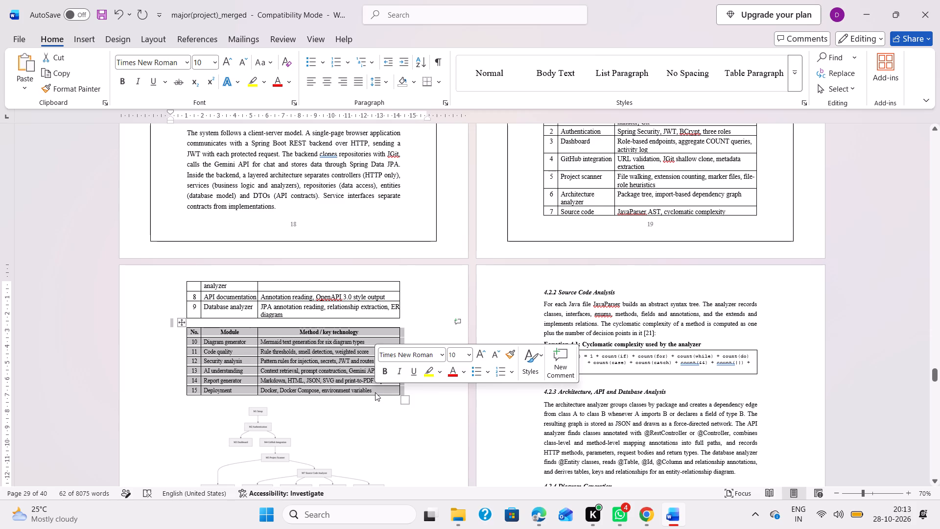
click(453, 353)
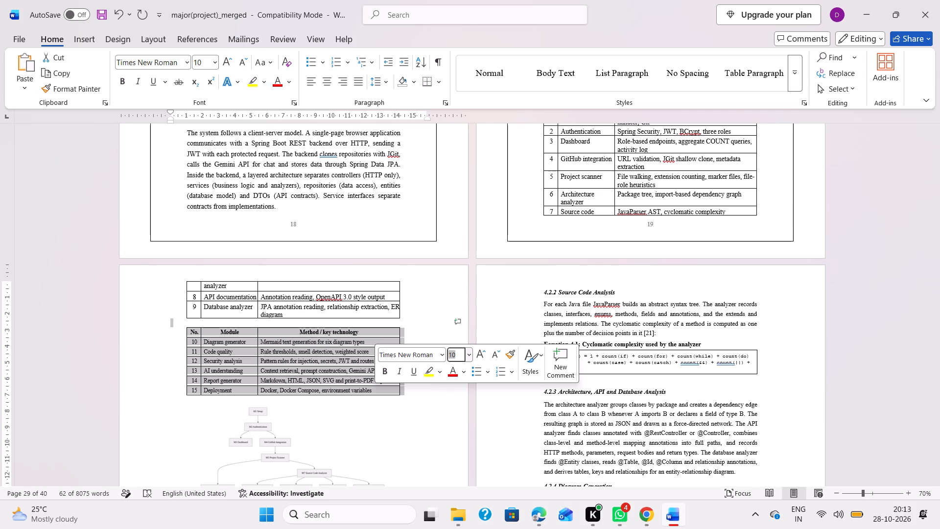
click(453, 353)
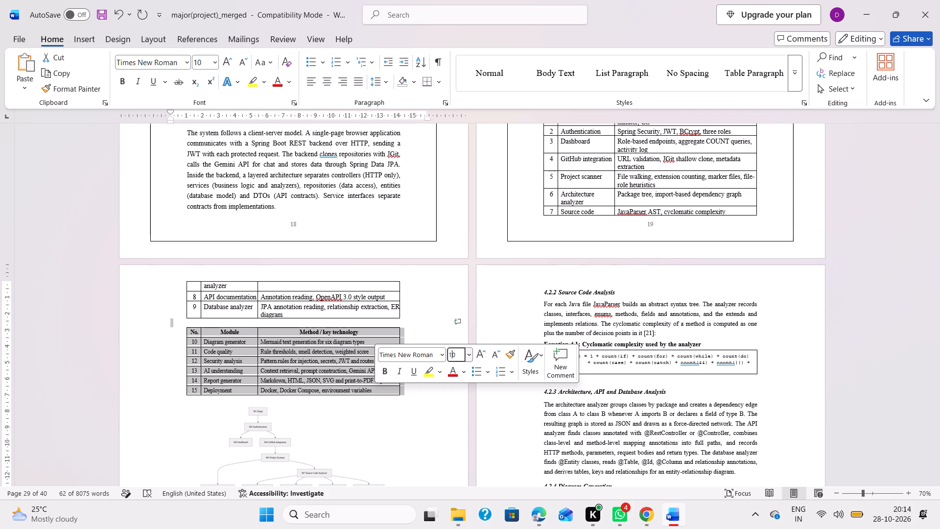
scroll(440, 313, down, 1)
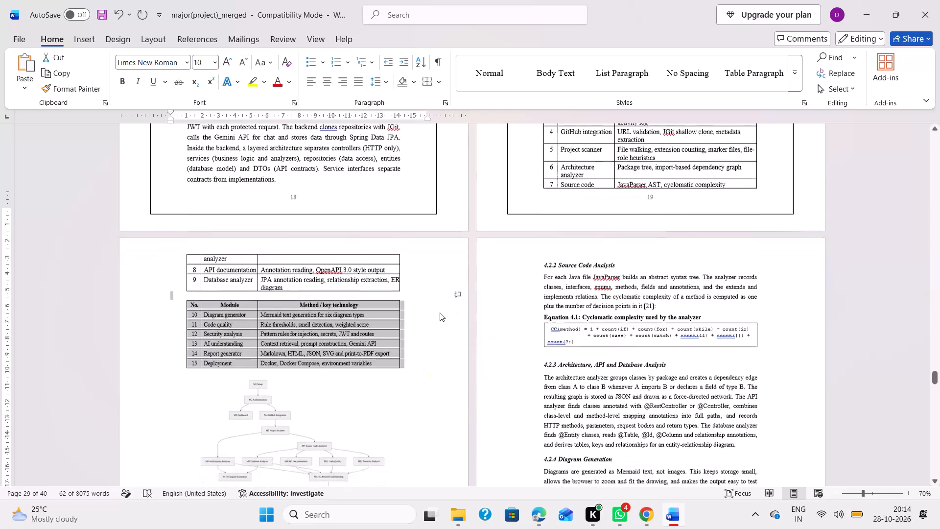
scroll(440, 313, down, 1)
scroll(440, 313, up, 1)
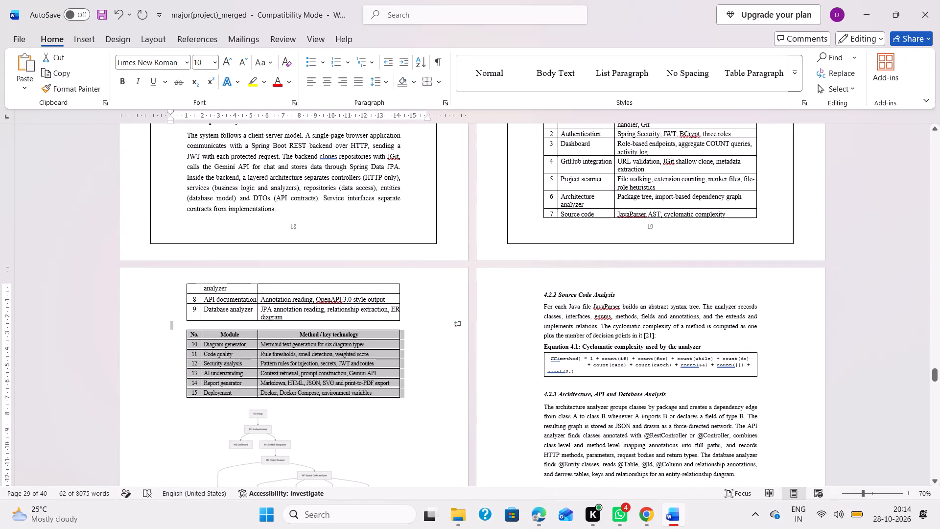